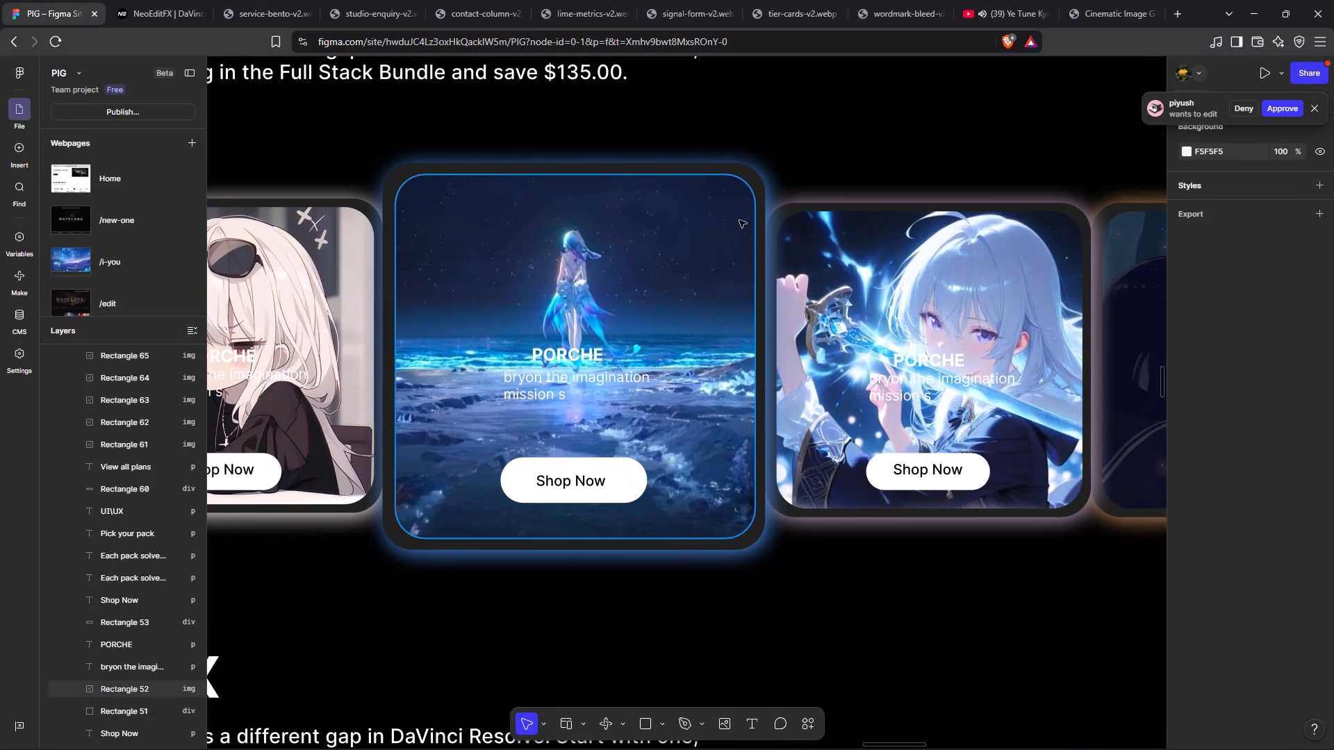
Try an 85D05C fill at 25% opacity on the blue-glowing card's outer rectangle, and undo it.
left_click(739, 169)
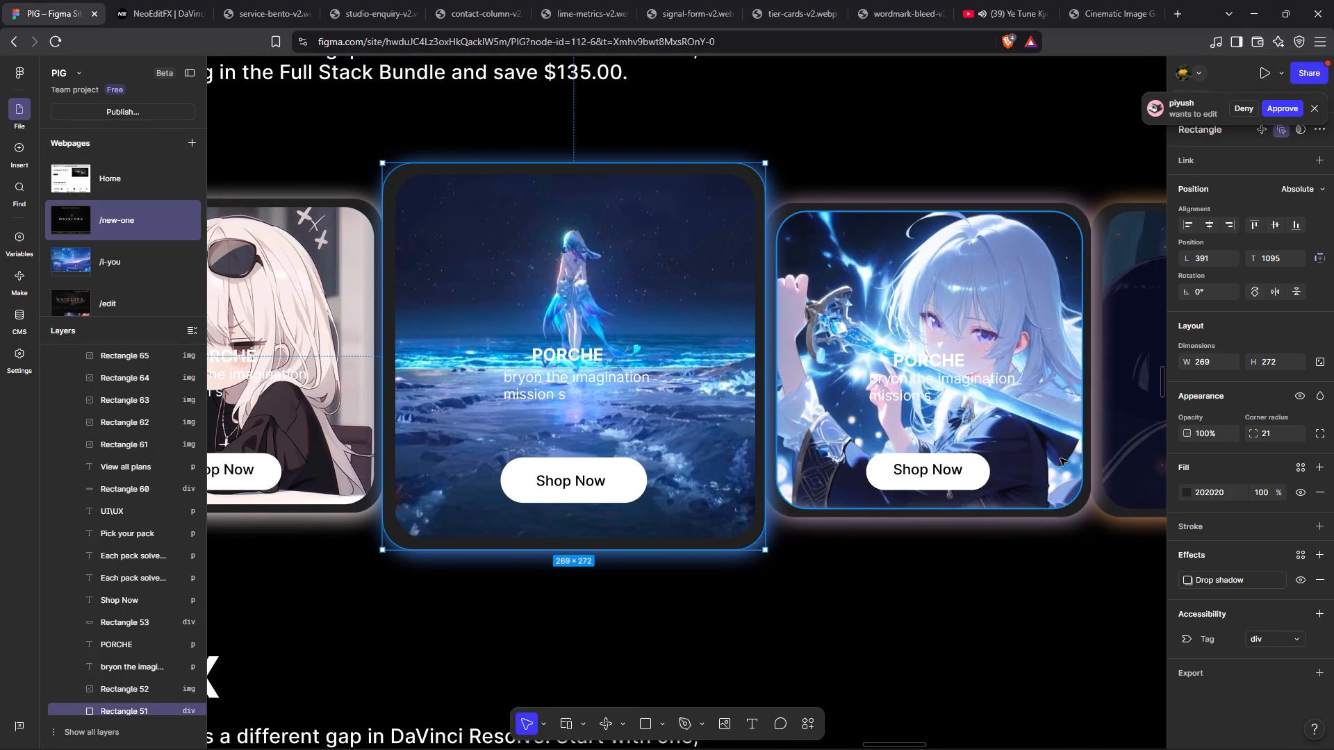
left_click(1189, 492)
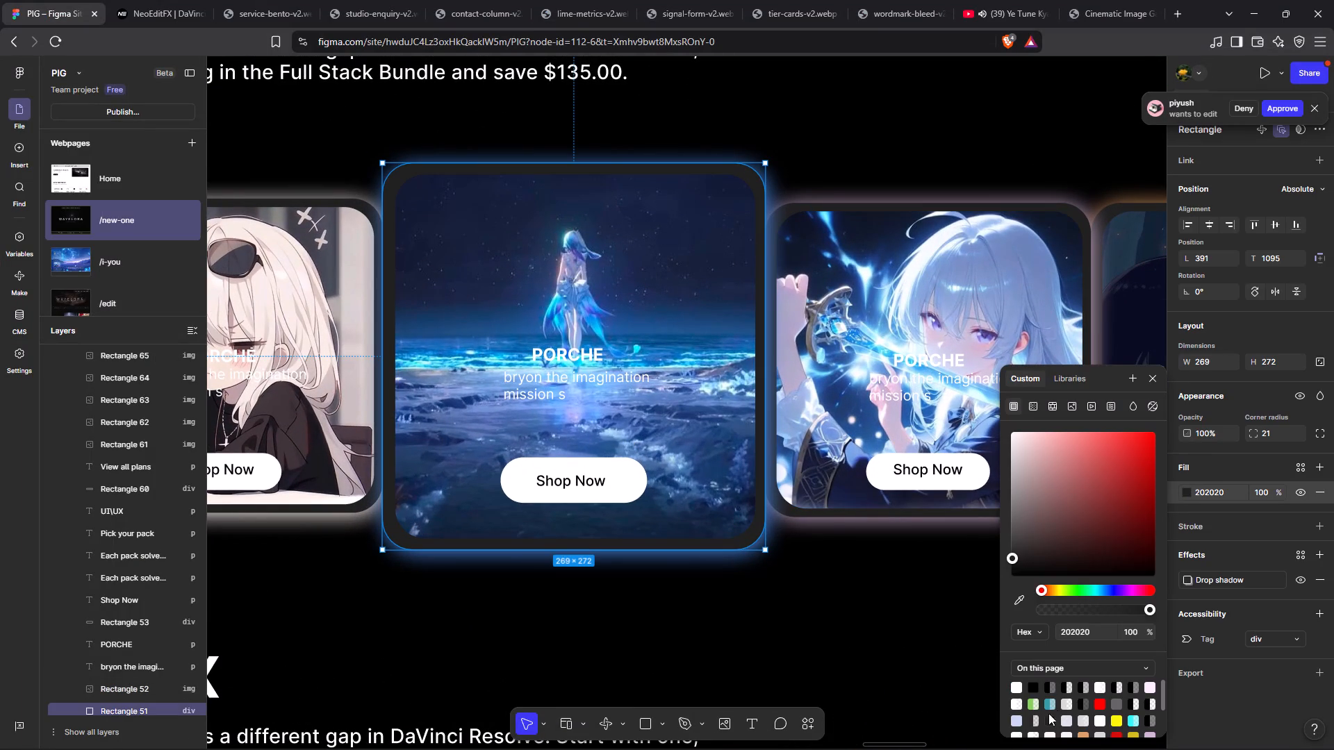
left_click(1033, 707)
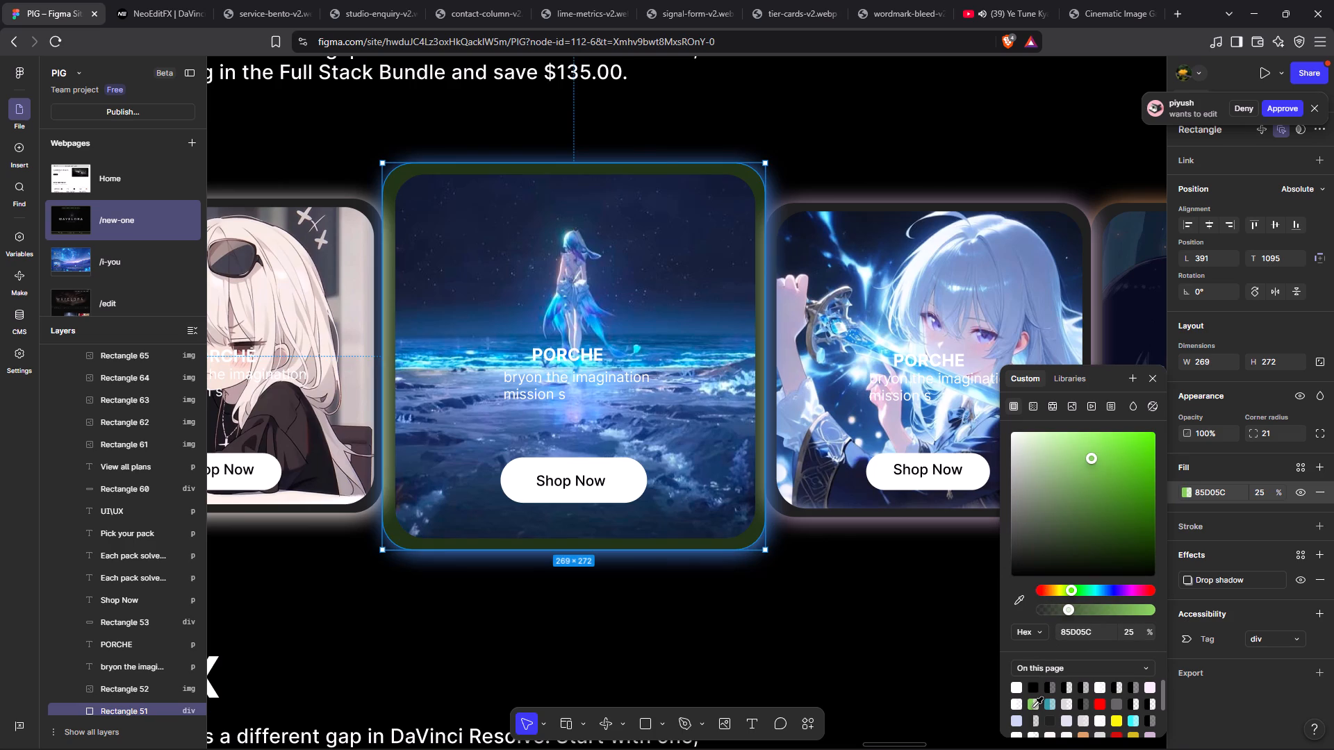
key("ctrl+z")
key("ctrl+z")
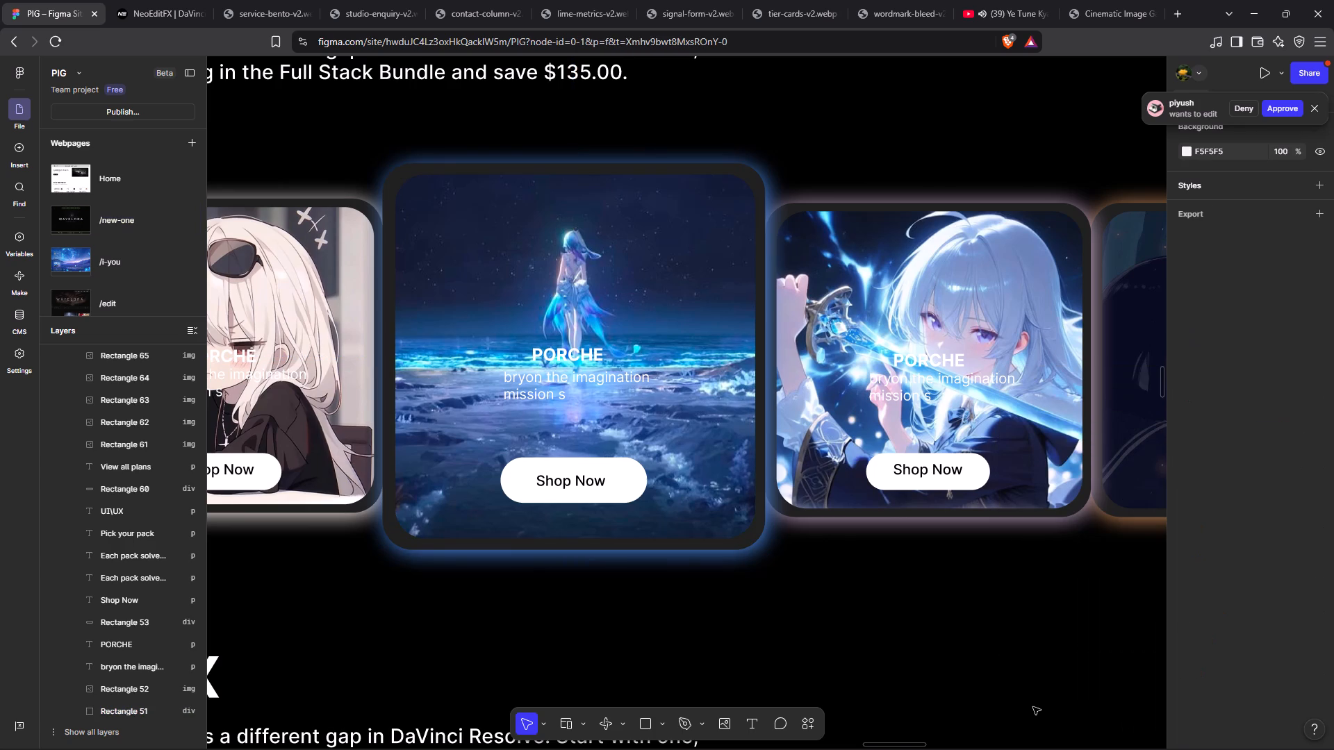
Move all five black-and-white portrait images in the UI\UX section slightly up, closer to the description text.
scroll(1033, 707, "down", 10)
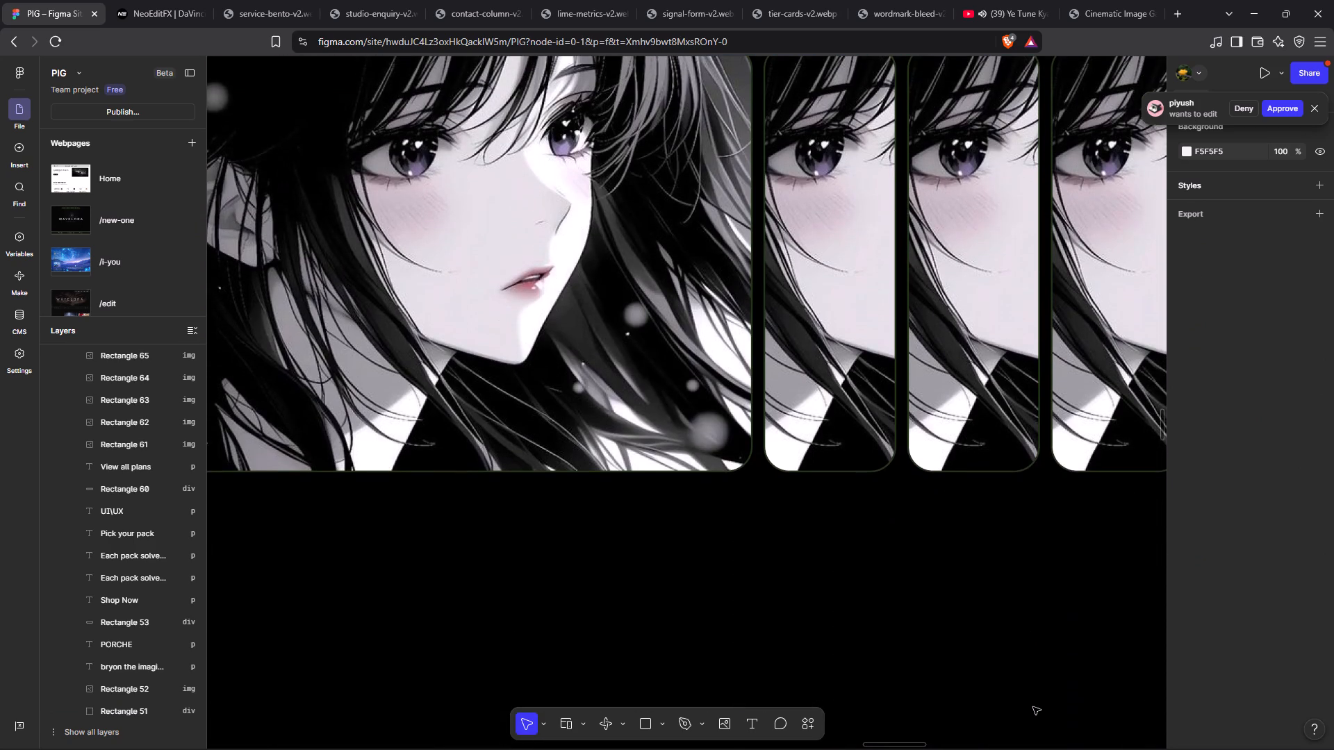
scroll(1033, 707, "left", 2)
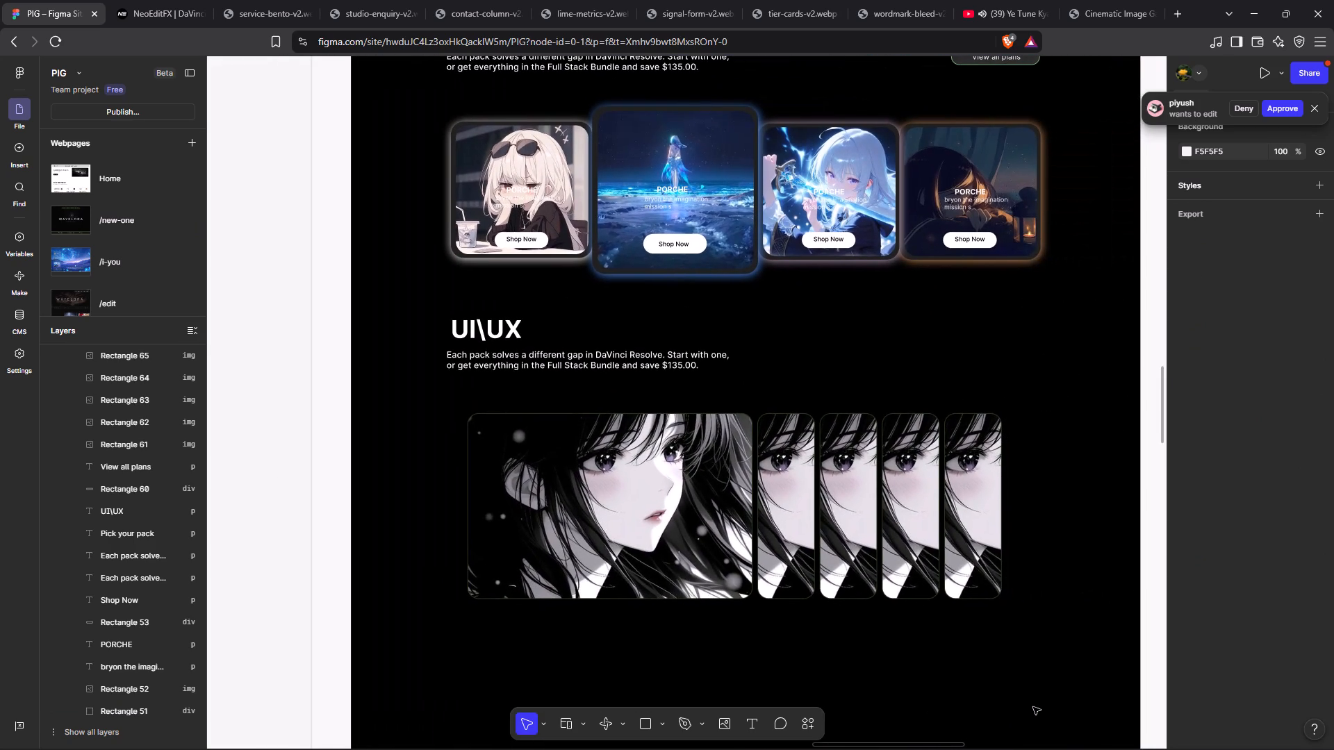
left_click_drag(461, 435, 954, 567)
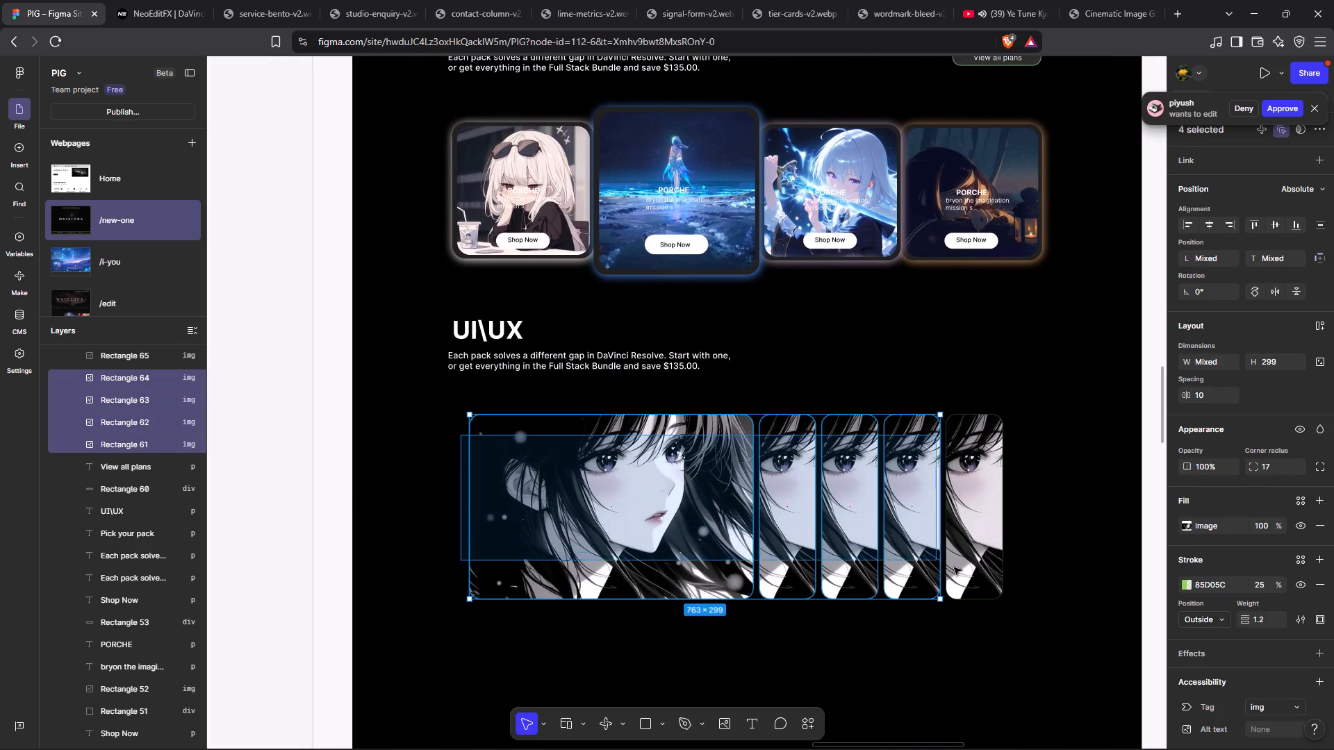
left_click_drag(954, 567, 1005, 580)
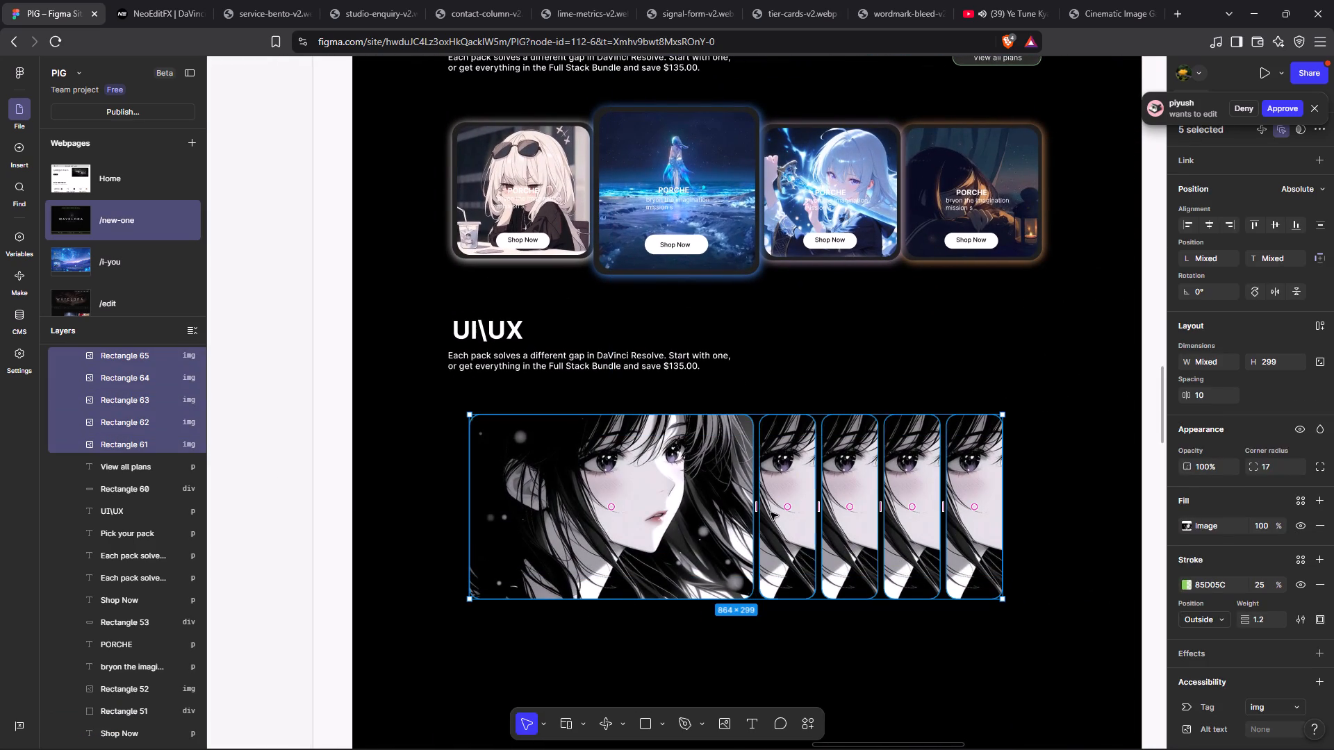
left_click_drag(771, 512, 770, 503)
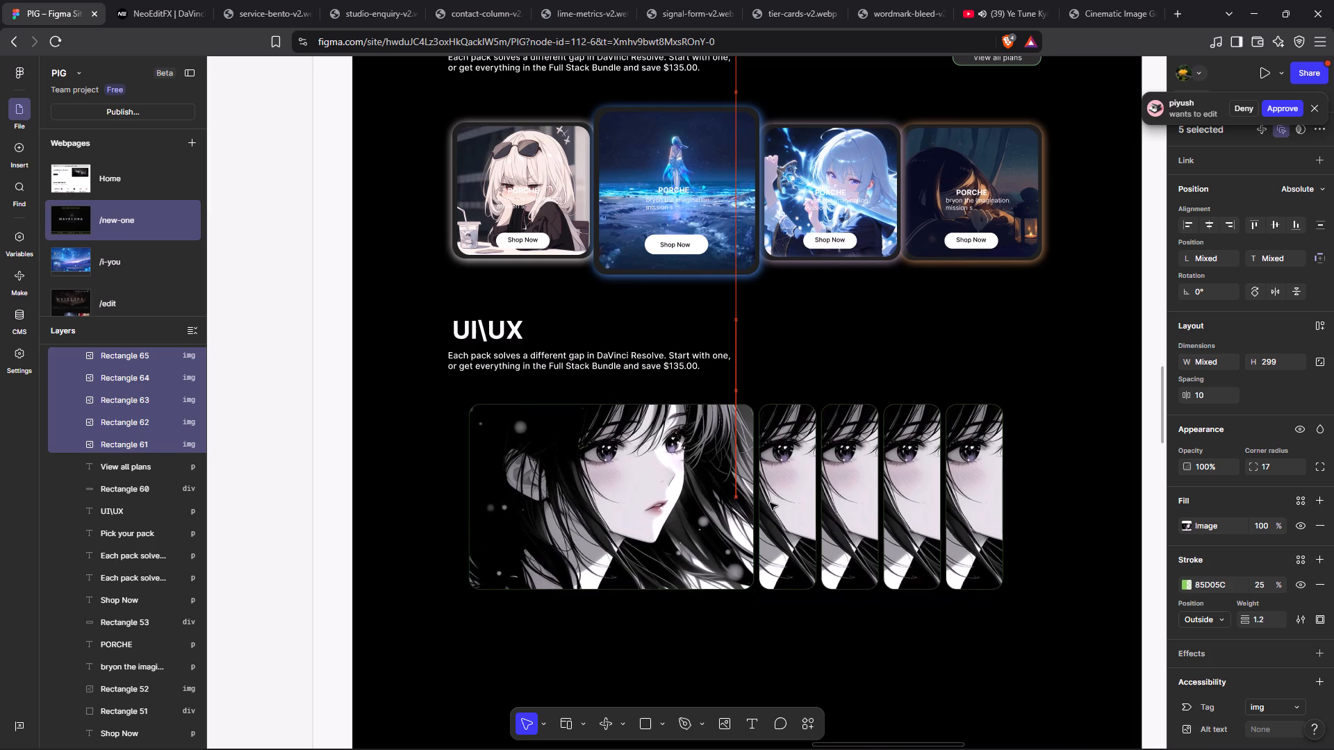
left_click_drag(770, 503, 770, 504)
left_click(279, 403)
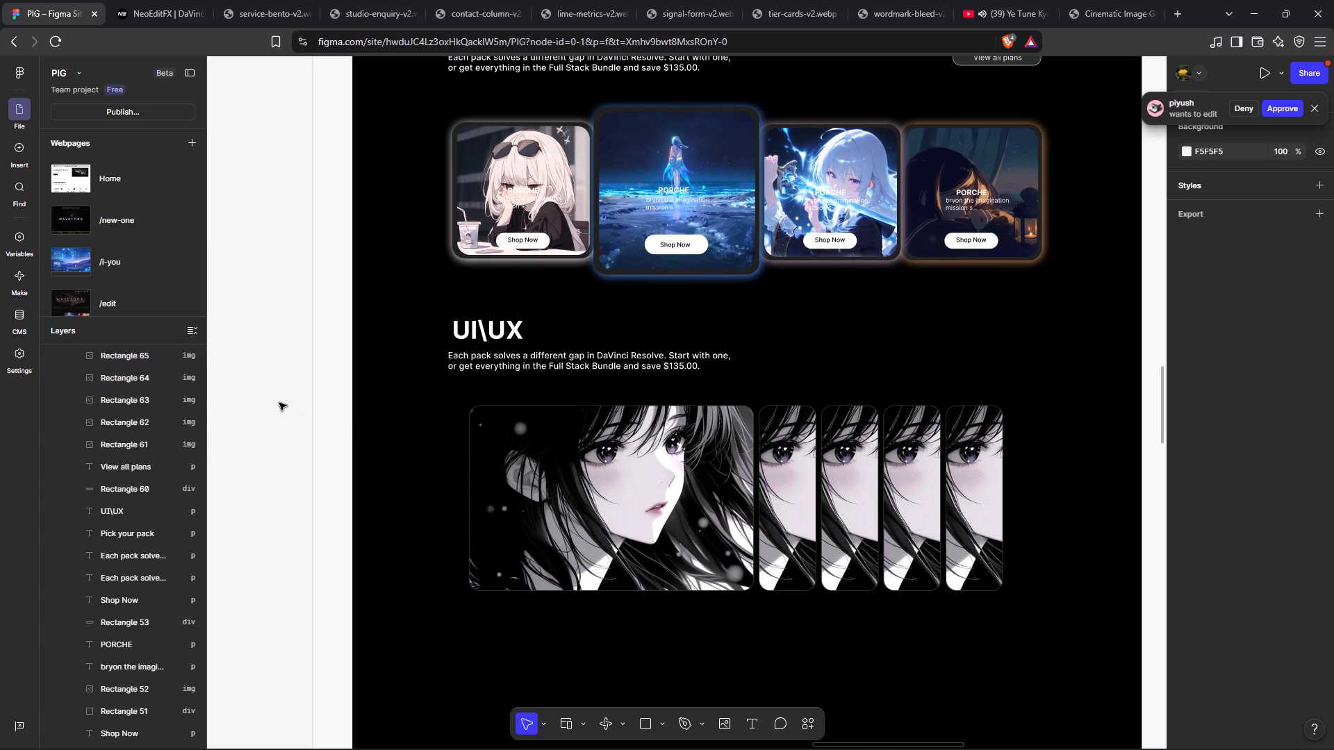
Add a two-line text reading "Hello" and "i am chisa" in the lower-left area of the large portrait image.
scroll(707, 453, "right", 3)
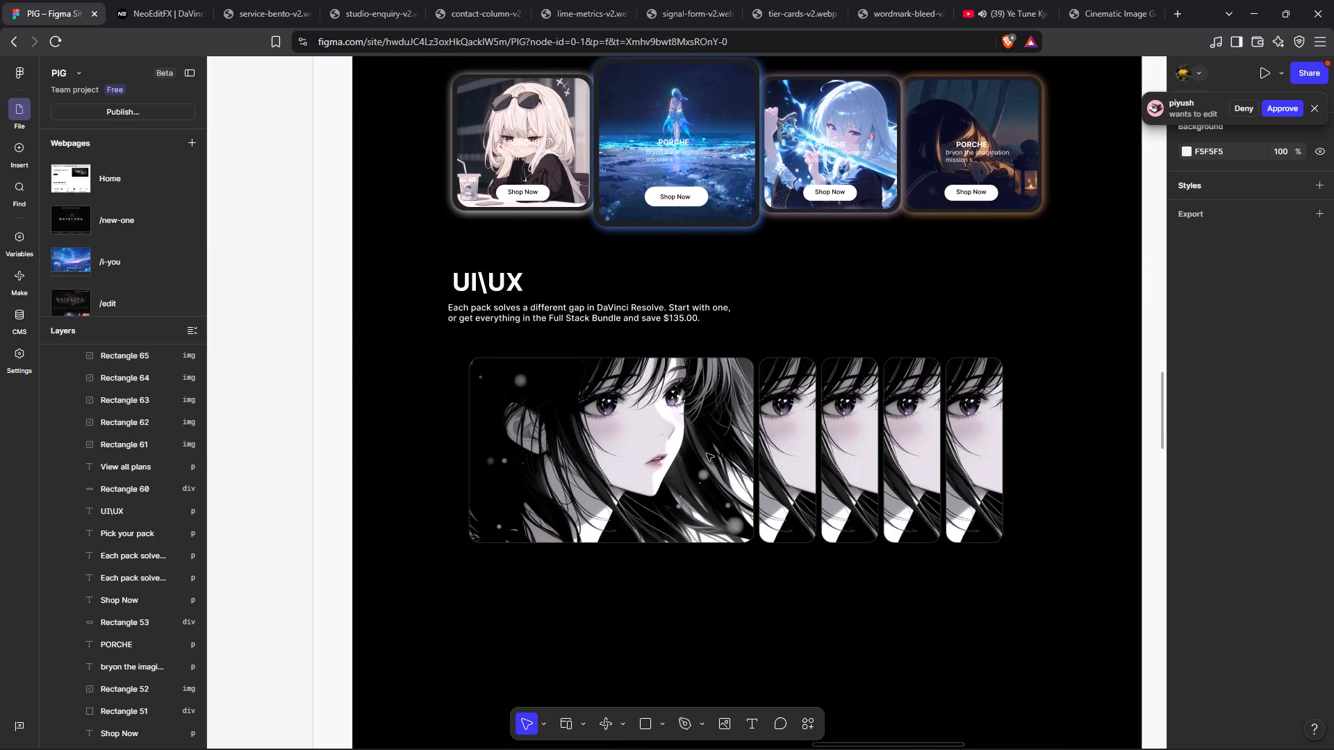
left_click(757, 731)
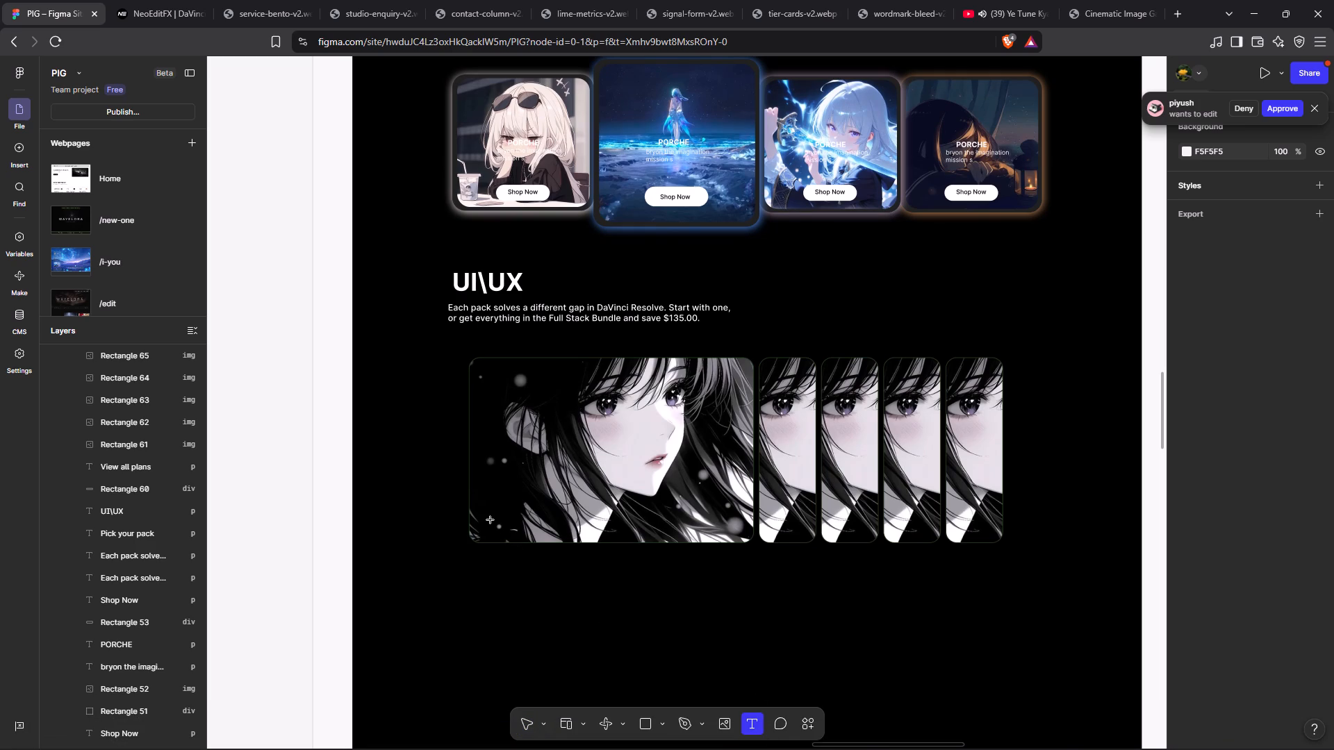
left_click(491, 520)
type("he")
key("BackSpace")
key("BackSpace")
type("Hello")
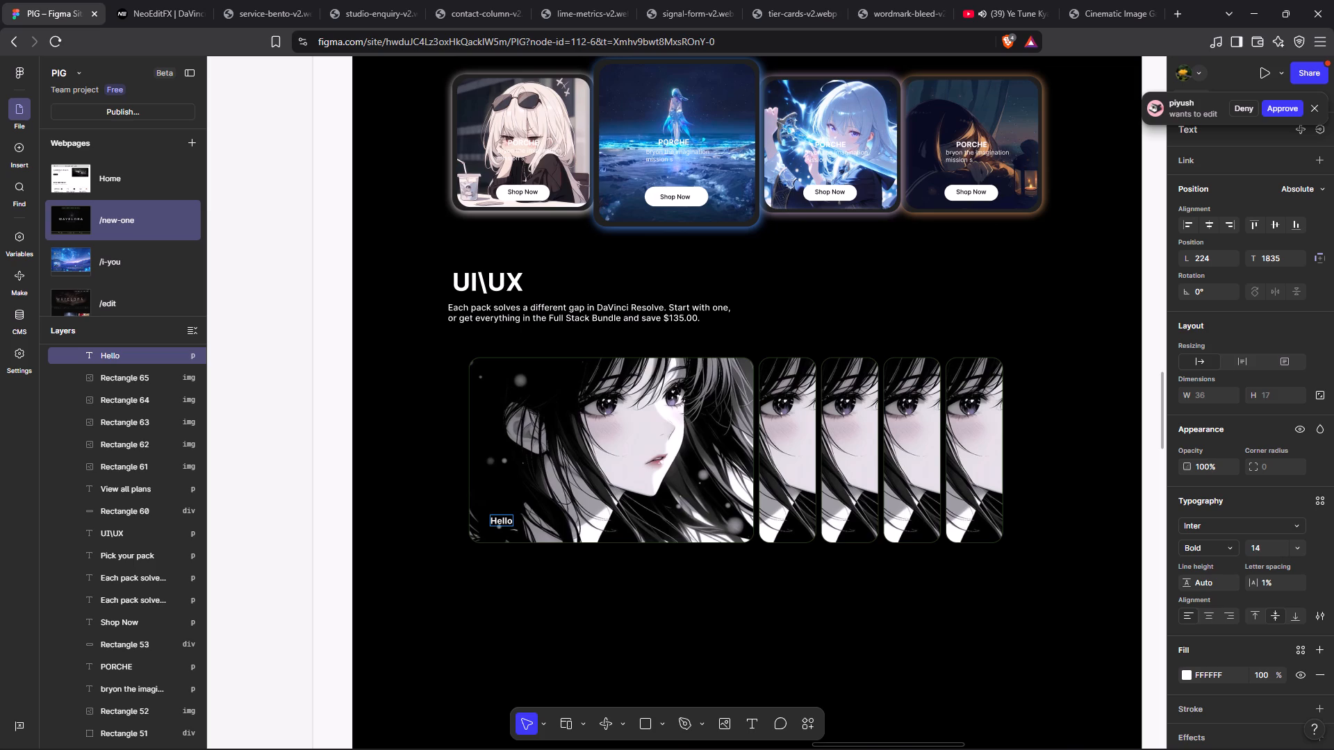
key("Return")
type("i am")
key("space")
type("chisa")
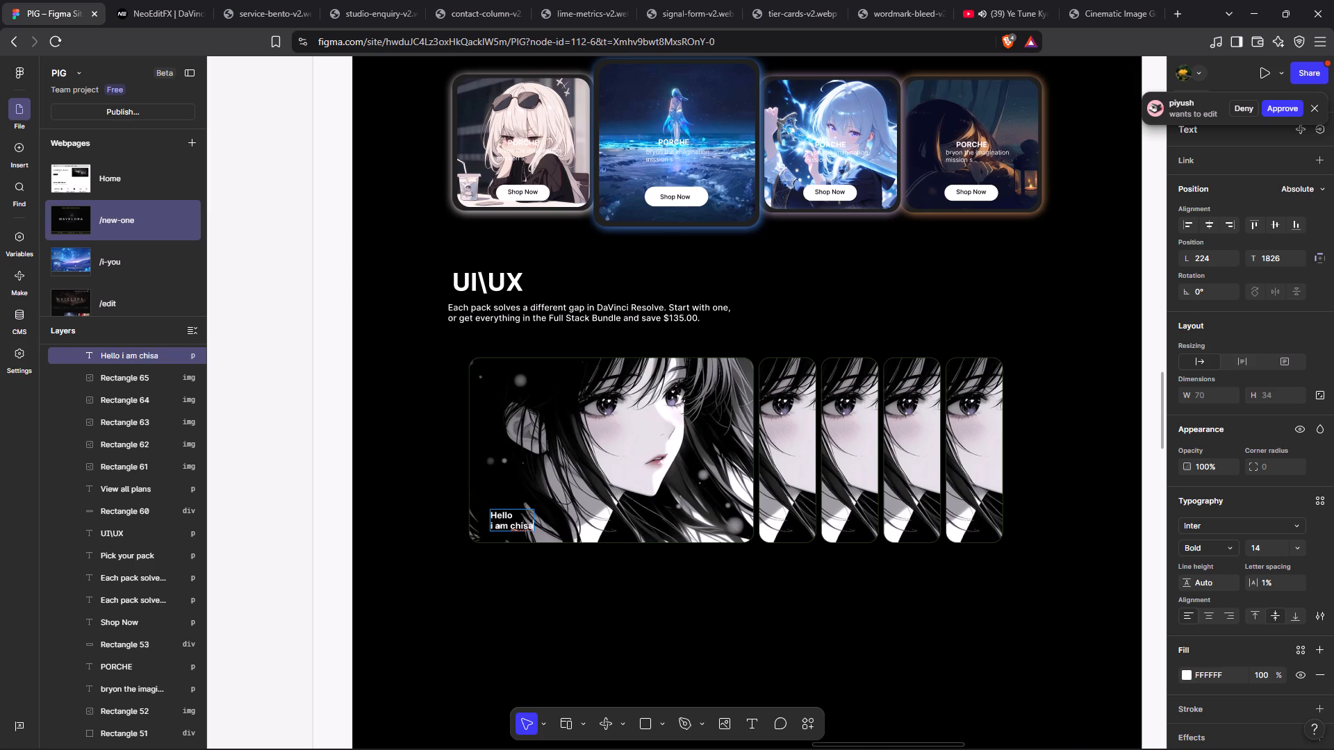
Set the font size of the "Hello" line to 16.
left_click(511, 519)
left_click_drag(511, 519, 486, 517)
left_click(1299, 547)
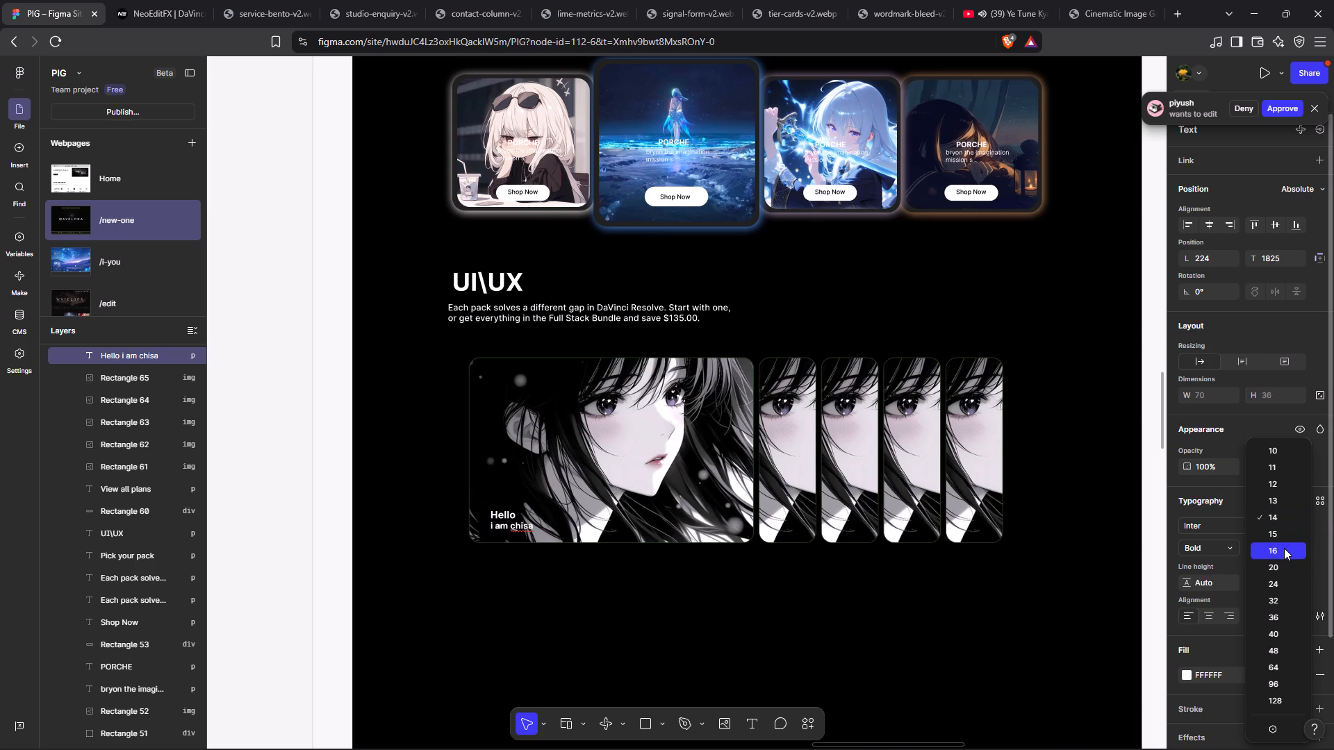
left_click(1284, 548)
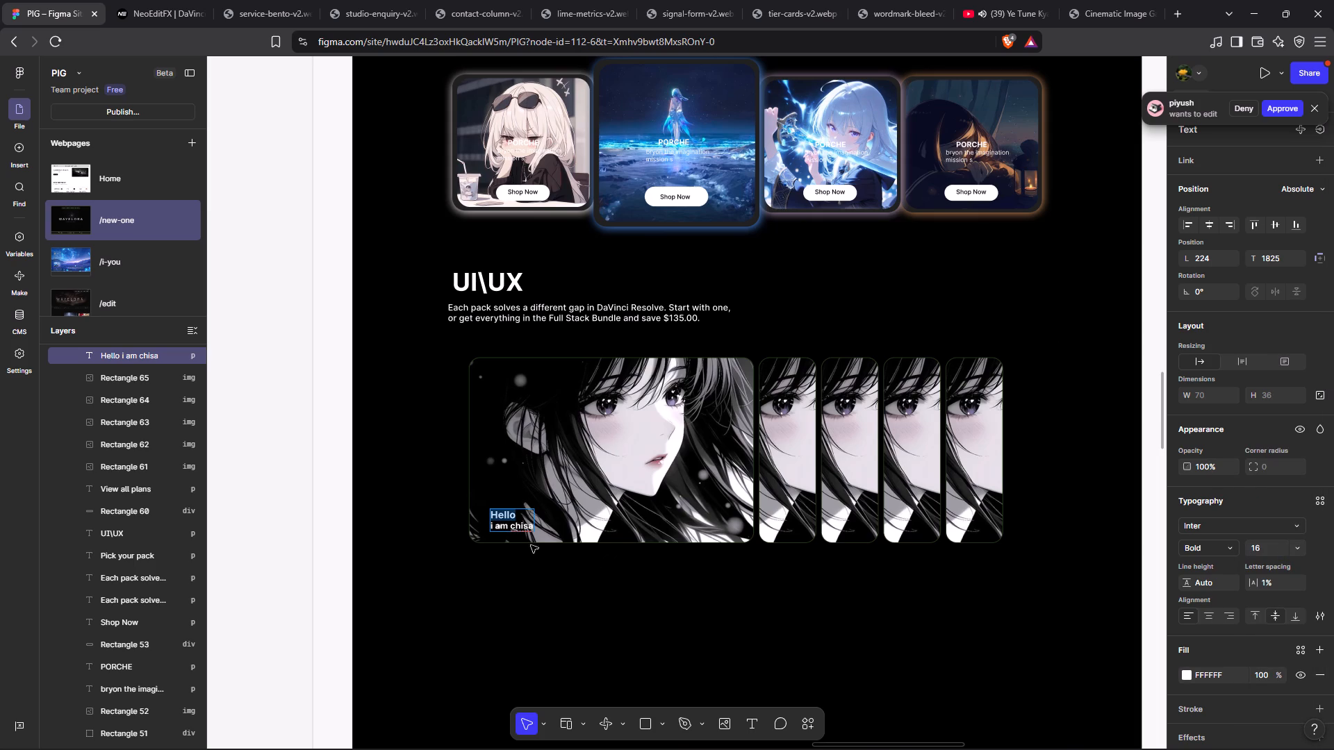
Format the "i am chisa" line with font size 13 and Light weight.
left_click(525, 522)
left_click_drag(529, 523, 494, 526)
left_click(338, 533)
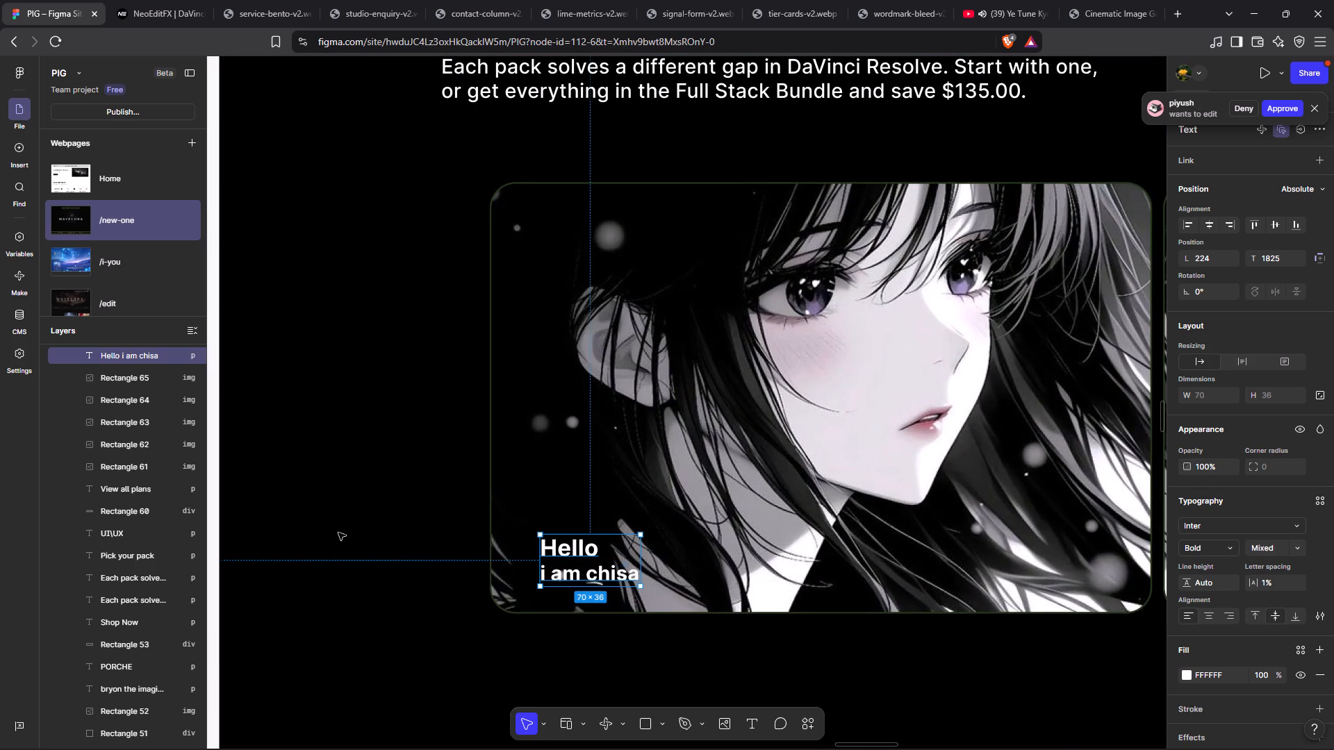
left_click(554, 578)
left_click(554, 578)
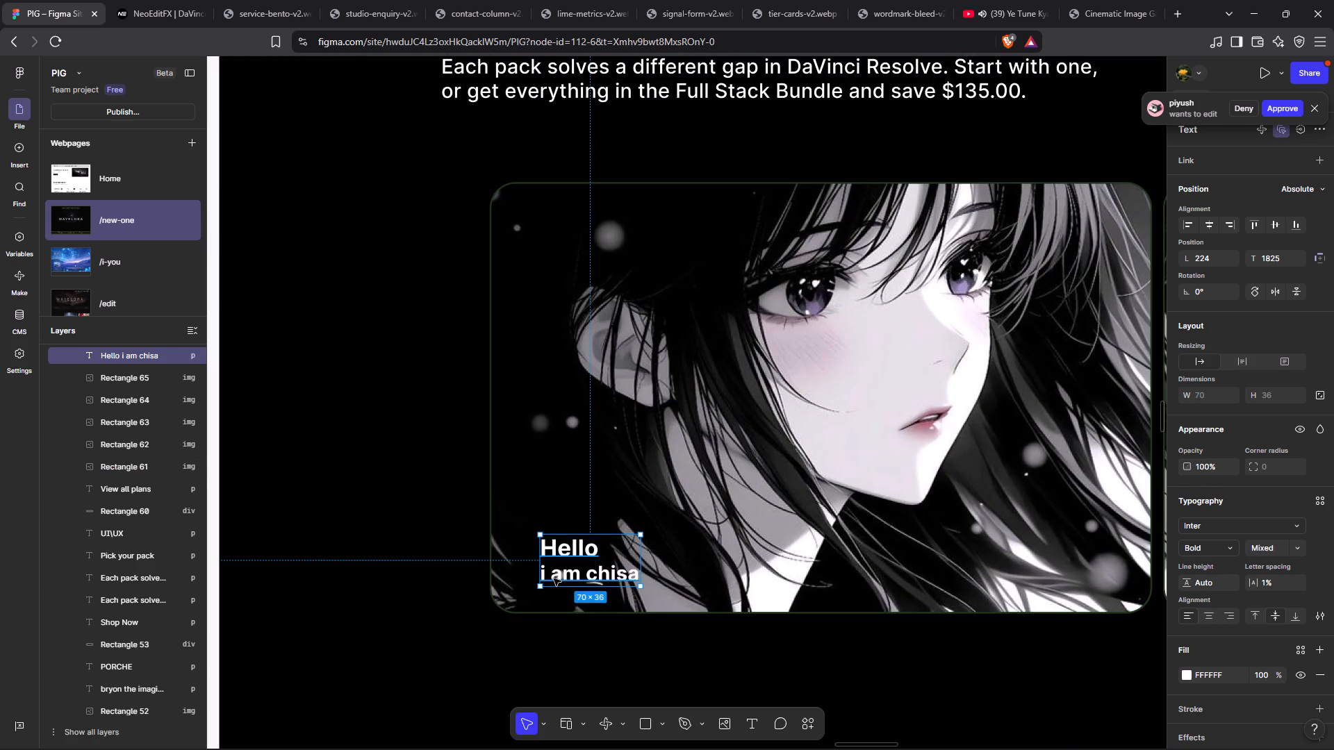
double_click(554, 578)
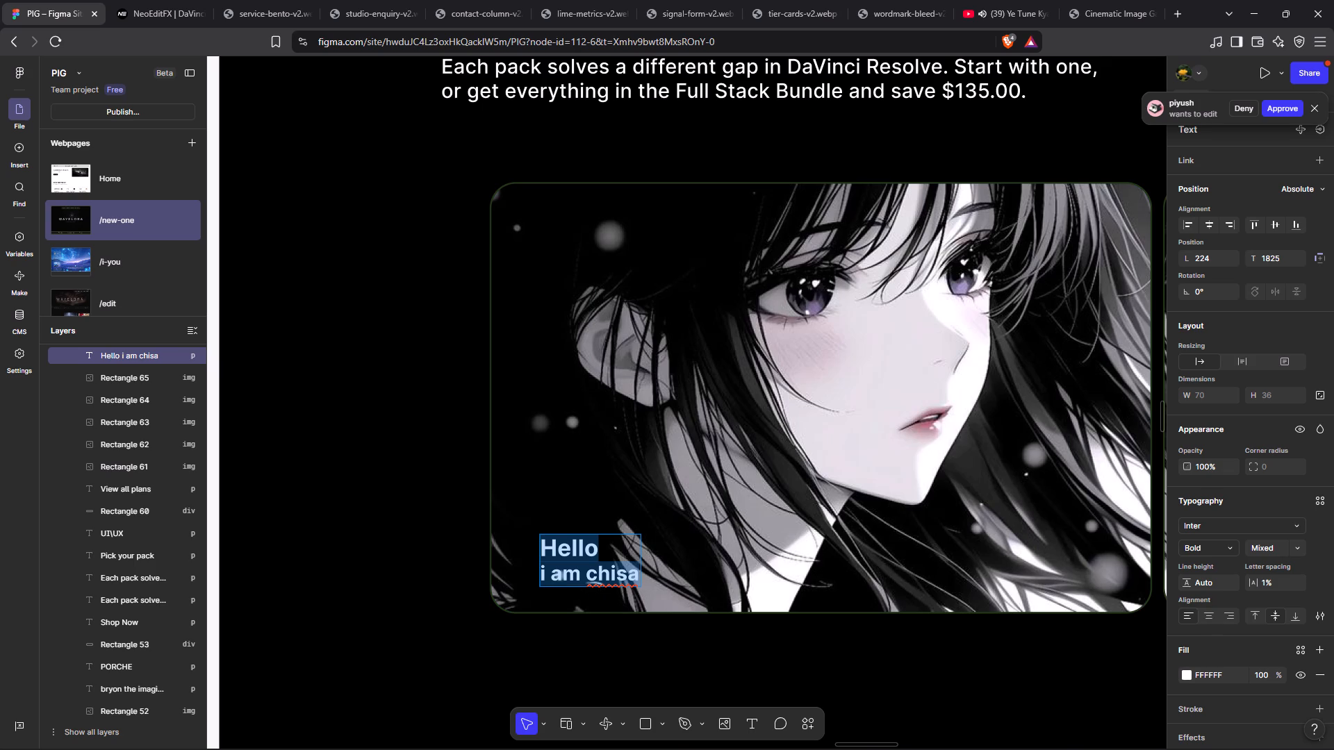
left_click(538, 575)
left_click(541, 574)
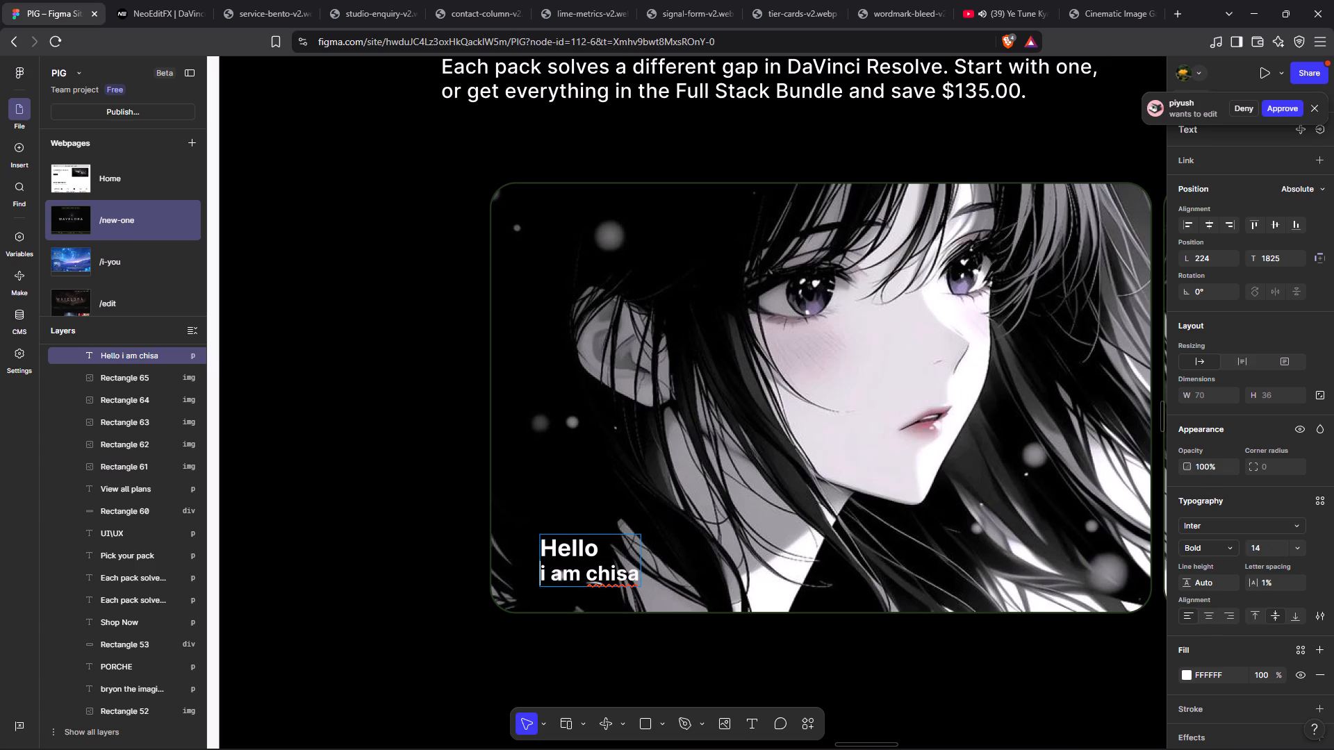
left_click_drag(541, 574, 636, 581)
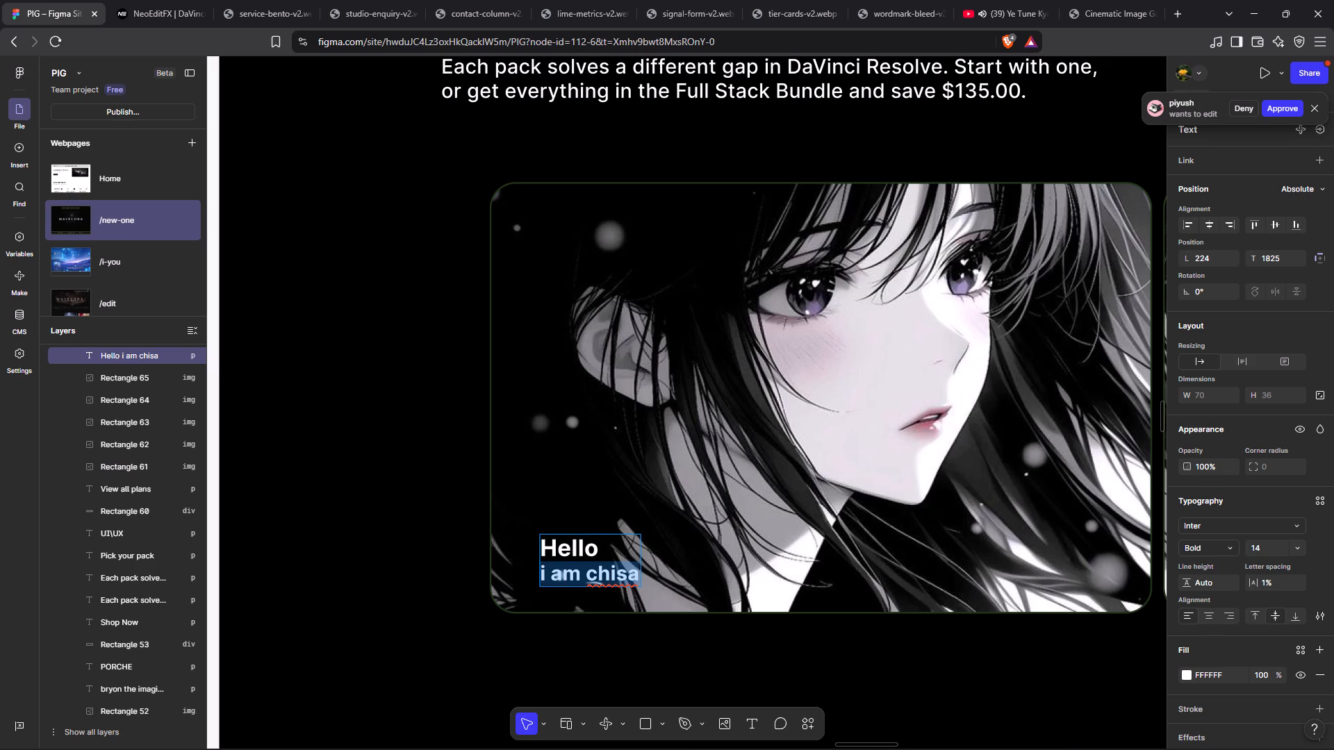
left_click(1299, 544)
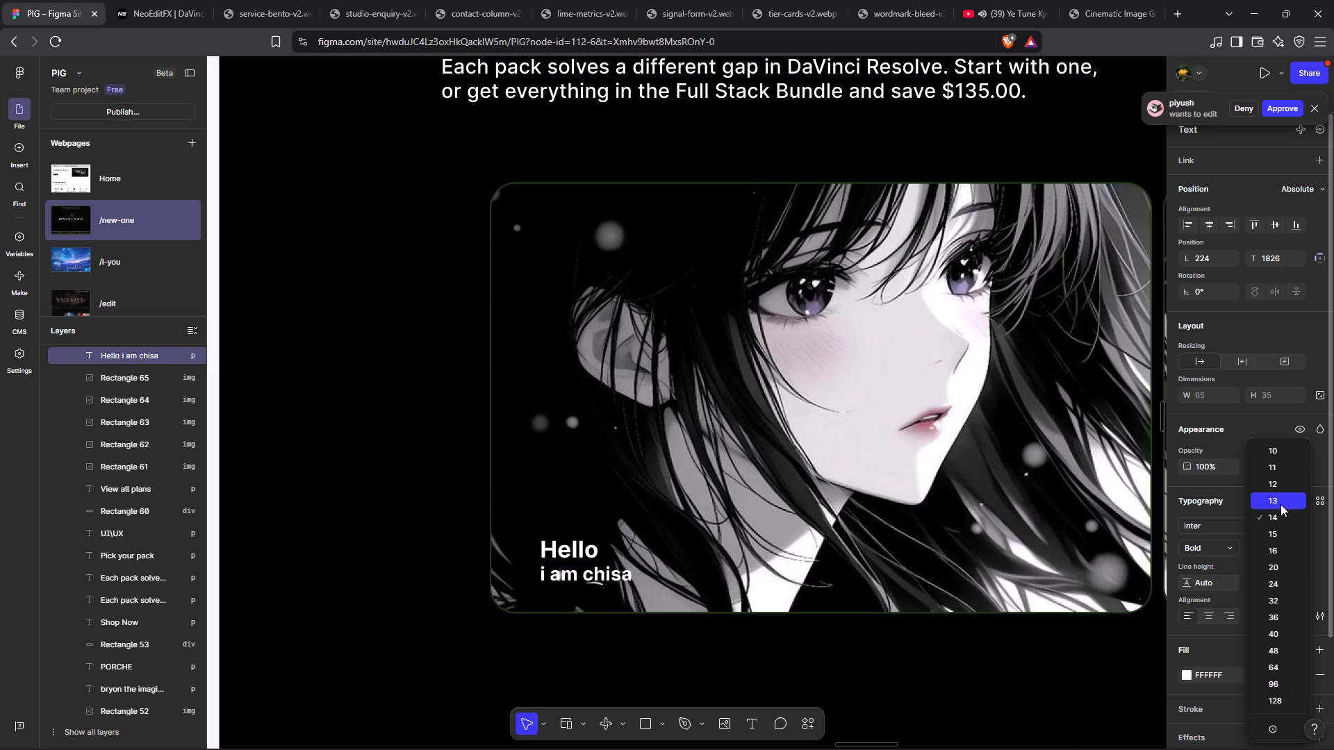
left_click(1281, 504)
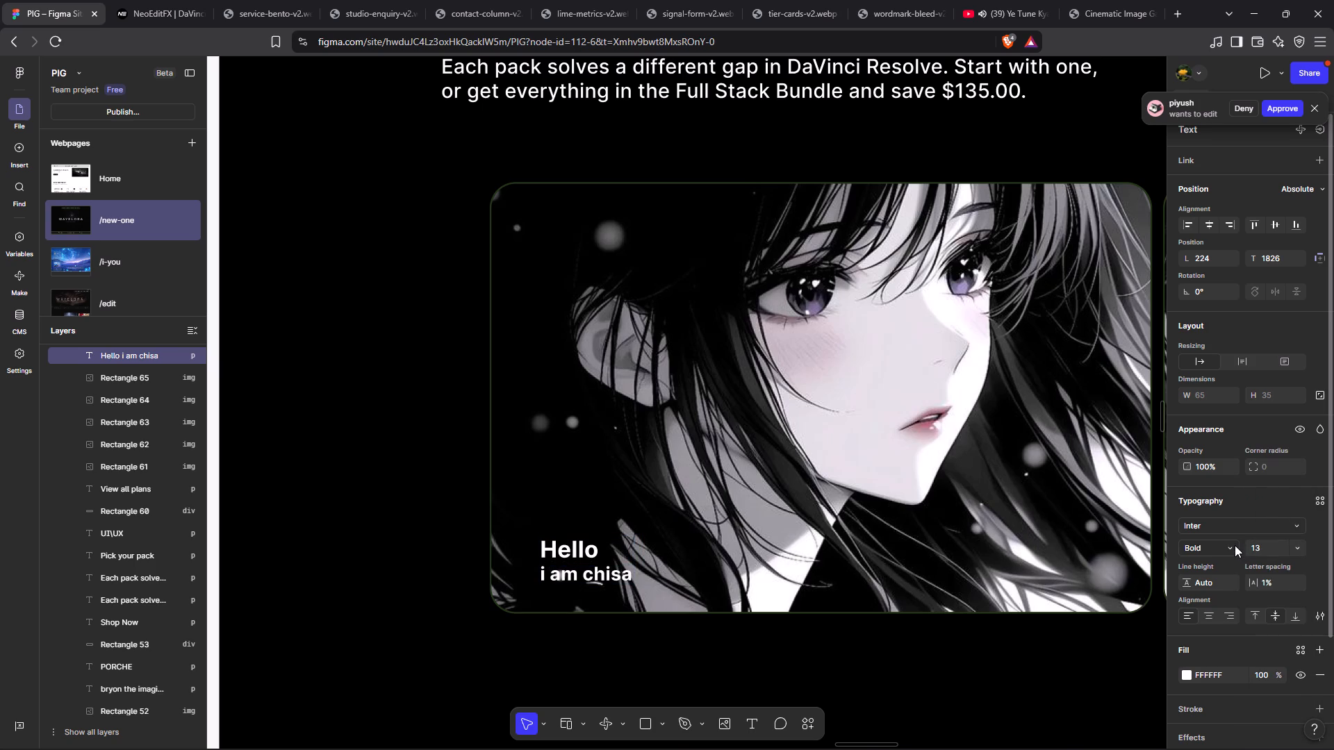
left_click(1235, 543)
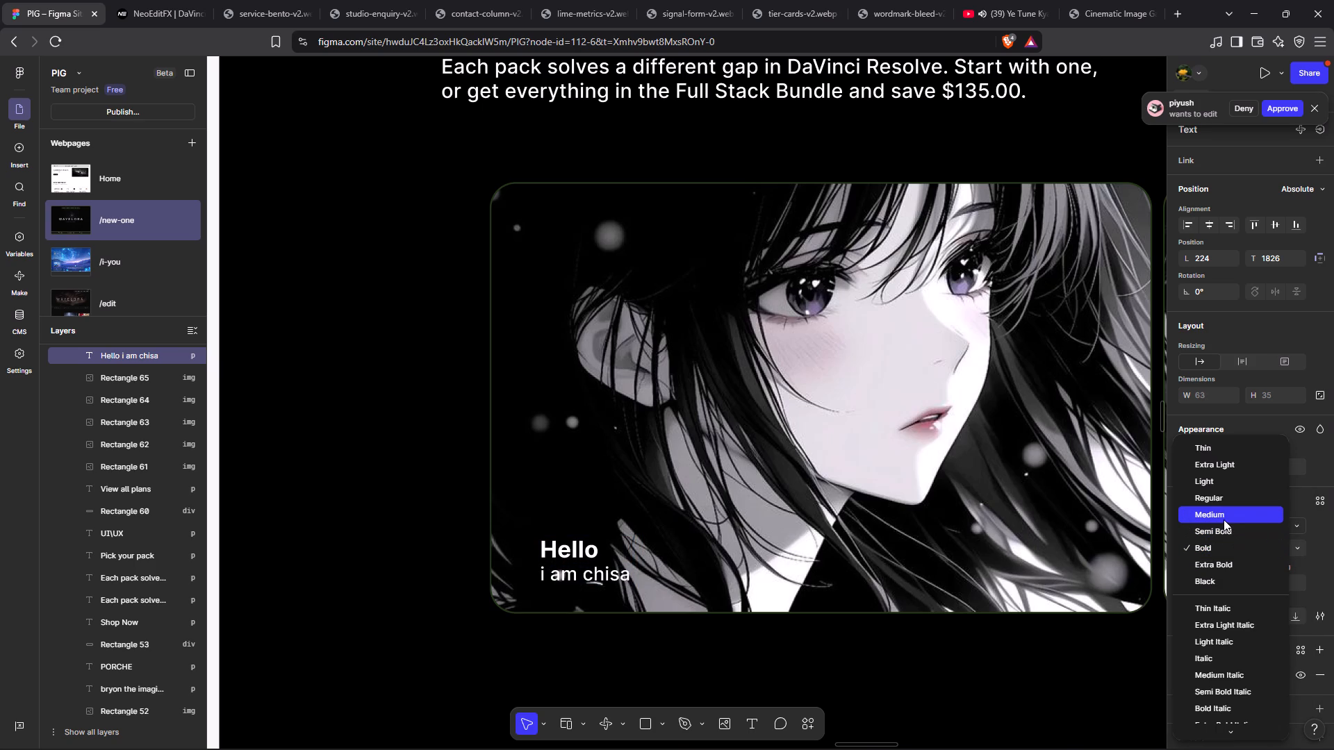
left_click(1210, 486)
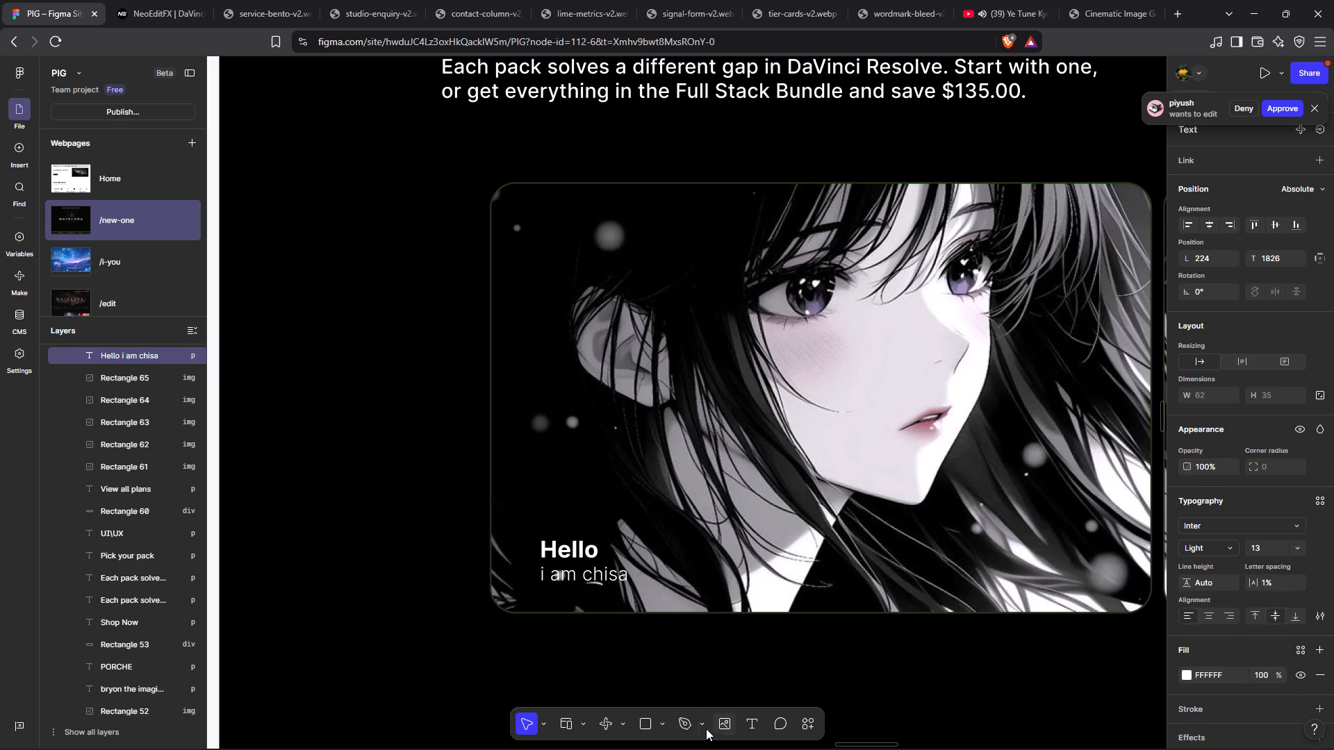
left_click(736, 628)
left_click(736, 628)
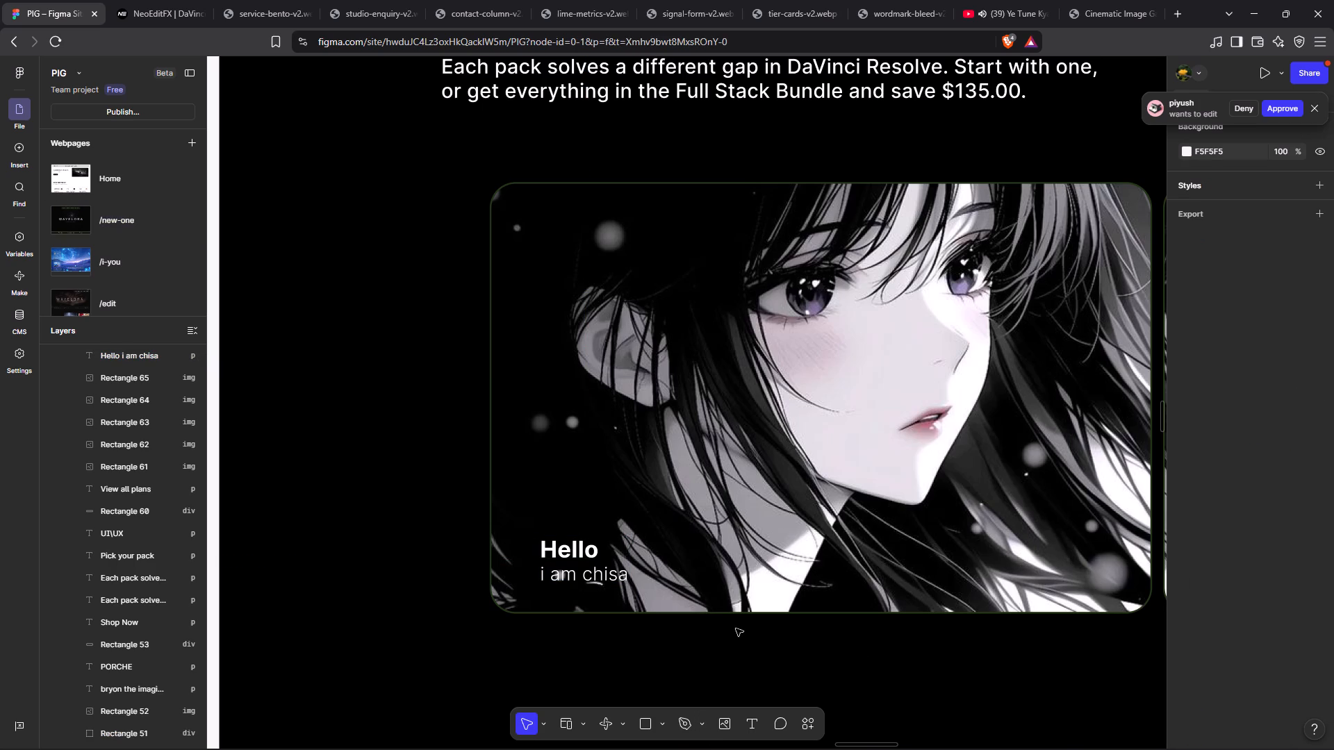
Move the "Hello i am chisa" text closer to the large portrait's left edge, to about left 216, top 1824.
scroll(736, 628, "left", 1)
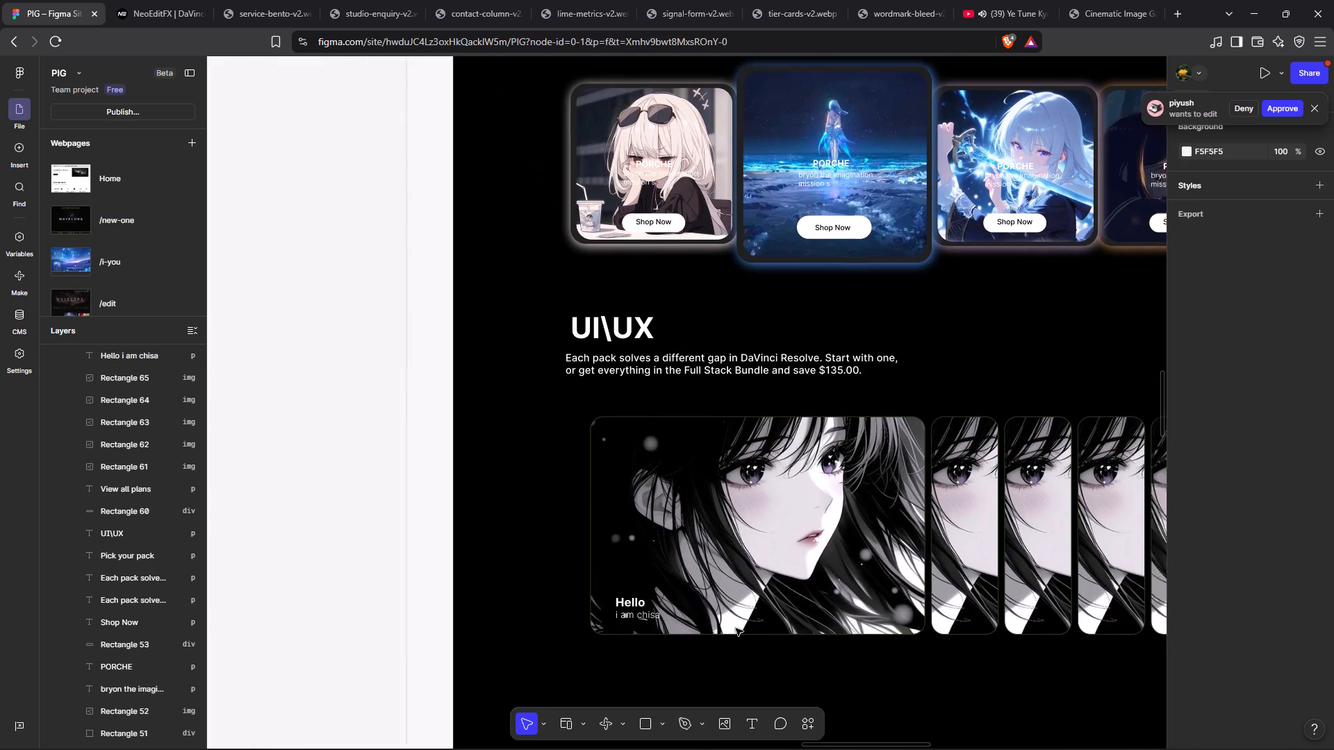
scroll(736, 628, "left", 1)
left_click(520, 613)
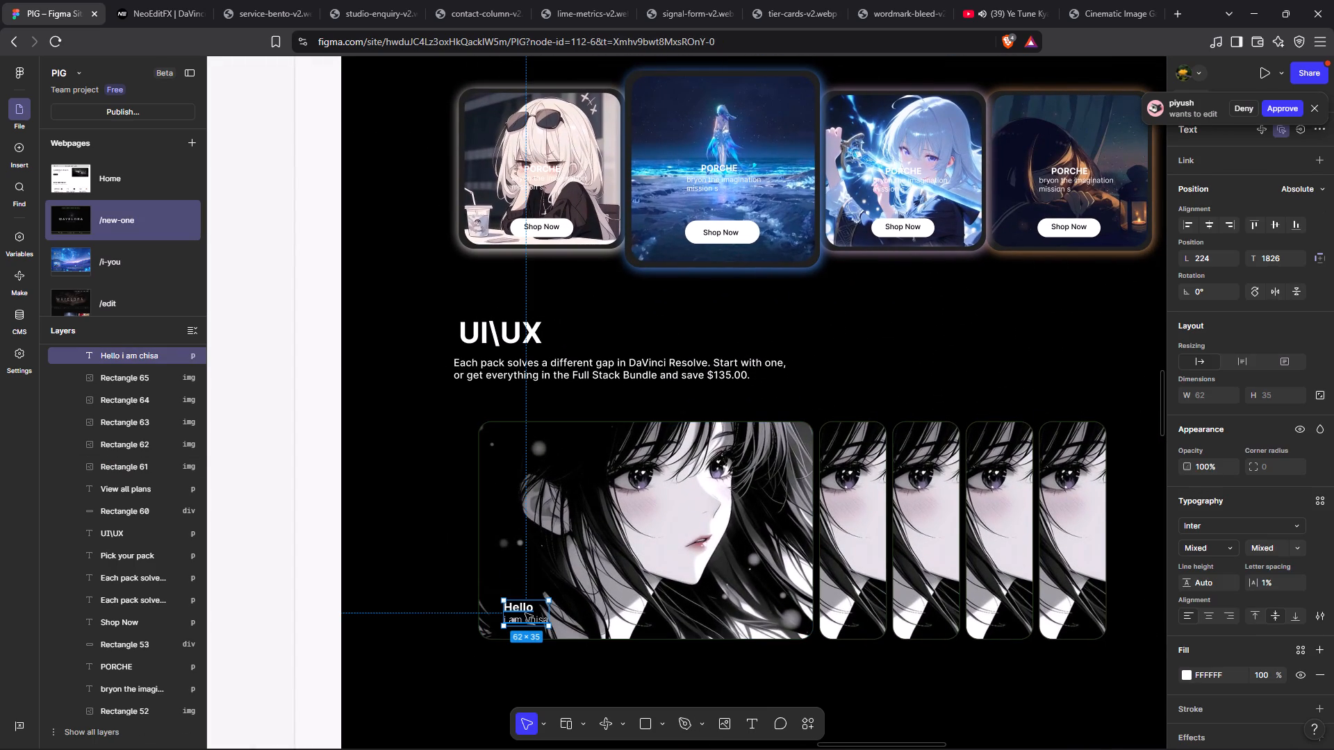
left_click(525, 613)
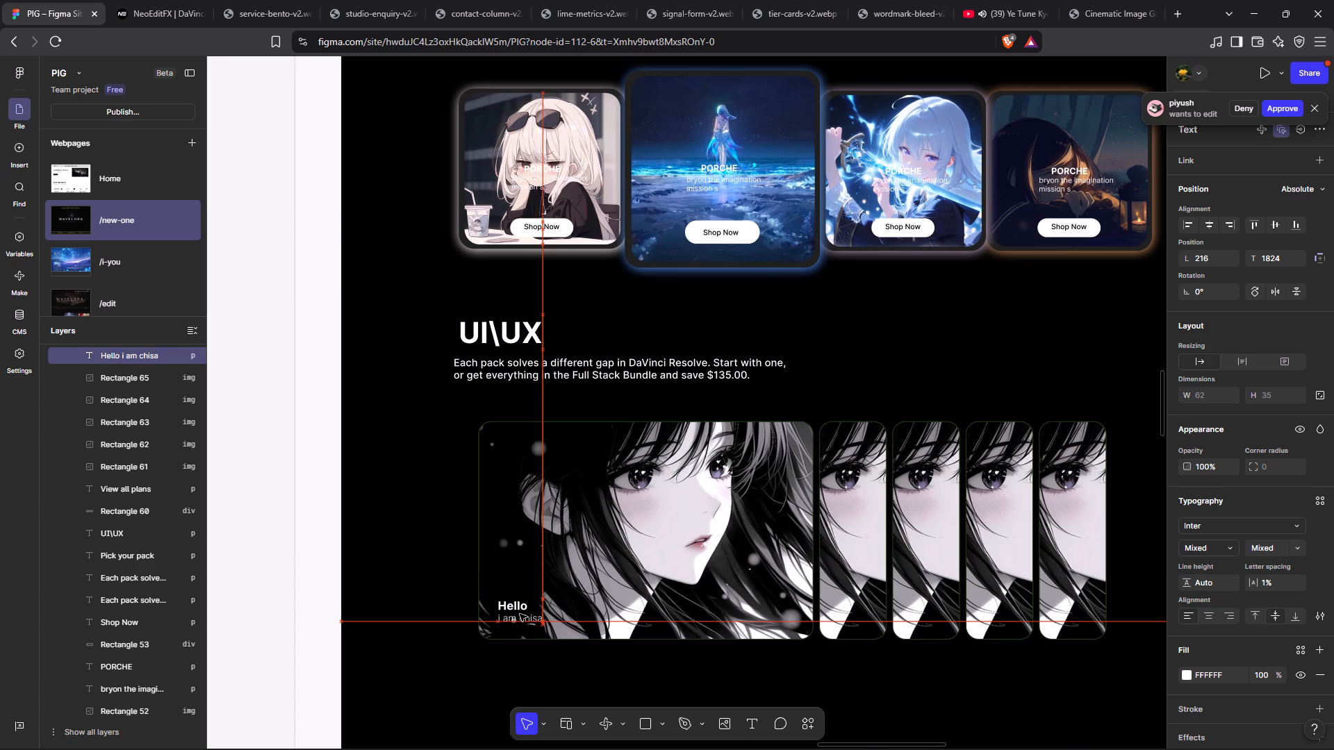
left_click(447, 714)
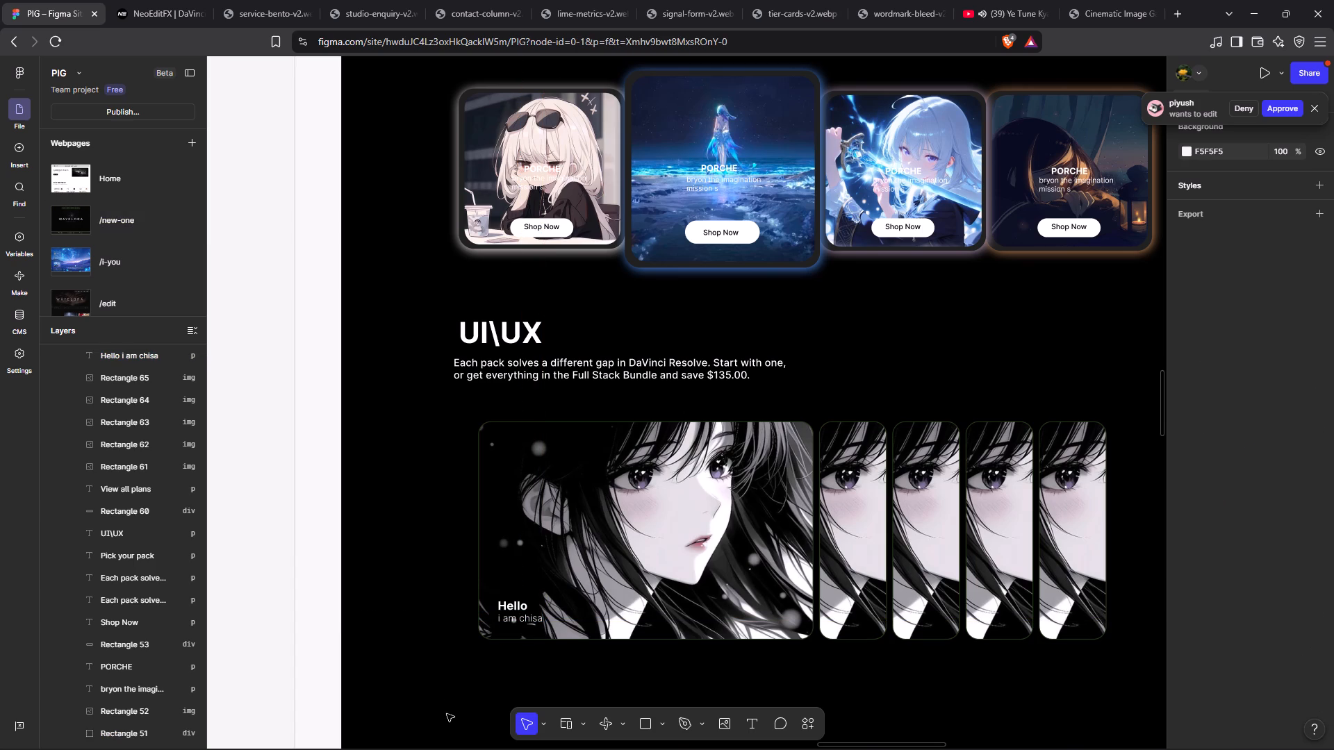
Add a text label reading "01" in the upper-left corner area of the large portrait image.
left_click(749, 729)
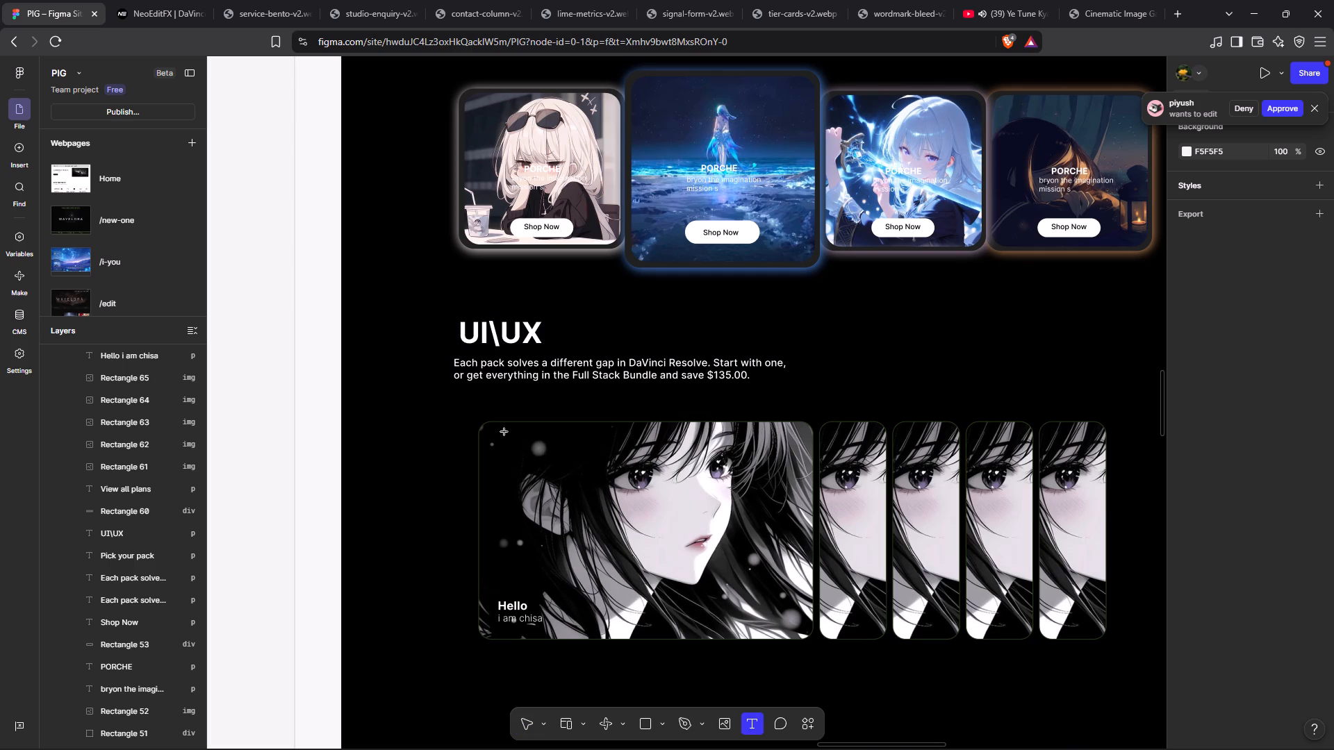
left_click(502, 437)
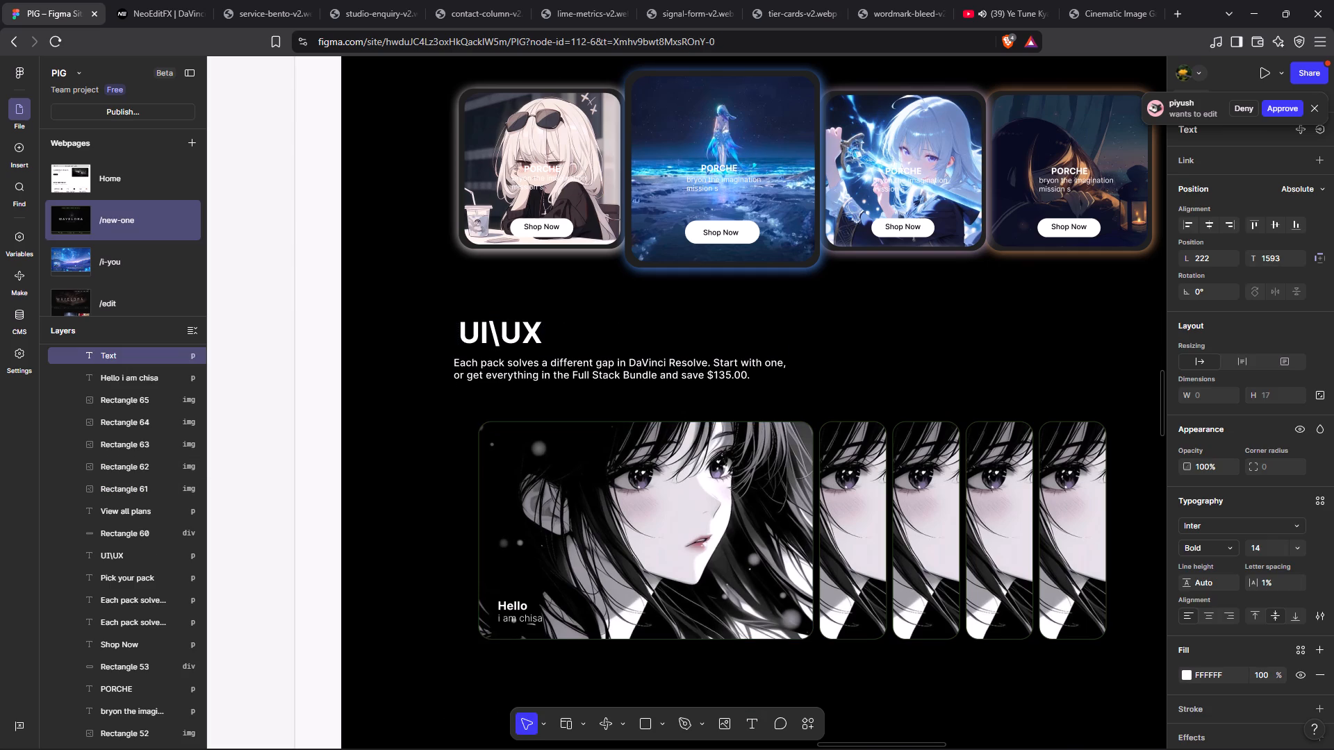
type("01")
key("period")
key("BackSpace")
left_click(257, 412)
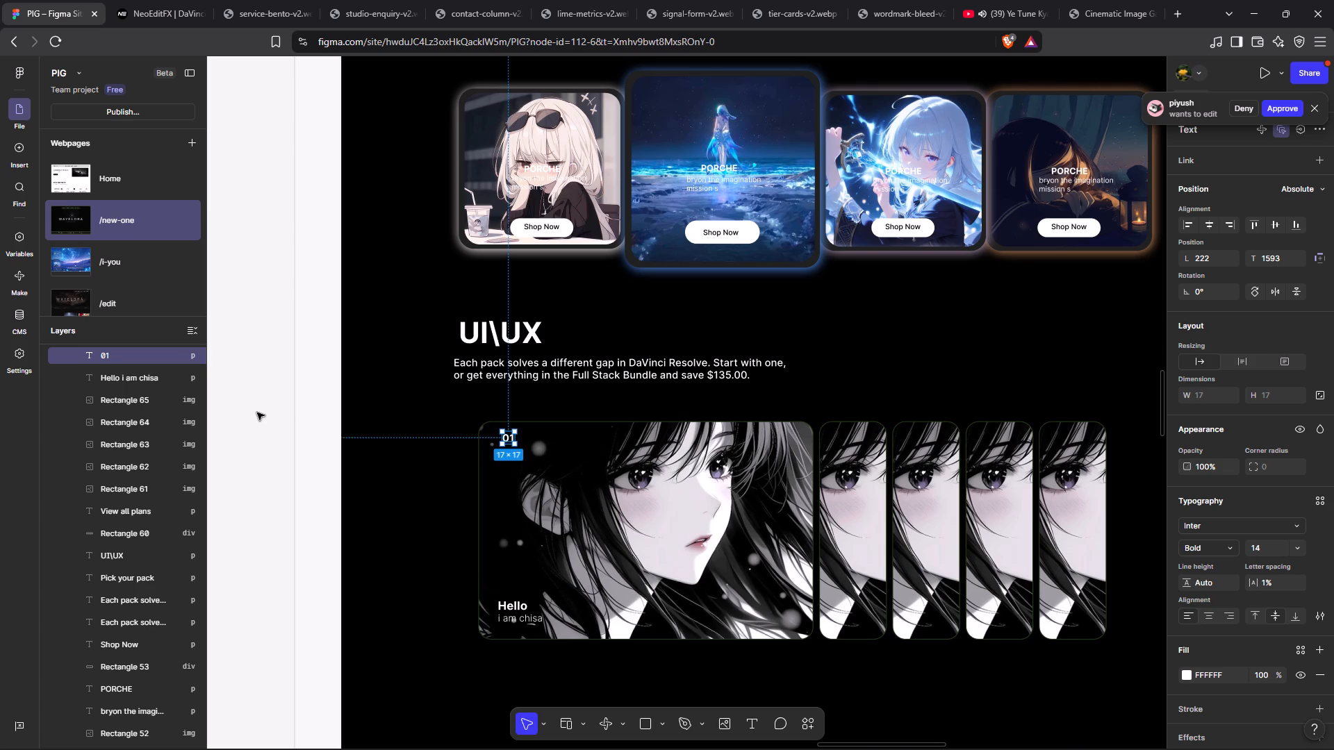
Format the "01" label with Semi Bold weight and font size 12.
left_click(1233, 545)
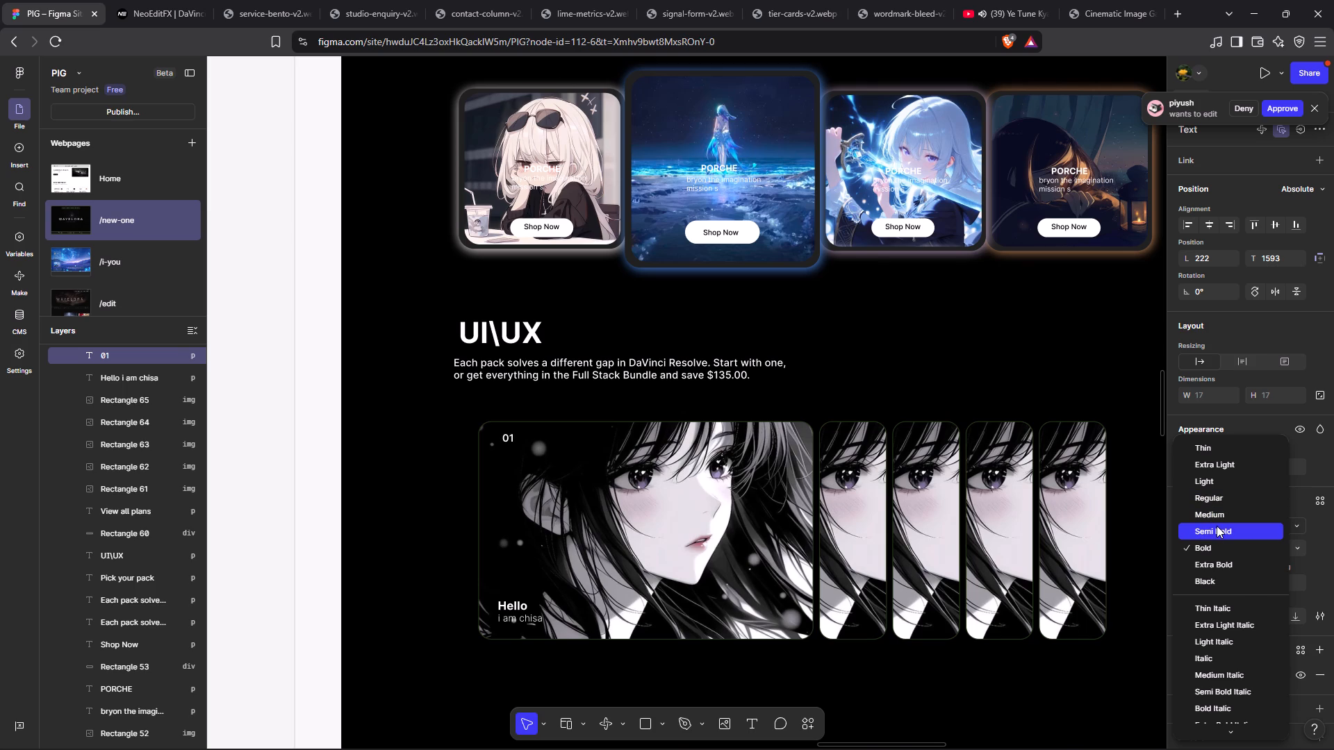
left_click(1217, 526)
left_click(1292, 548)
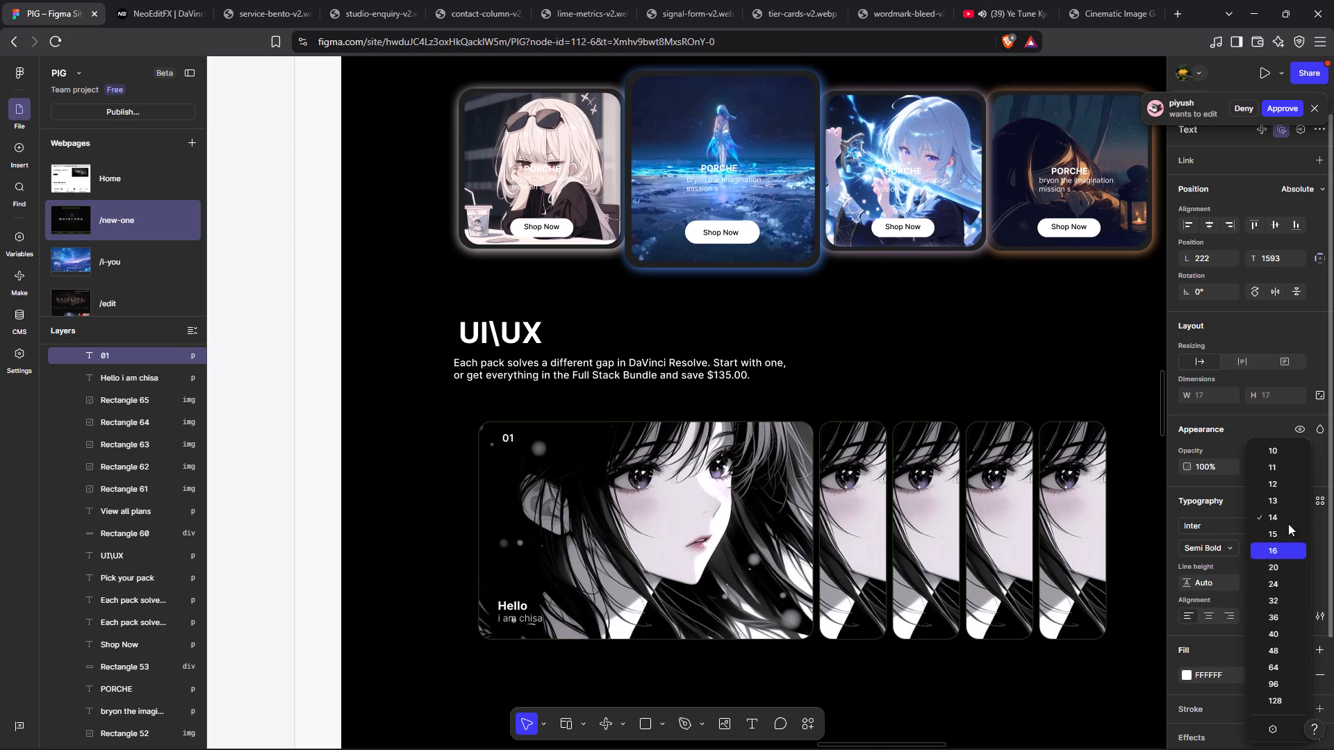
left_click(1269, 488)
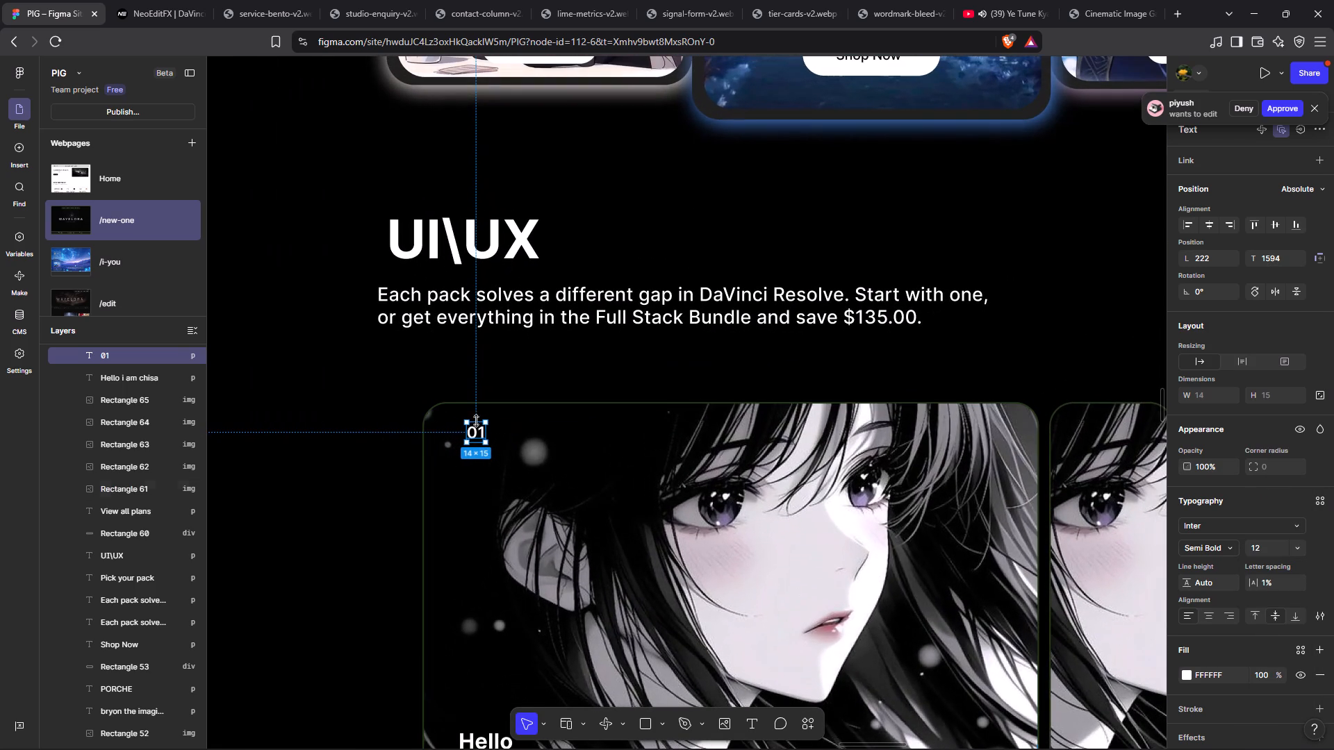
Move the "01" label to about left 216, top 1590, lining it up with the left edge of the "Hello" text.
left_click_drag(477, 432, 458, 420)
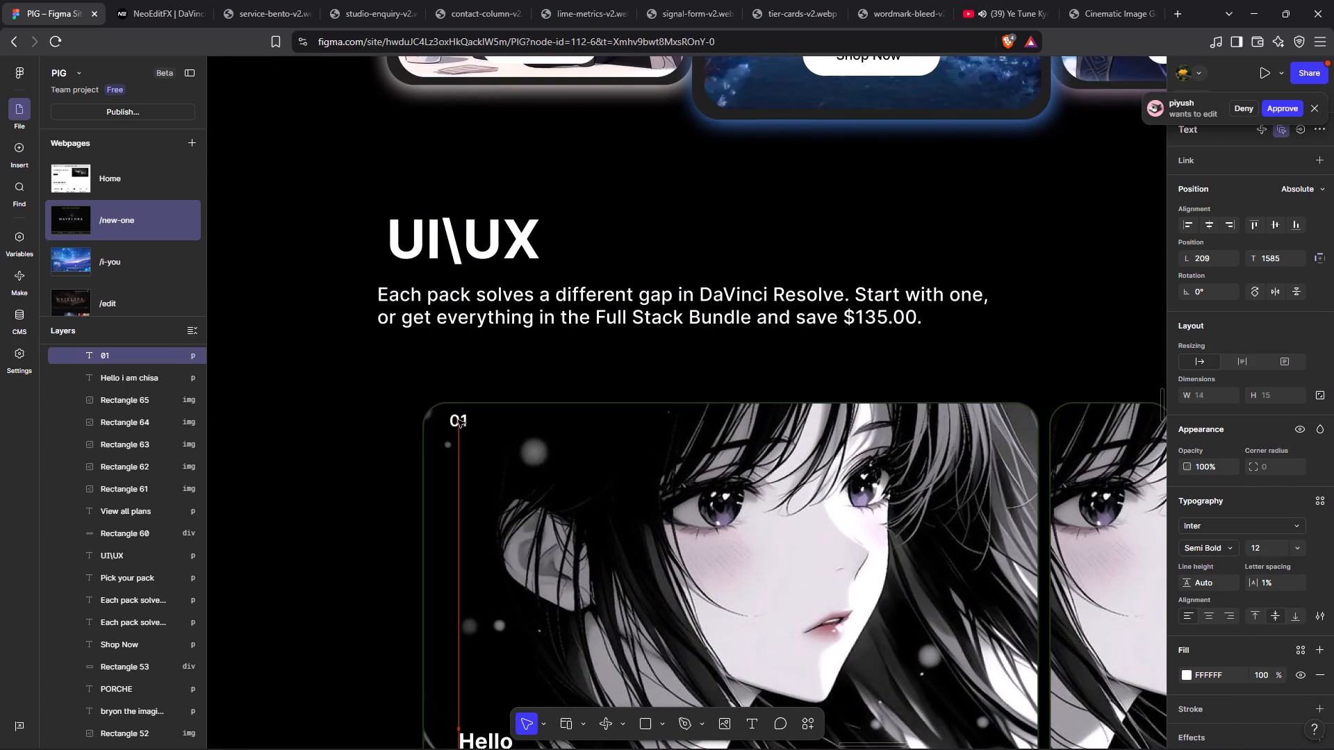
left_click_drag(458, 420, 463, 428)
scroll(463, 428, "down", 1)
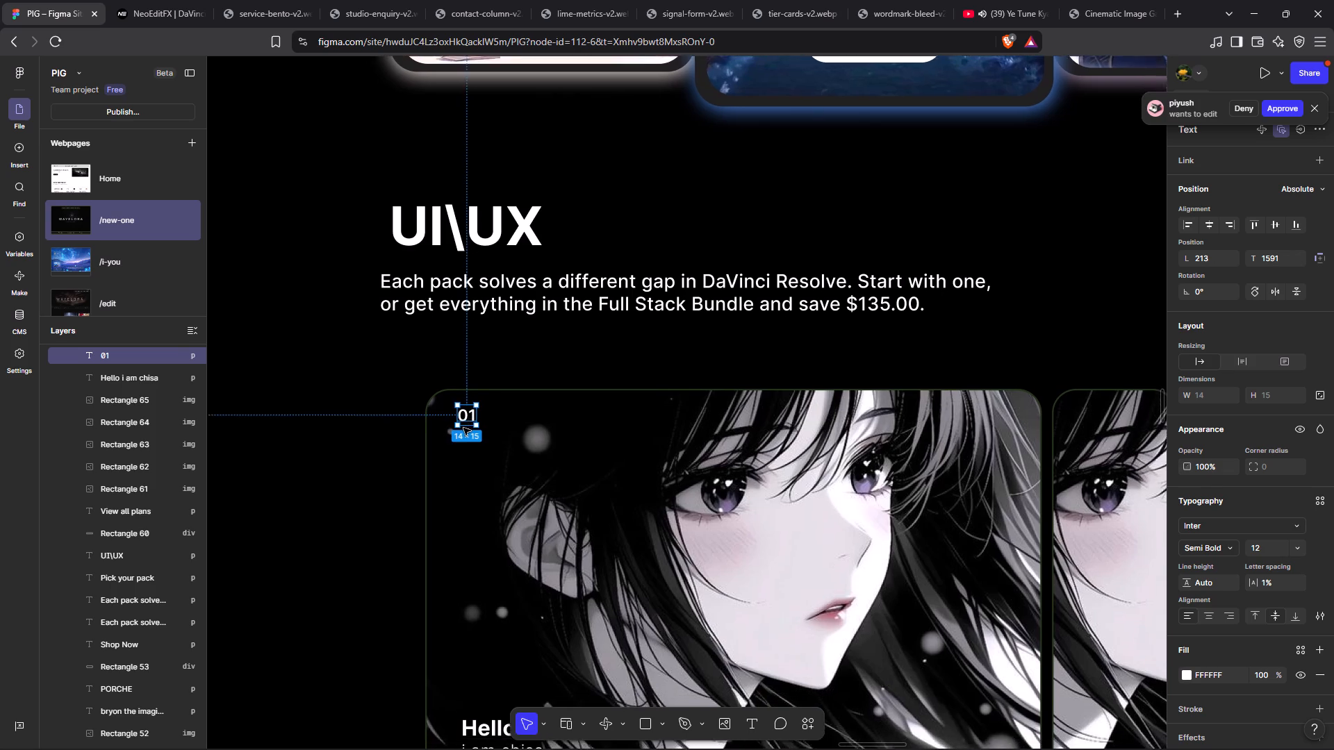
scroll(463, 428, "down", 1)
left_click_drag(467, 269, 474, 267)
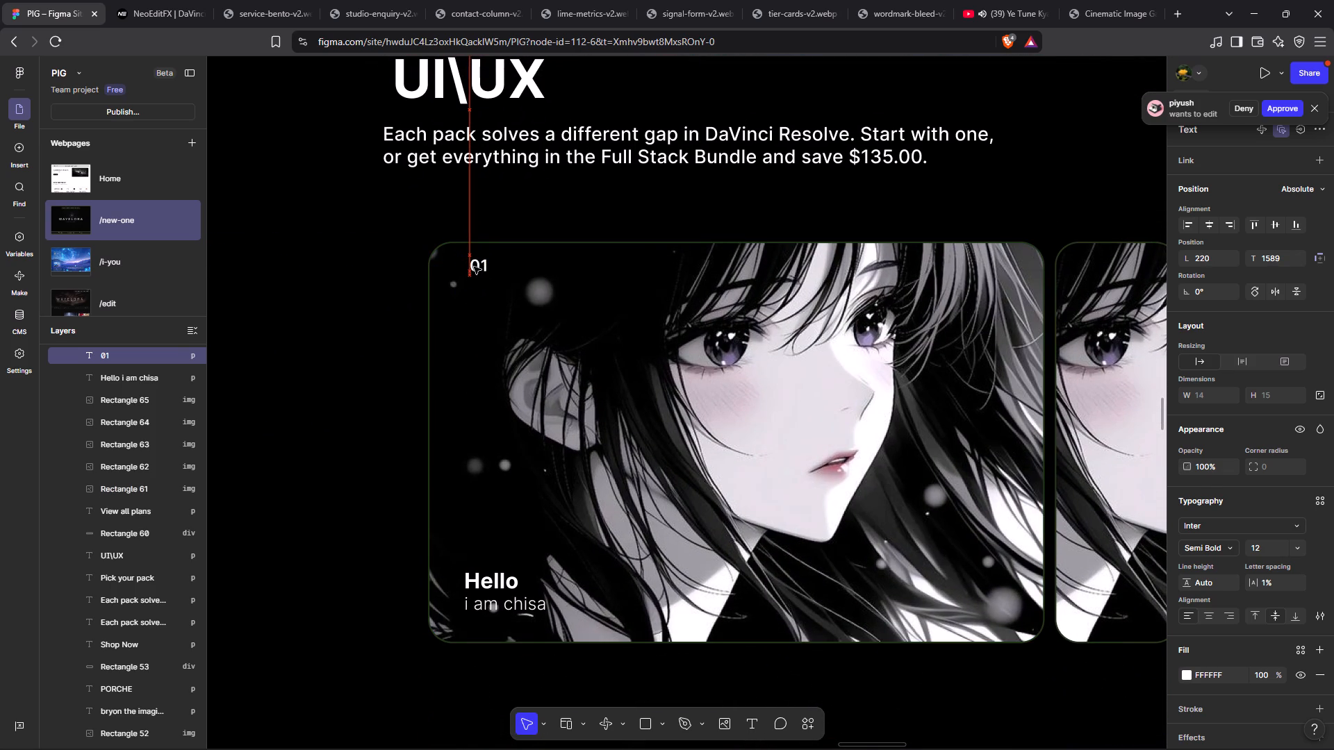
left_click_drag(474, 267, 475, 267)
left_click_drag(479, 268, 472, 269)
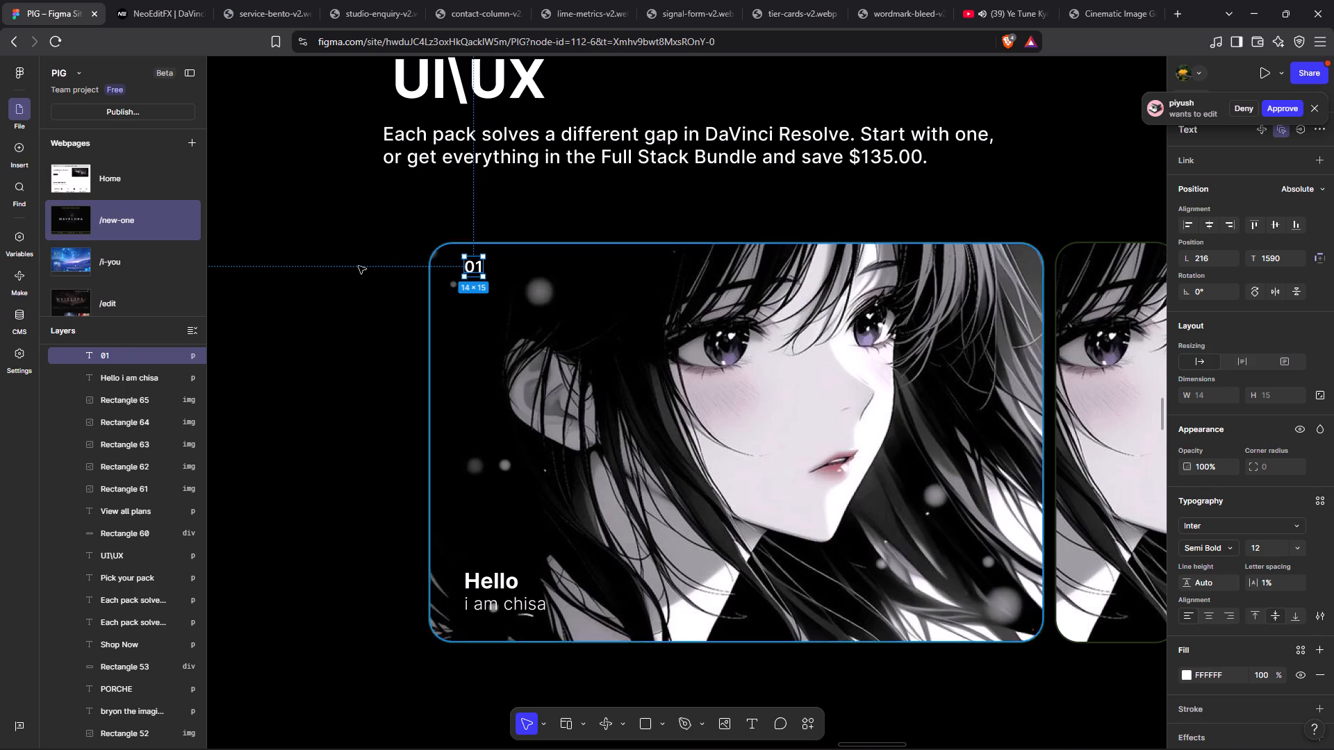
left_click(345, 263)
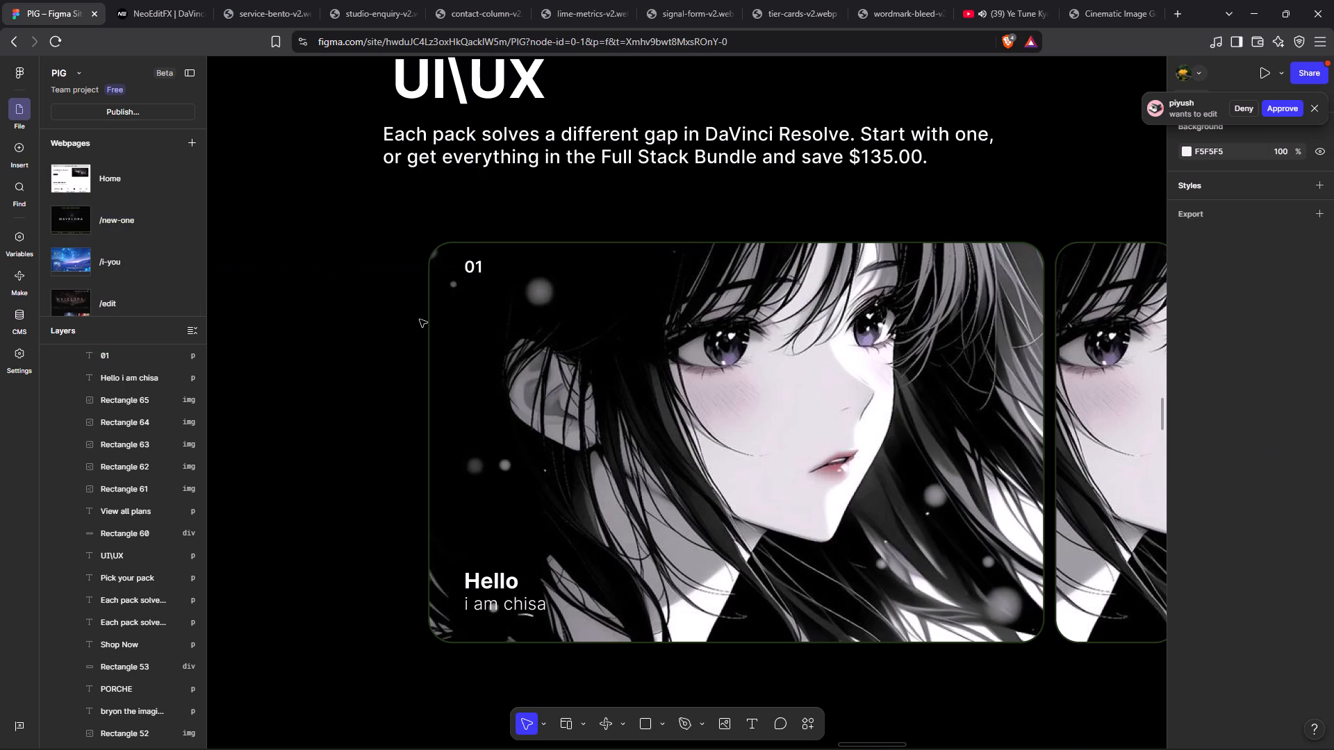
Duplicate the "01" label onto the upper-left area of the first narrow portrait, at about left 672, top 1590.
left_click(448, 288)
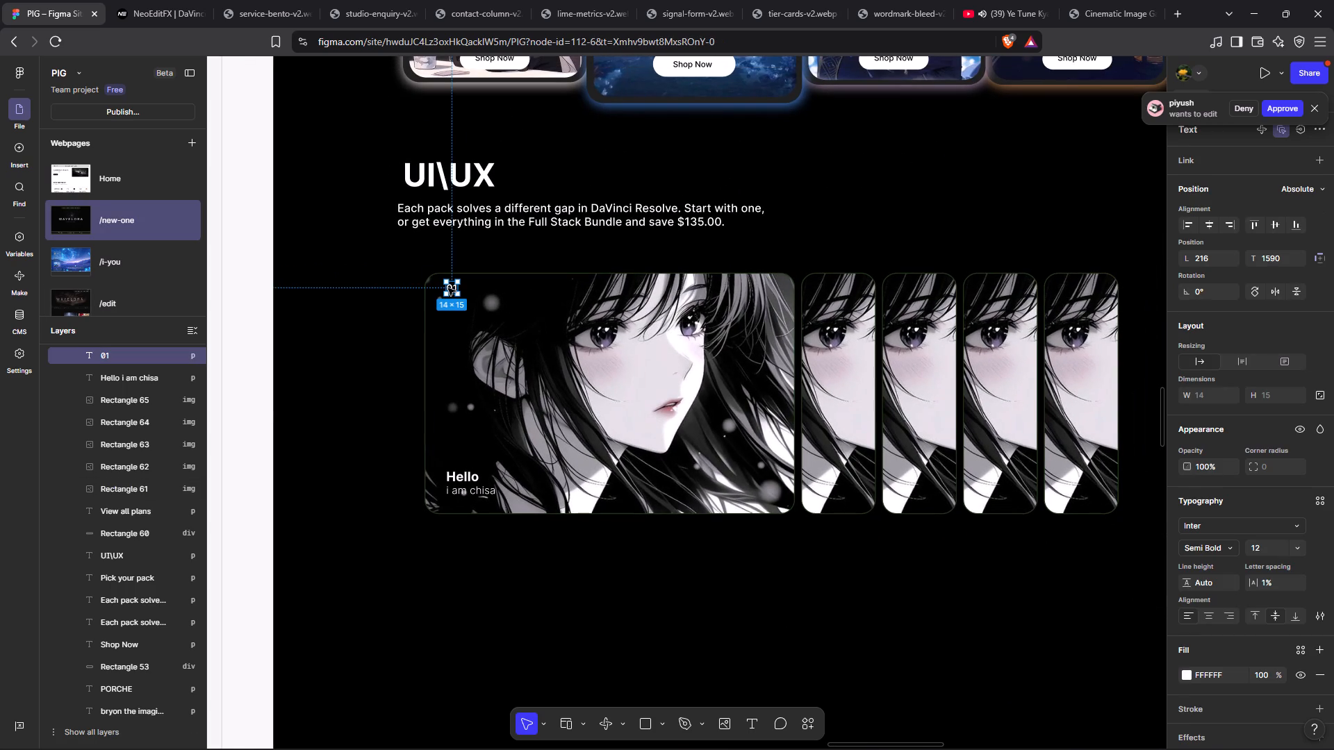
key("ctrl+d")
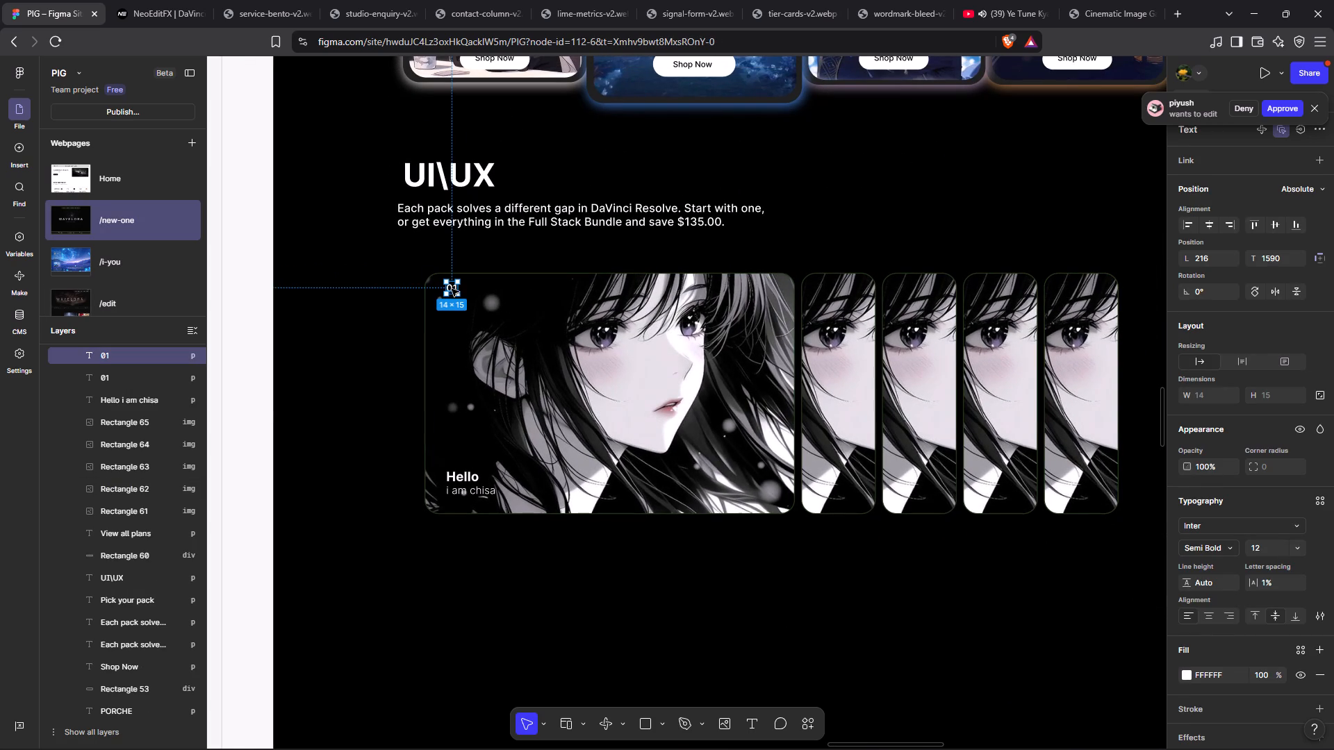
left_click_drag(452, 289, 811, 291)
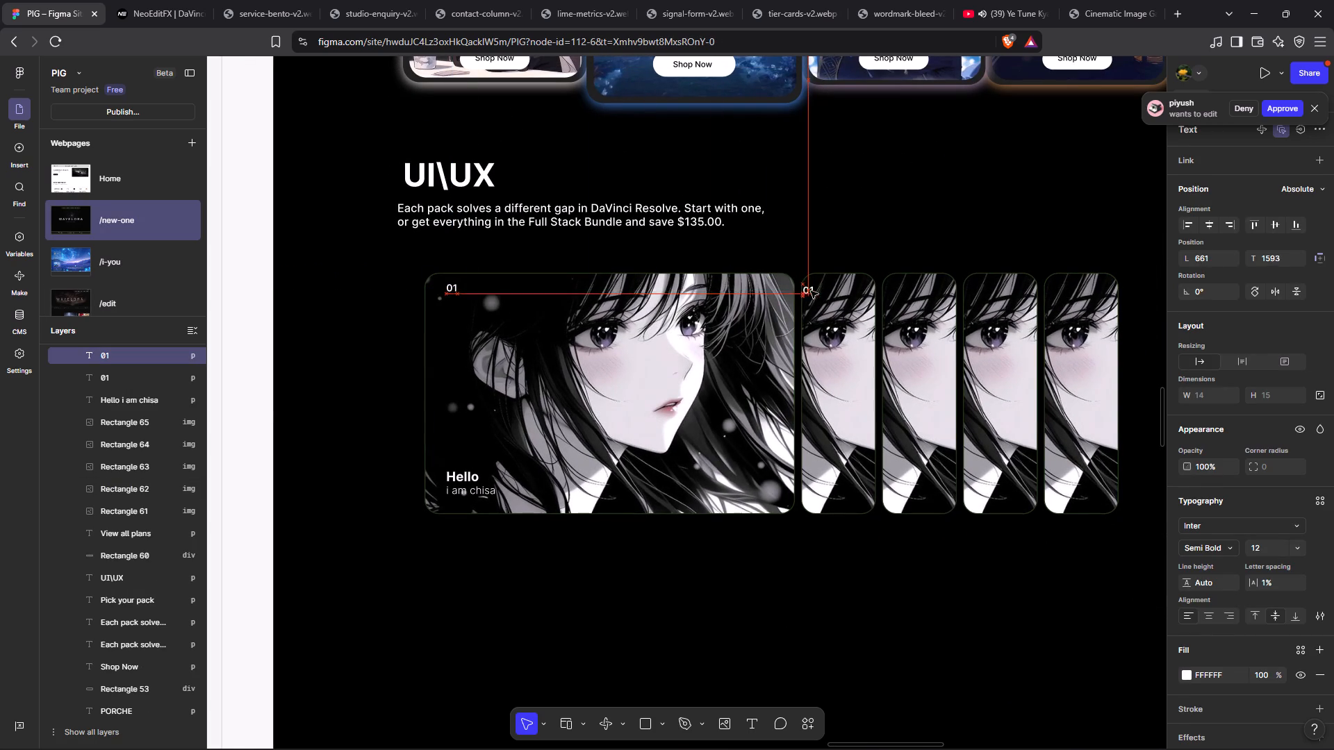
left_click_drag(811, 291, 816, 288)
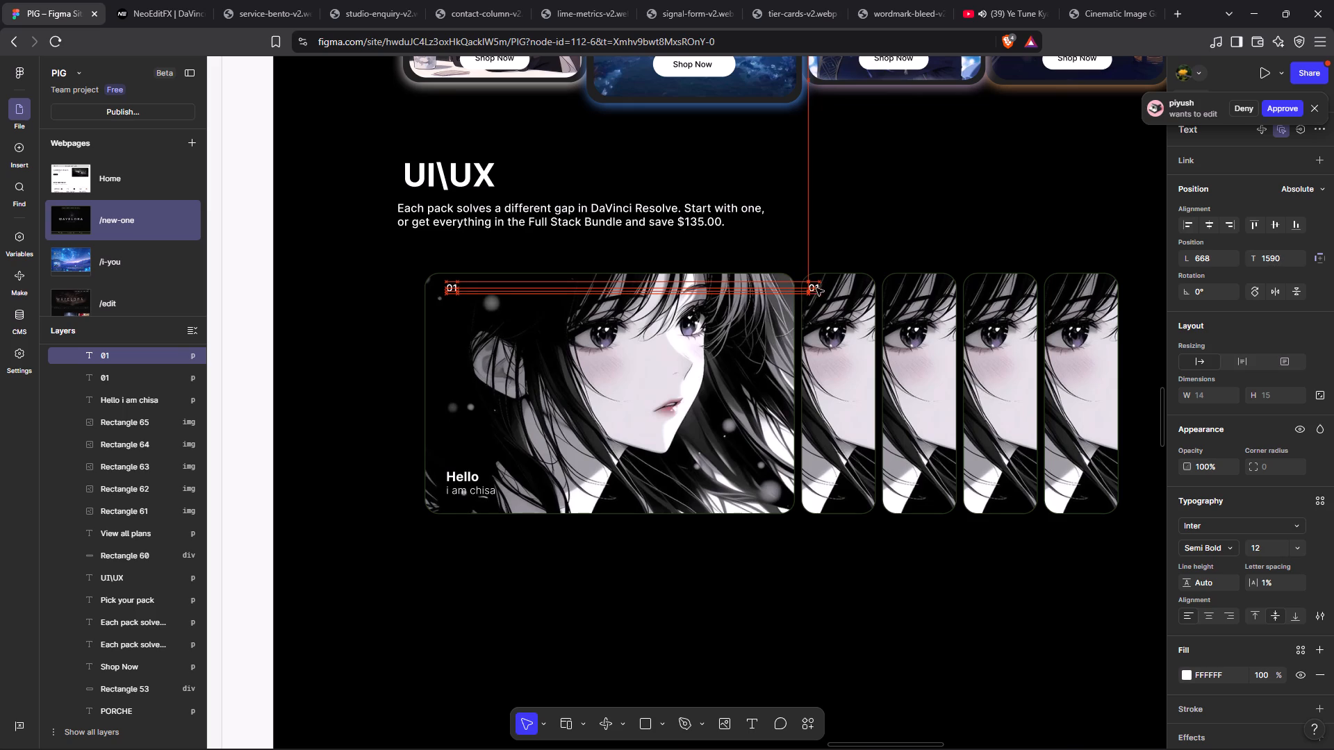
left_click_drag(816, 288, 816, 290)
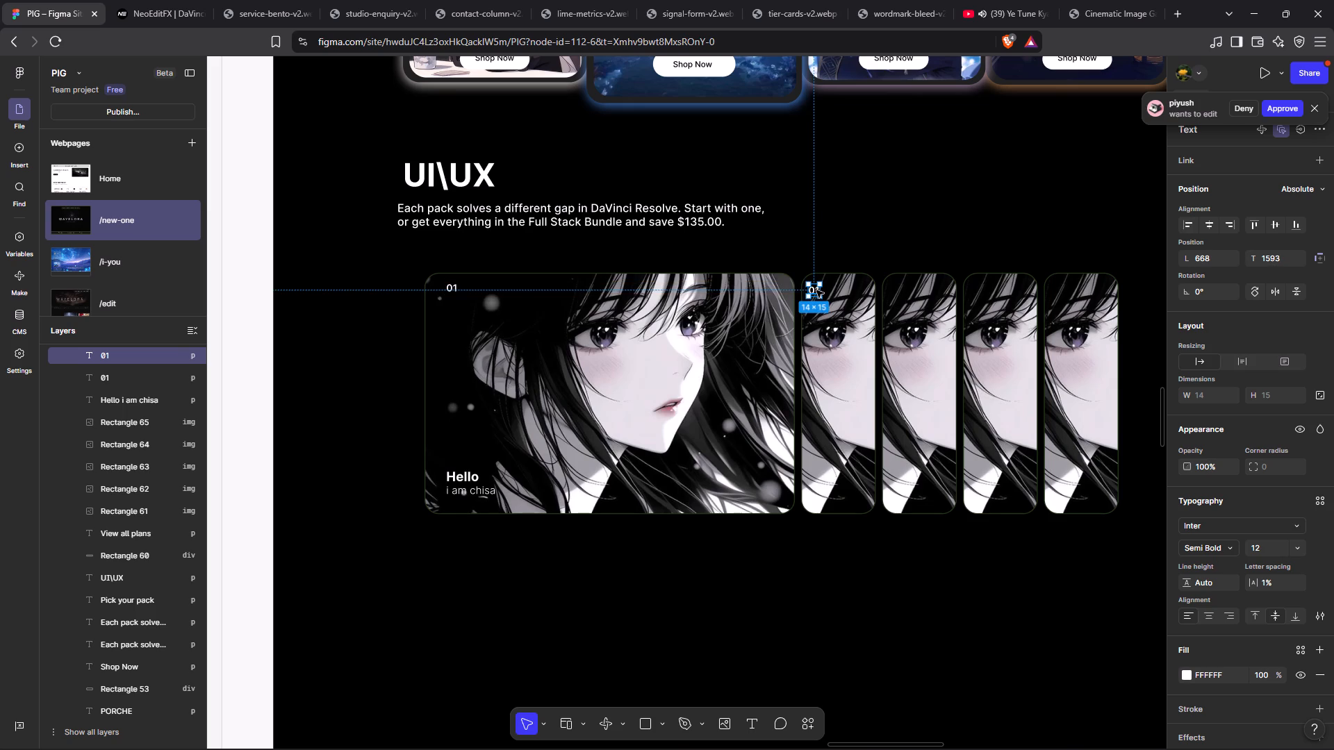
left_click(816, 290)
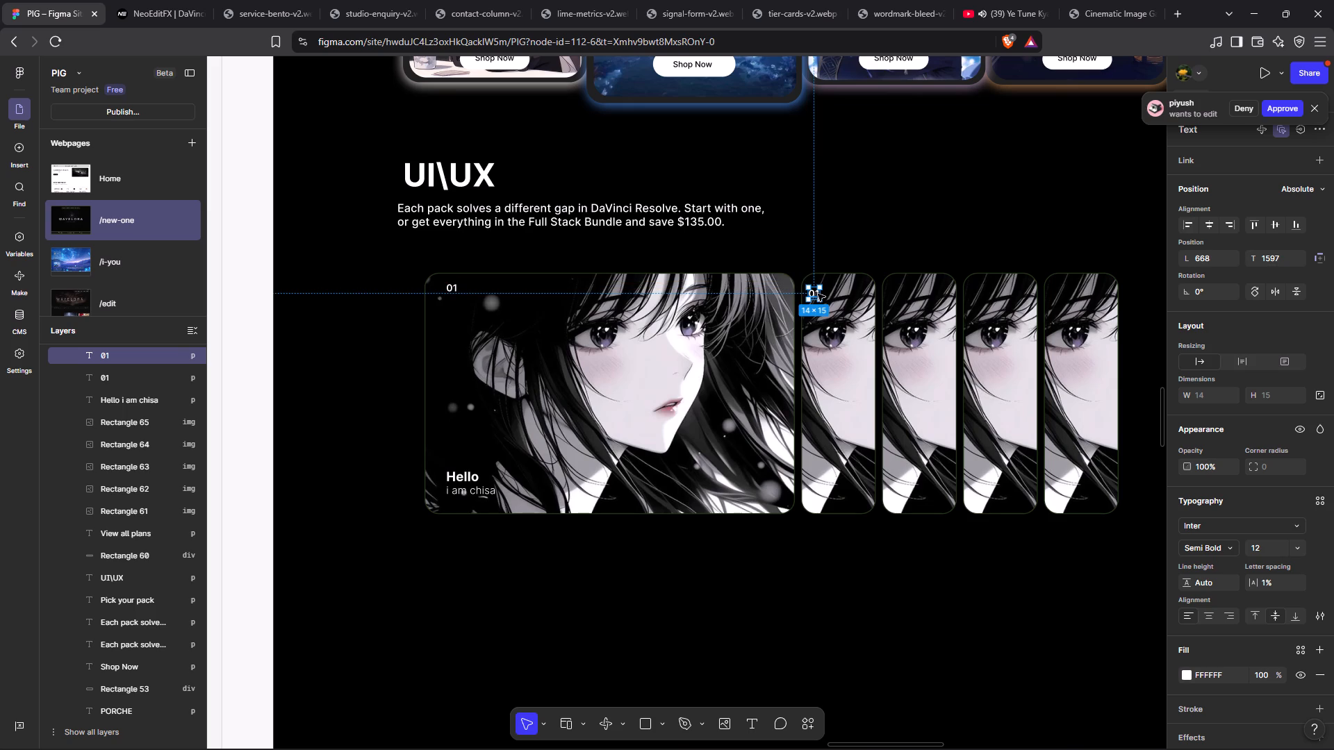
left_click_drag(812, 294, 812, 289)
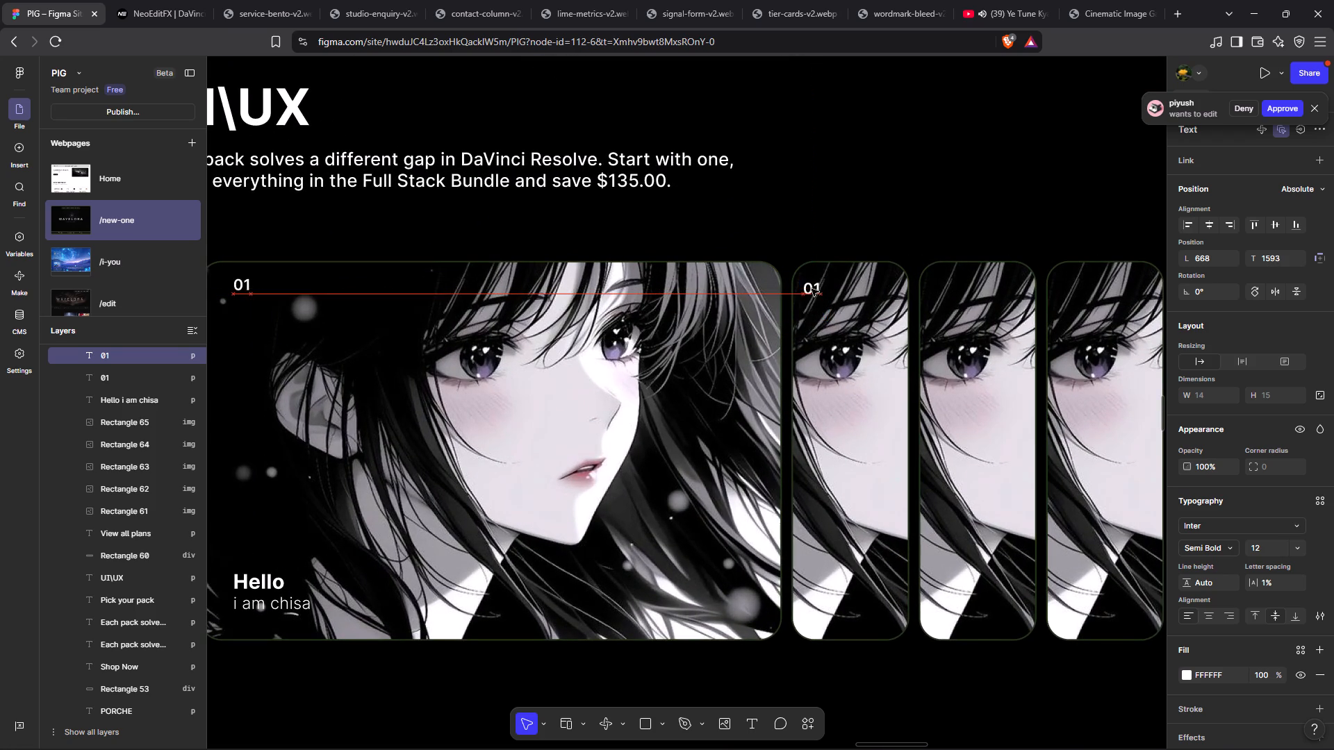
left_click_drag(812, 289, 809, 287)
left_click_drag(809, 287, 816, 286)
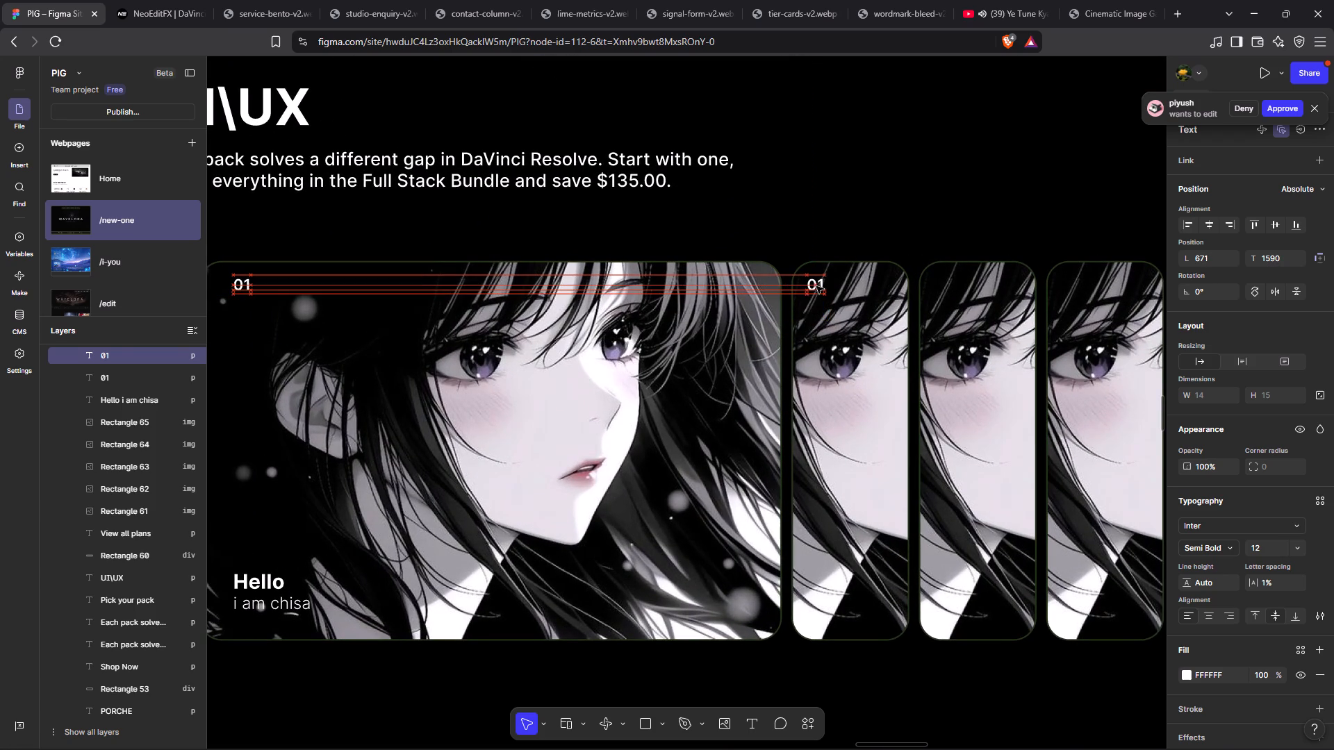
left_click_drag(816, 286, 817, 286)
left_click(881, 239)
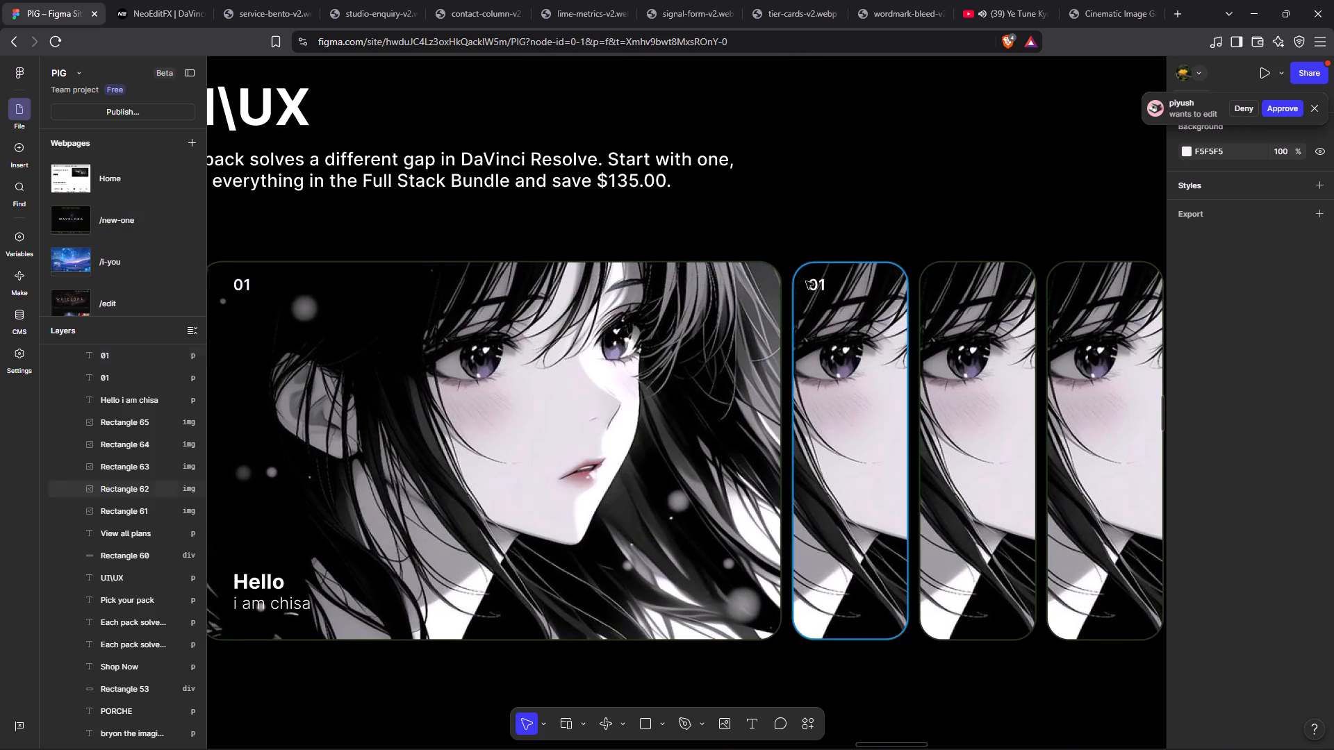
Duplicate the first narrow portrait's "01" label onto the second narrow portrait, at about left 770, top 1590.
left_click(812, 283)
key("ctrl+d")
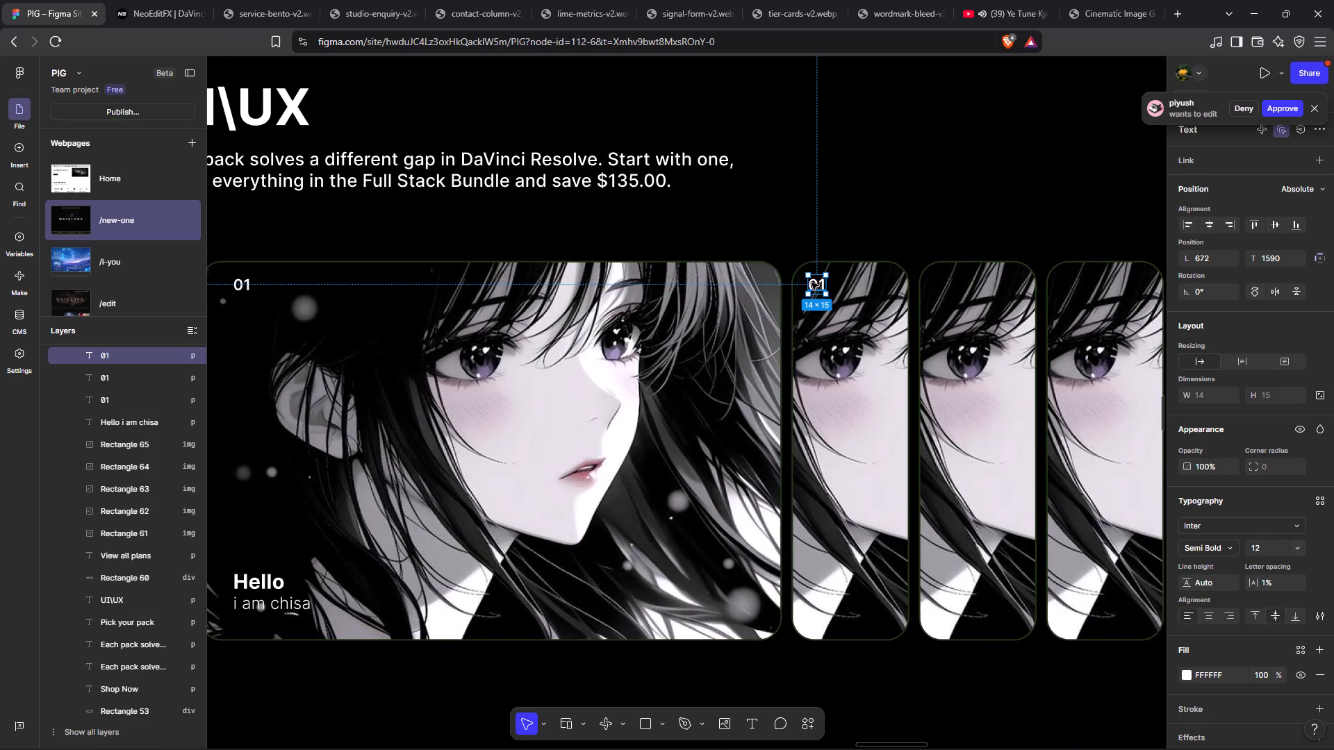
left_click_drag(814, 283, 944, 275)
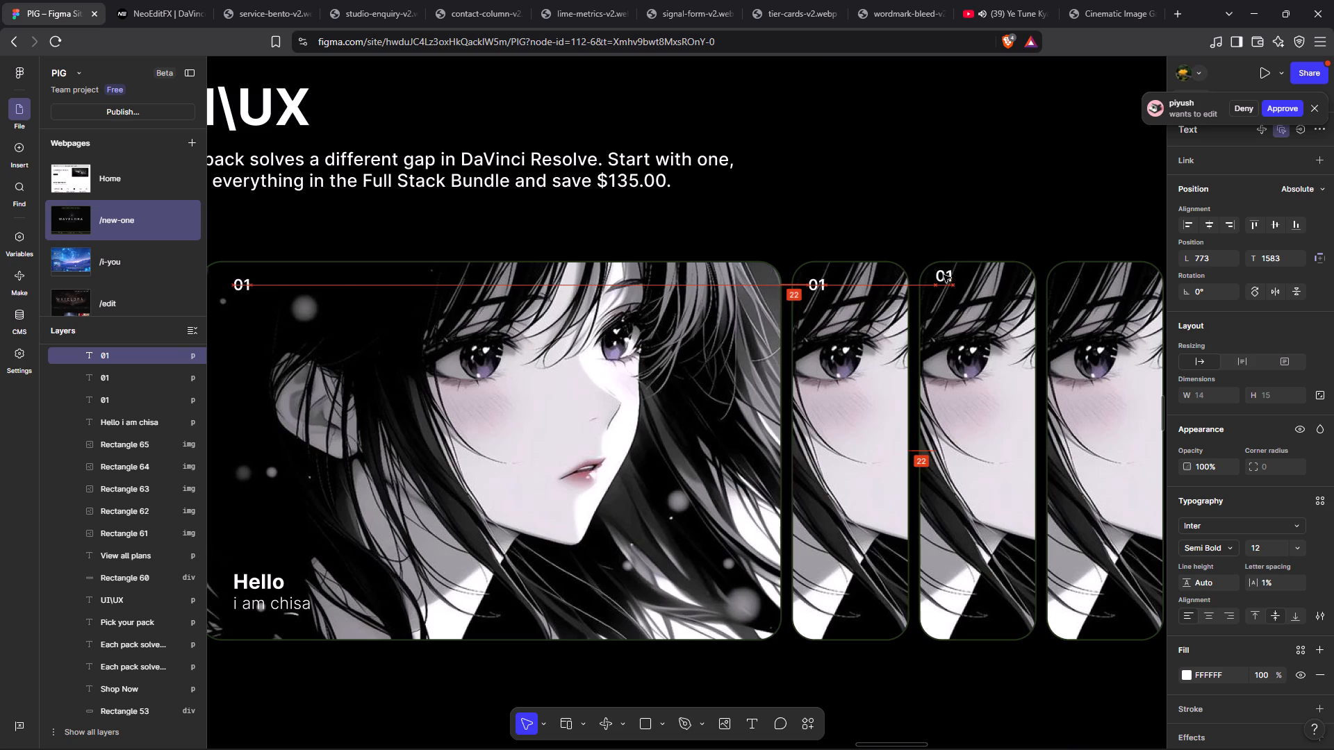
left_click_drag(944, 275, 938, 283)
Repeat the "01" label at the same spacing on the third and fourth narrow portraits, at left 868 and 966.
scroll(938, 283, "left", 3)
key("ctrl+d")
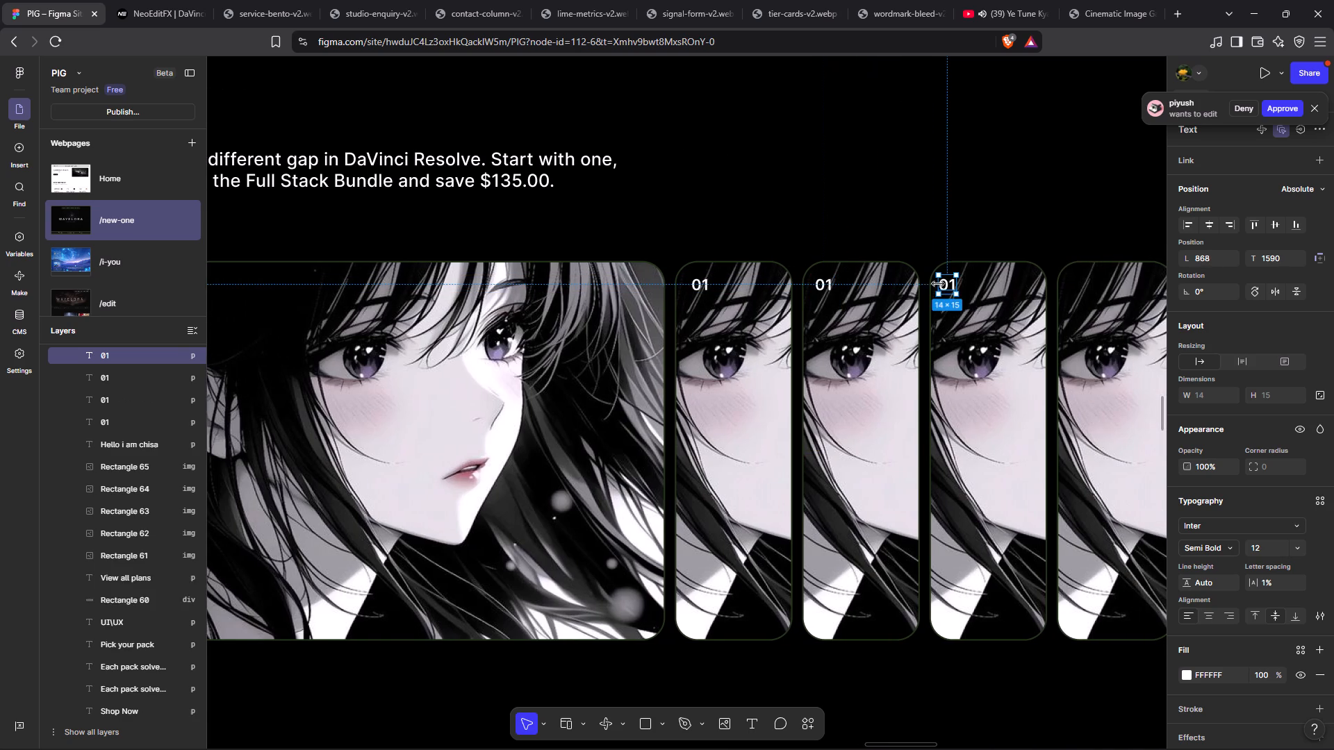
key("ctrl+d")
scroll(938, 283, "left", 2)
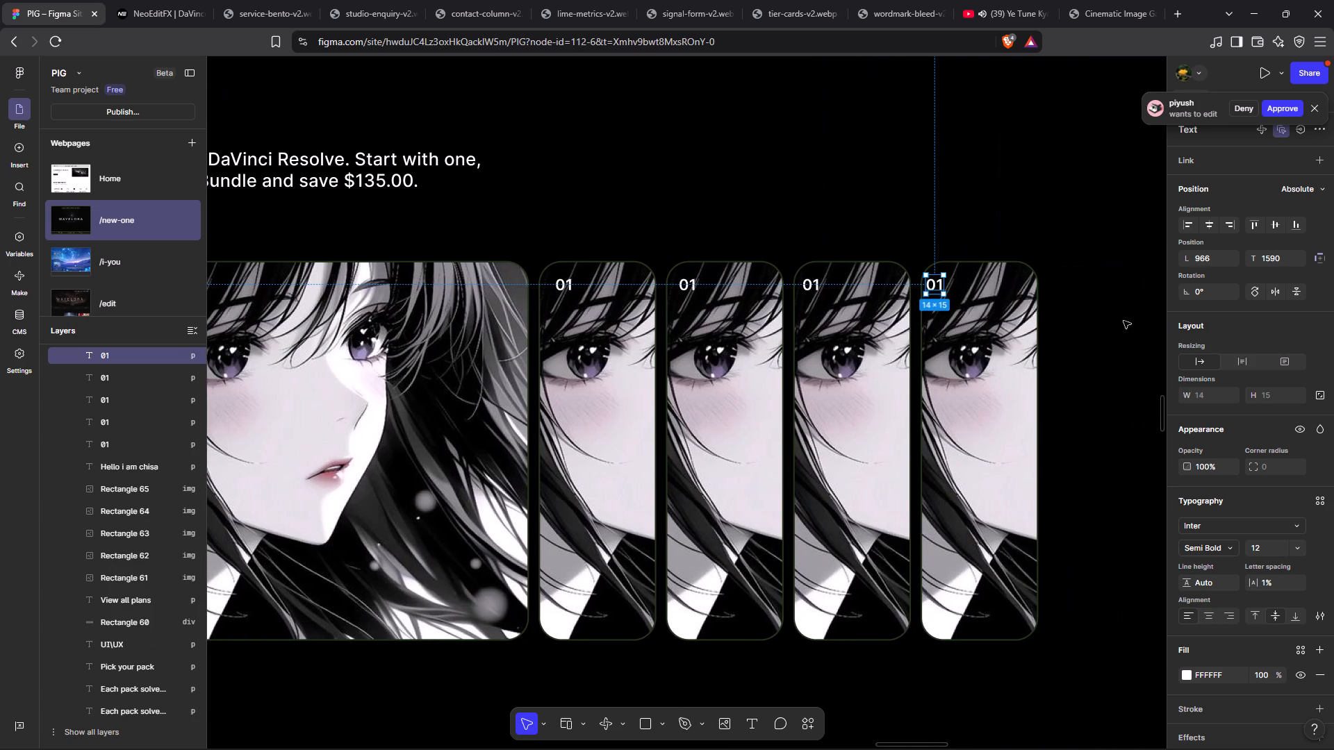
Nudge the fourth narrow portrait's "01" label slightly to the right, keeping it level with the others.
left_click(1123, 321)
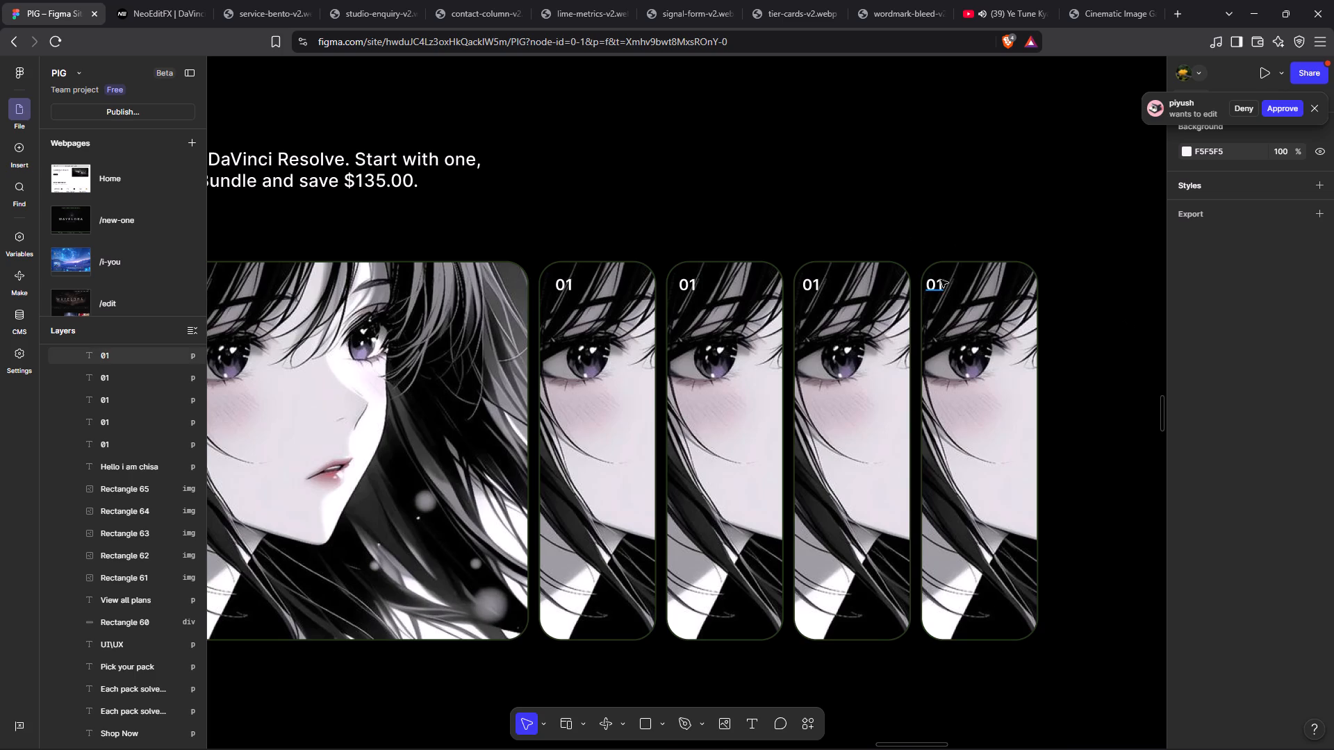
left_click(941, 288)
left_click(932, 286)
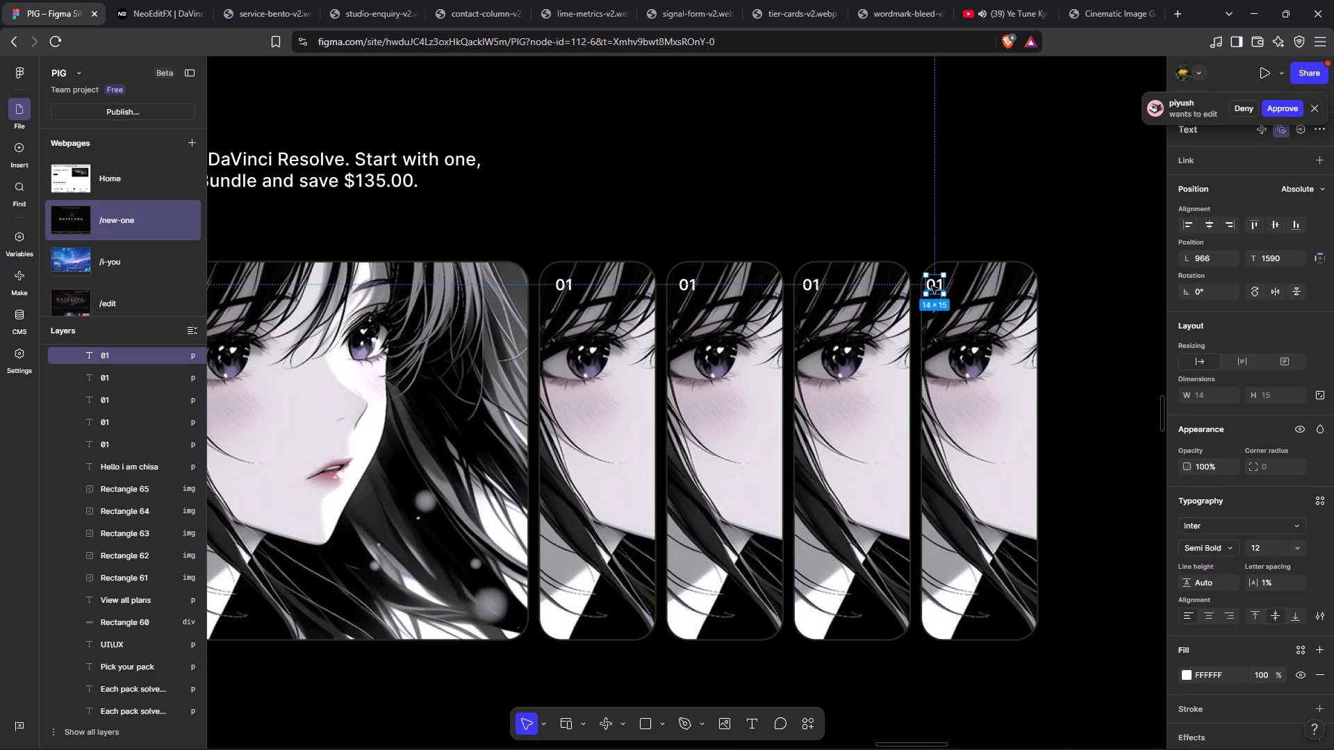
left_click(1053, 272)
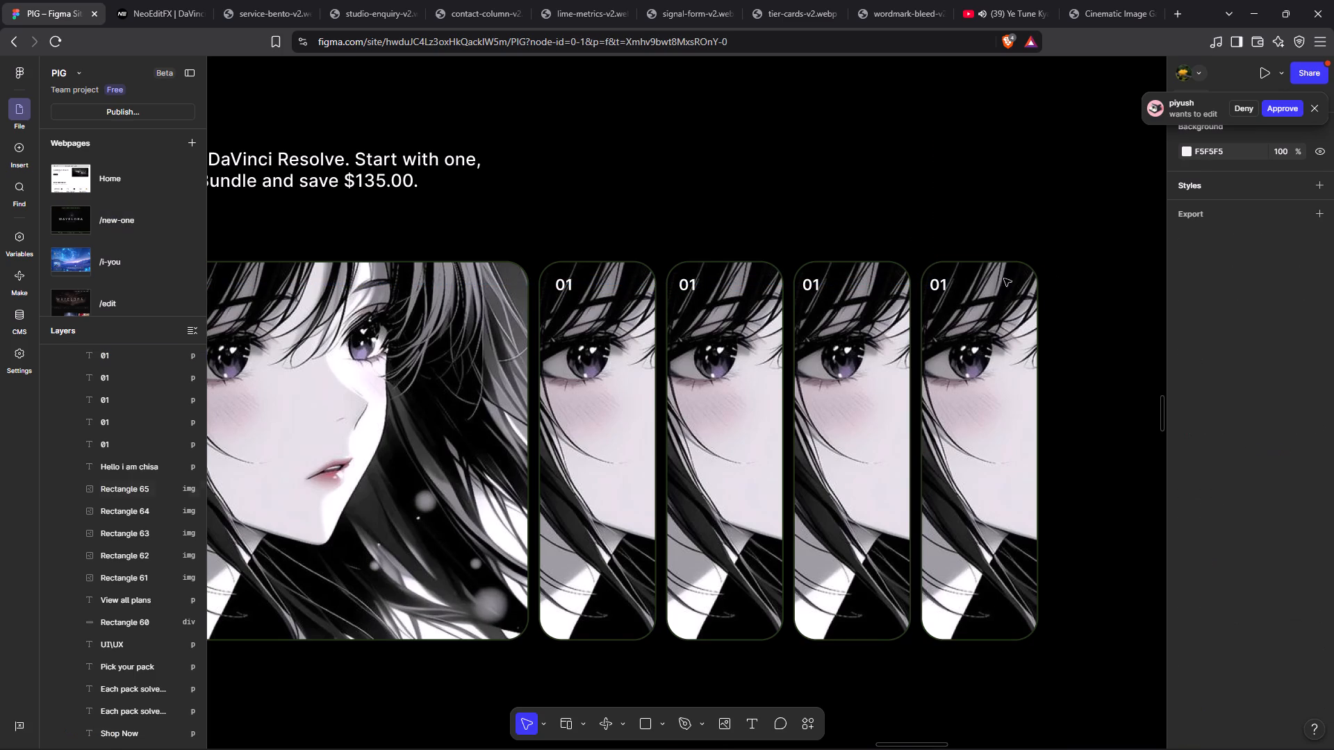
Change the first narrow portrait's label text to "02".
left_click(568, 283)
double_click(568, 283)
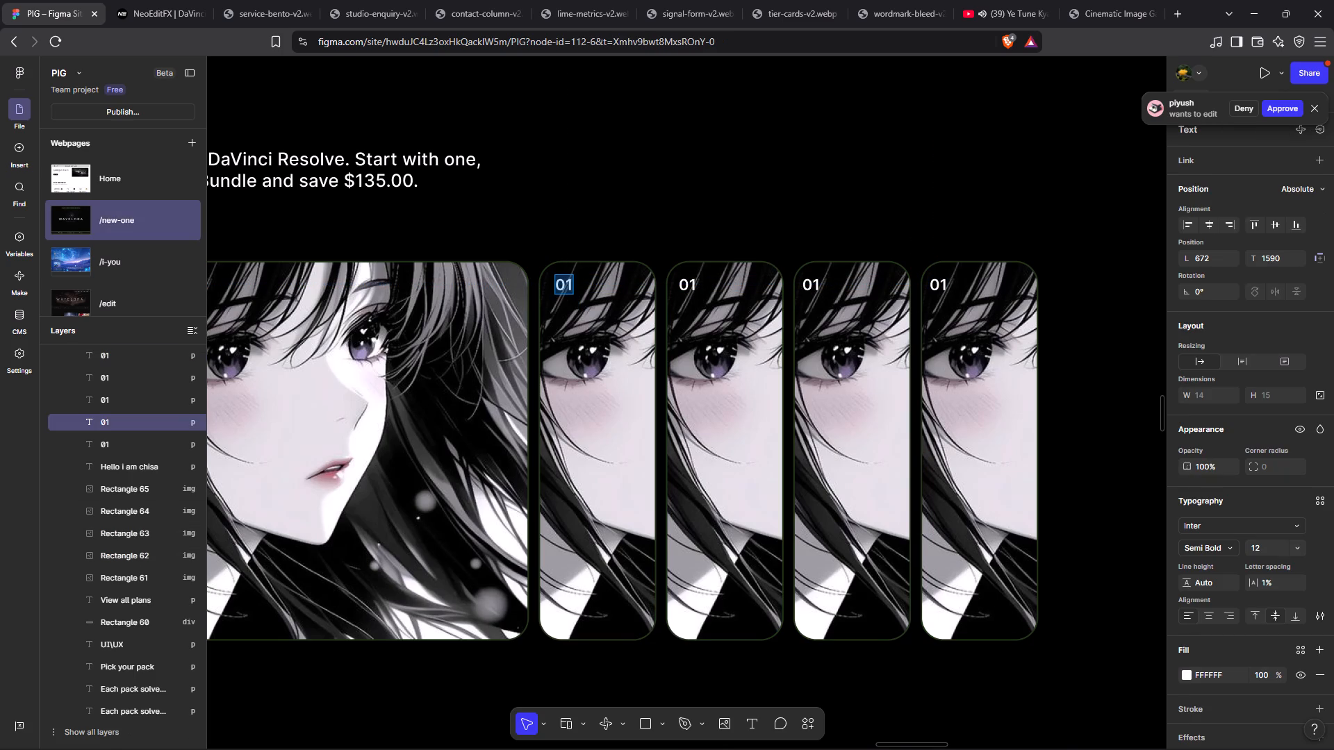
left_click(568, 283)
key("Right")
key("BackSpace")
type("32")
key("BackSpace")
key("BackSpace")
key("2")
Change the second narrow portrait's label text to "03".
double_click(691, 293)
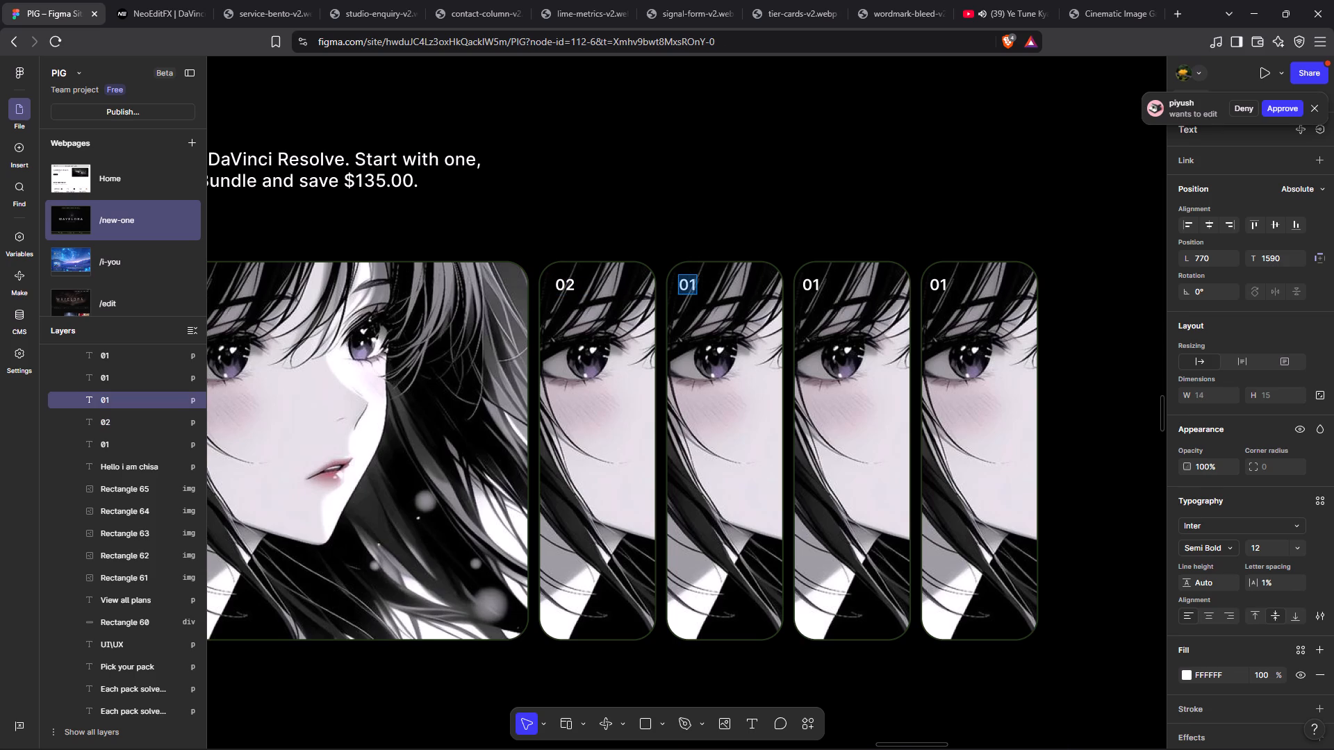
left_click(691, 290)
key("Right")
key("BackSpace")
key("3")
Change the third narrow portrait's label text to "04".
double_click(816, 285)
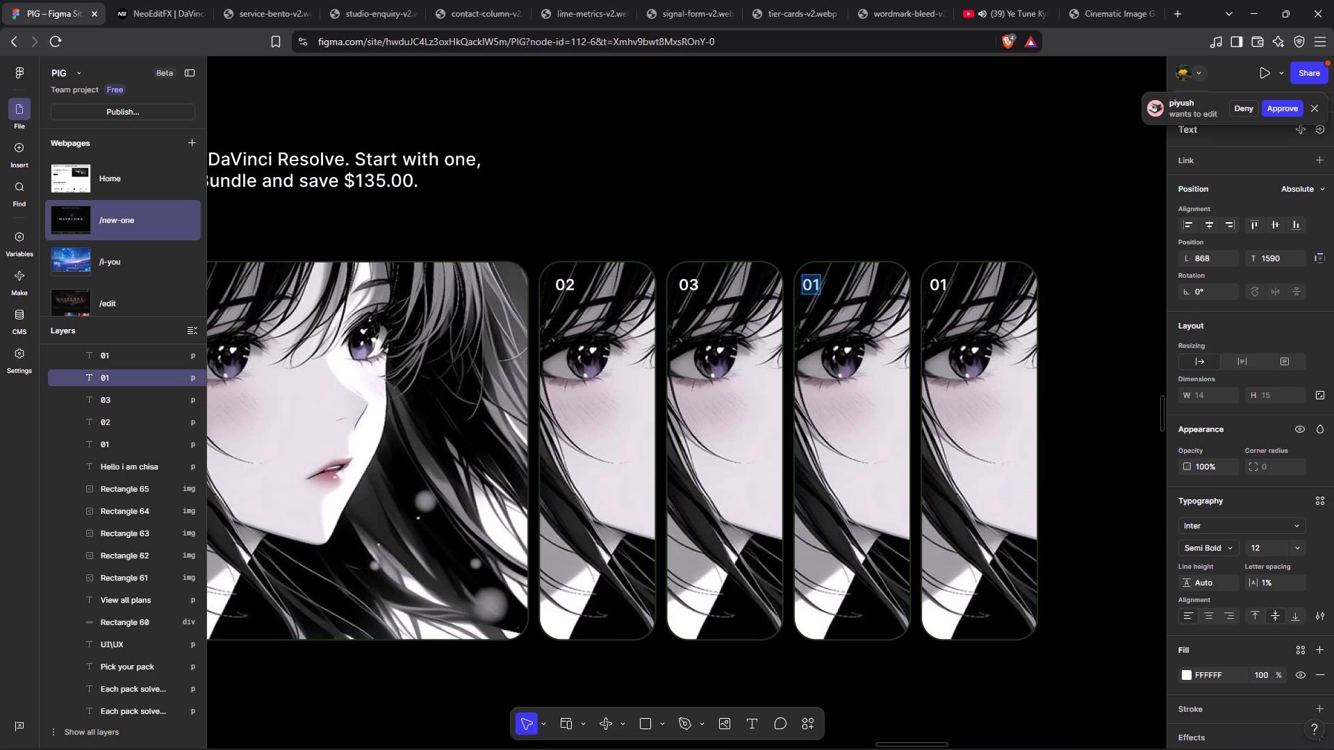
left_click(816, 285)
key("Right")
key("BackSpace")
key("4")
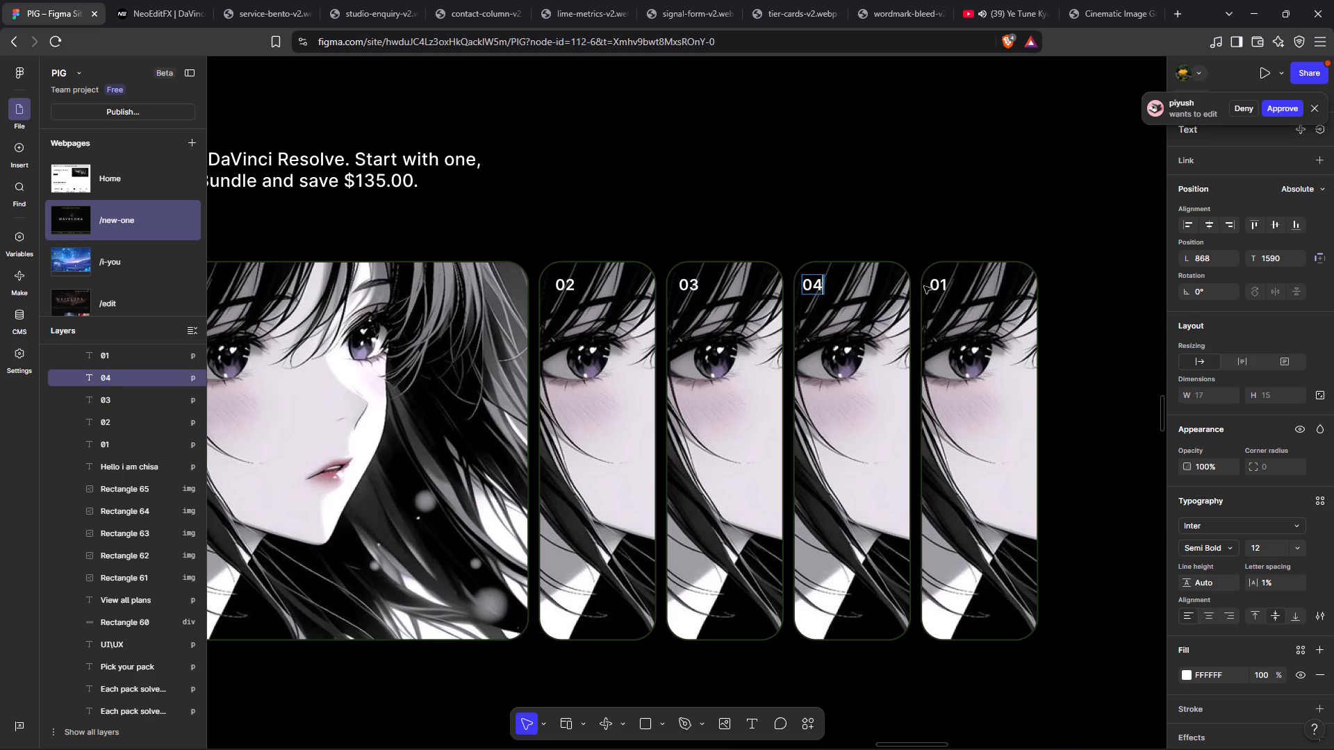
Change the fourth narrow portrait's label text to "05" and clear the selection.
left_click(937, 287)
key("Right")
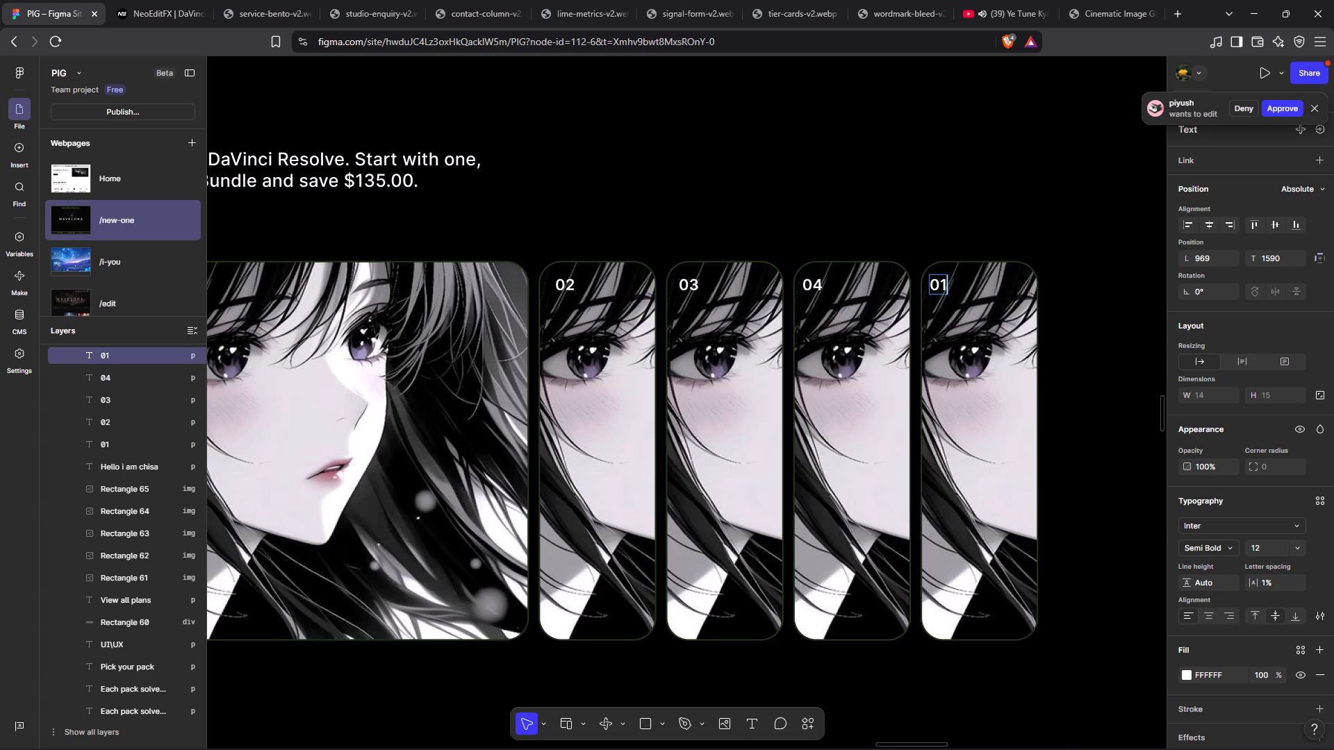
key("BackSpace")
key("5")
left_click(1148, 218)
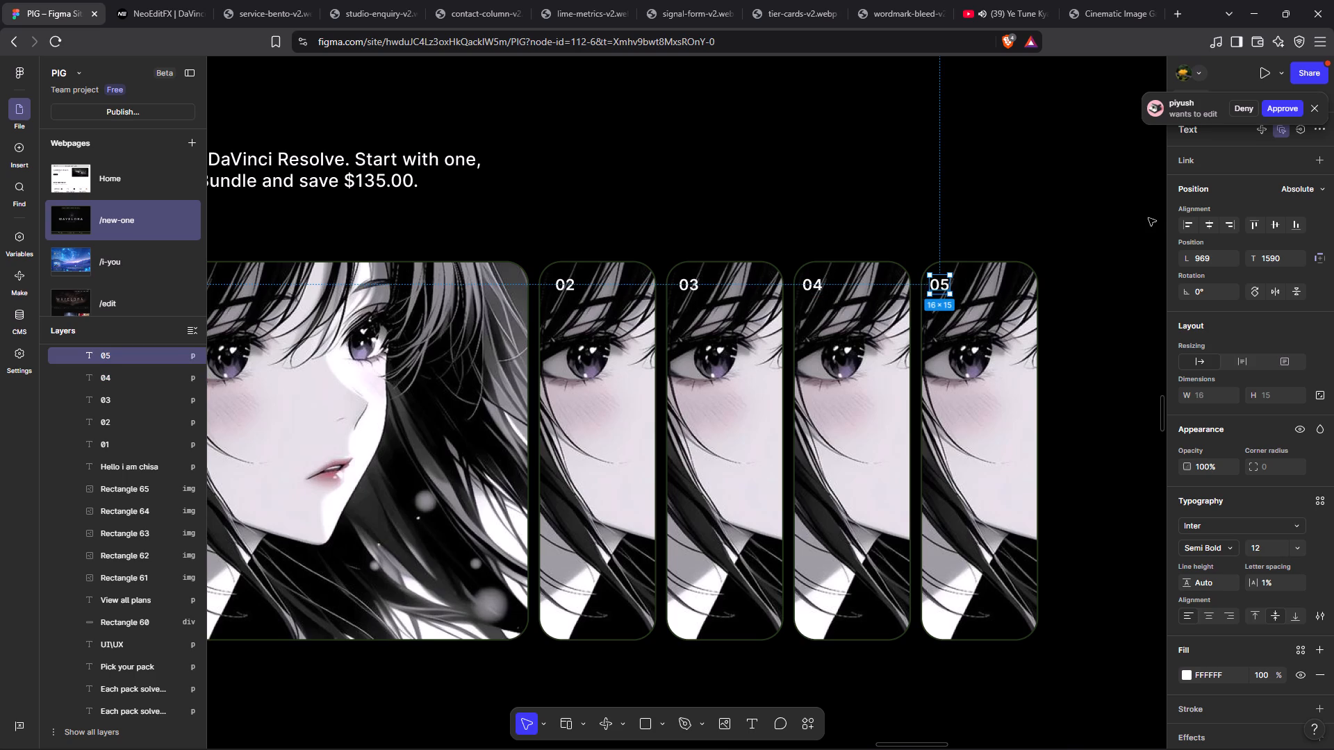
left_click(1148, 218)
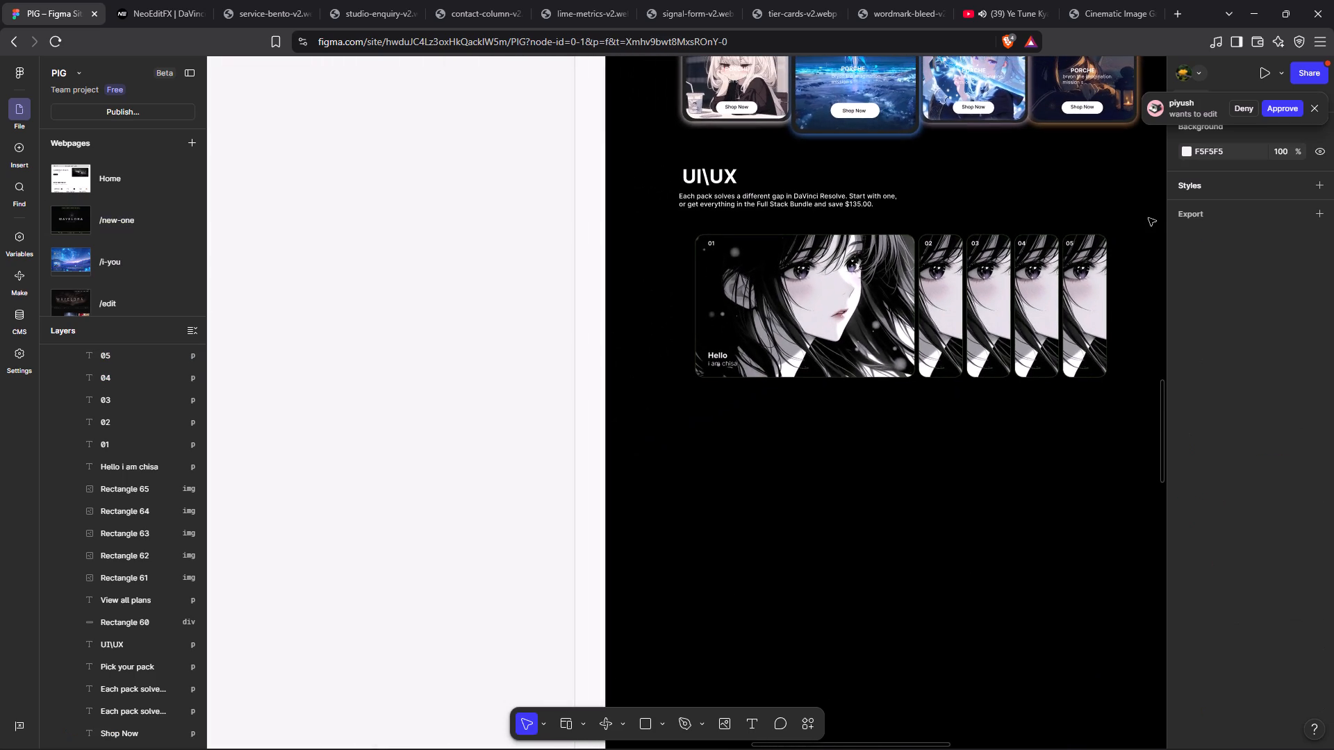
Preview the /new-one webpage, check it from the header down to the UI\UX cards, and return to the editor.
scroll(1163, 224, "up", 6)
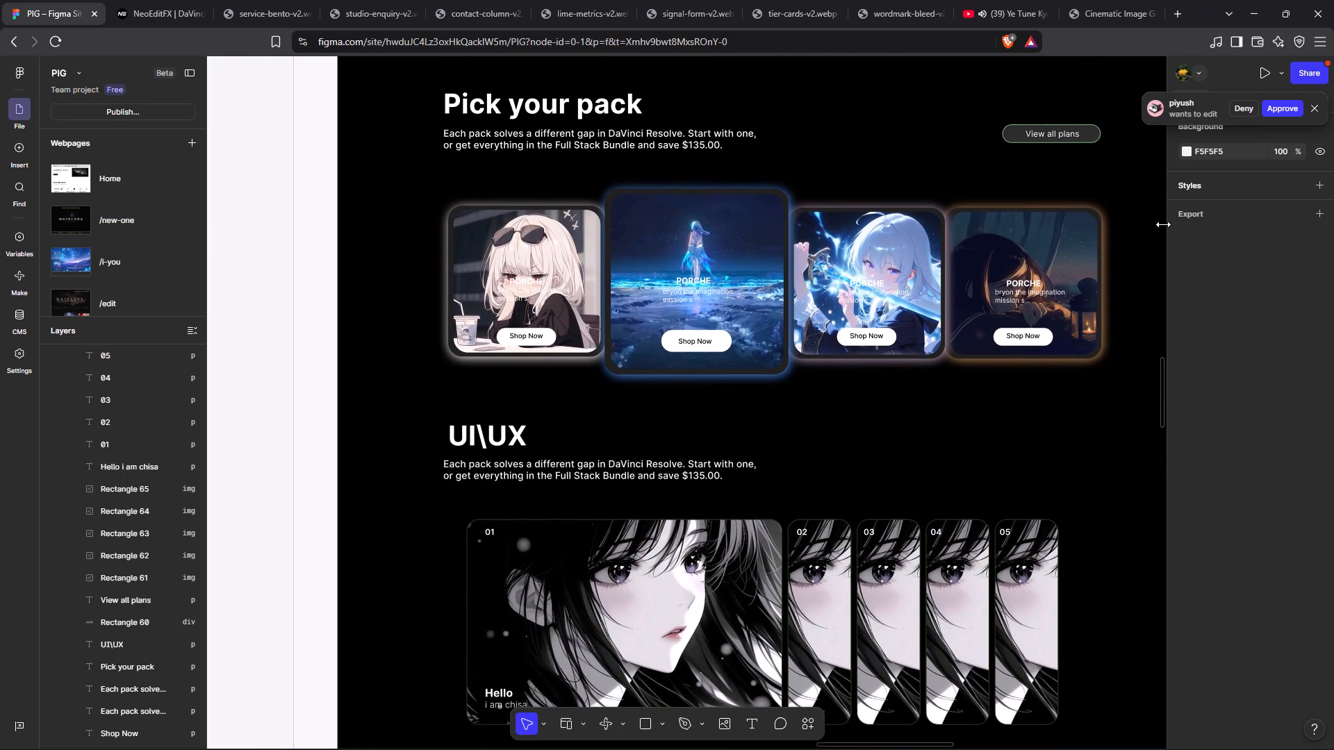
scroll(1163, 224, "up", 6)
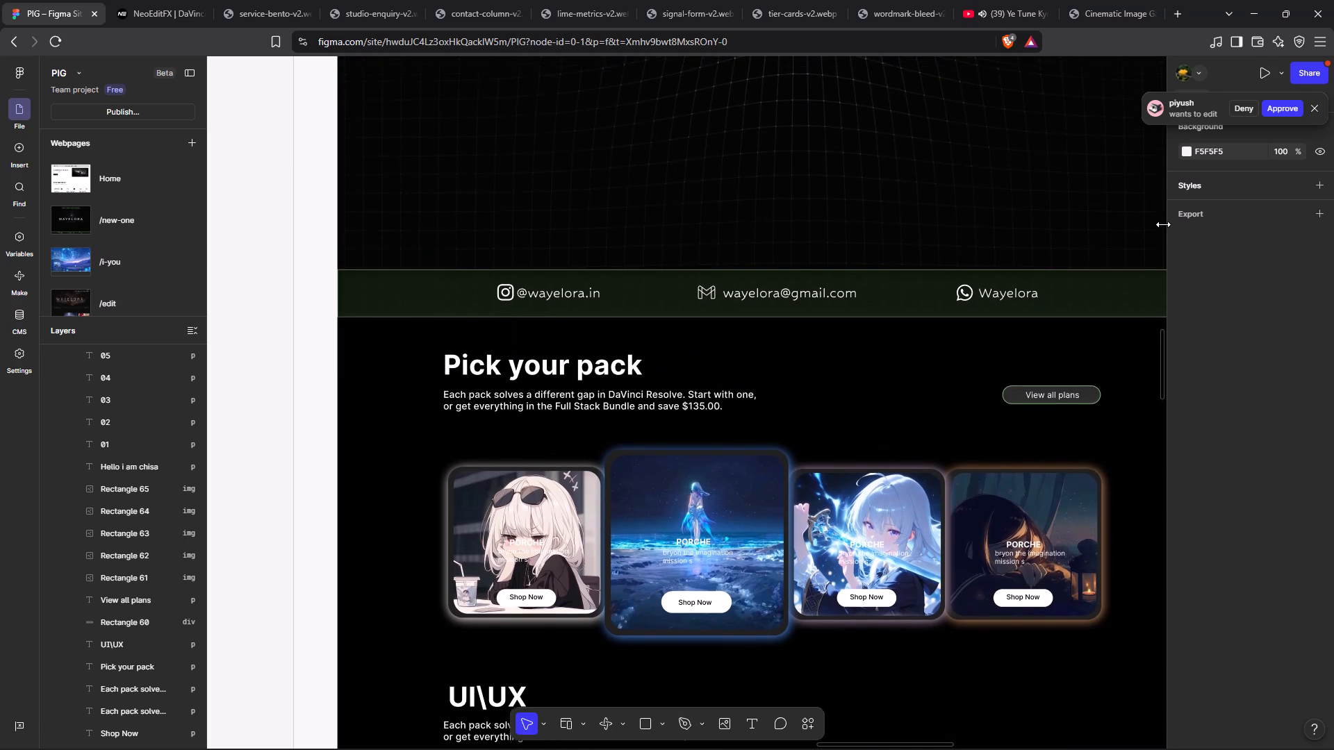
scroll(1163, 224, "up", 4)
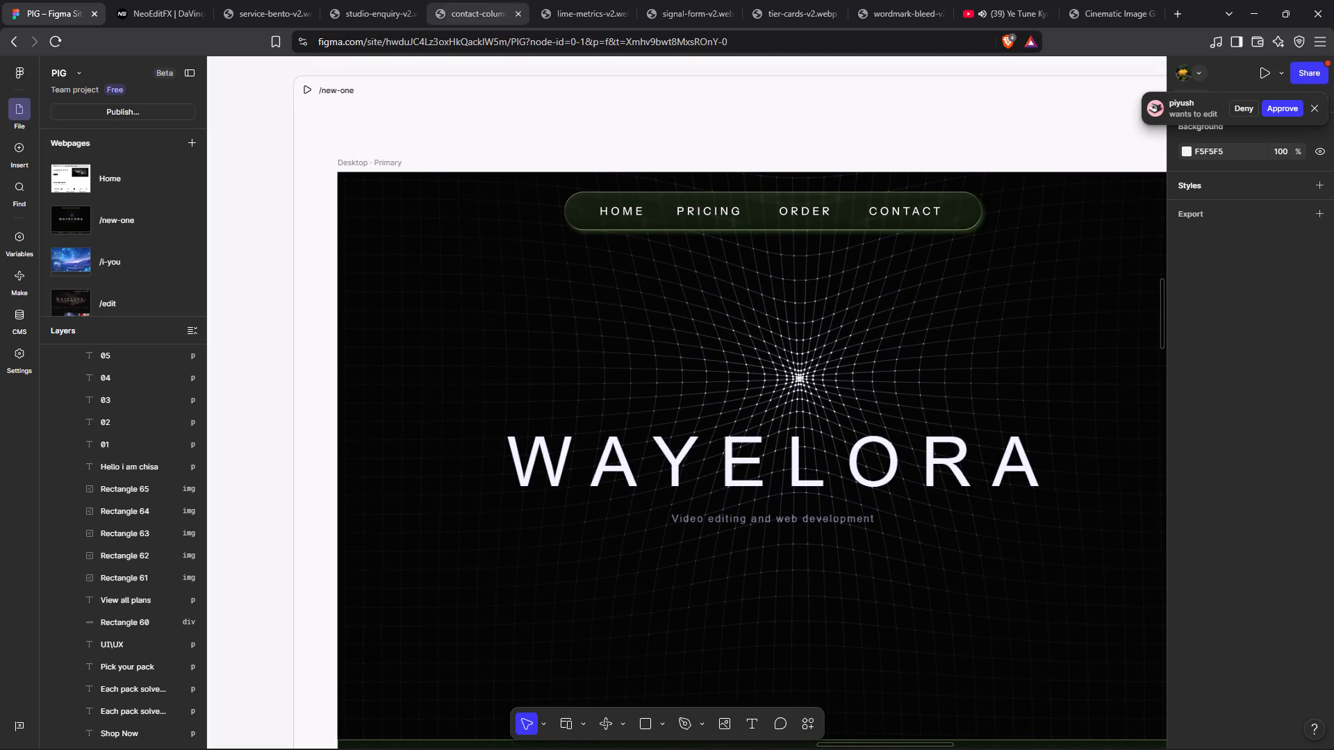
left_click(313, 94)
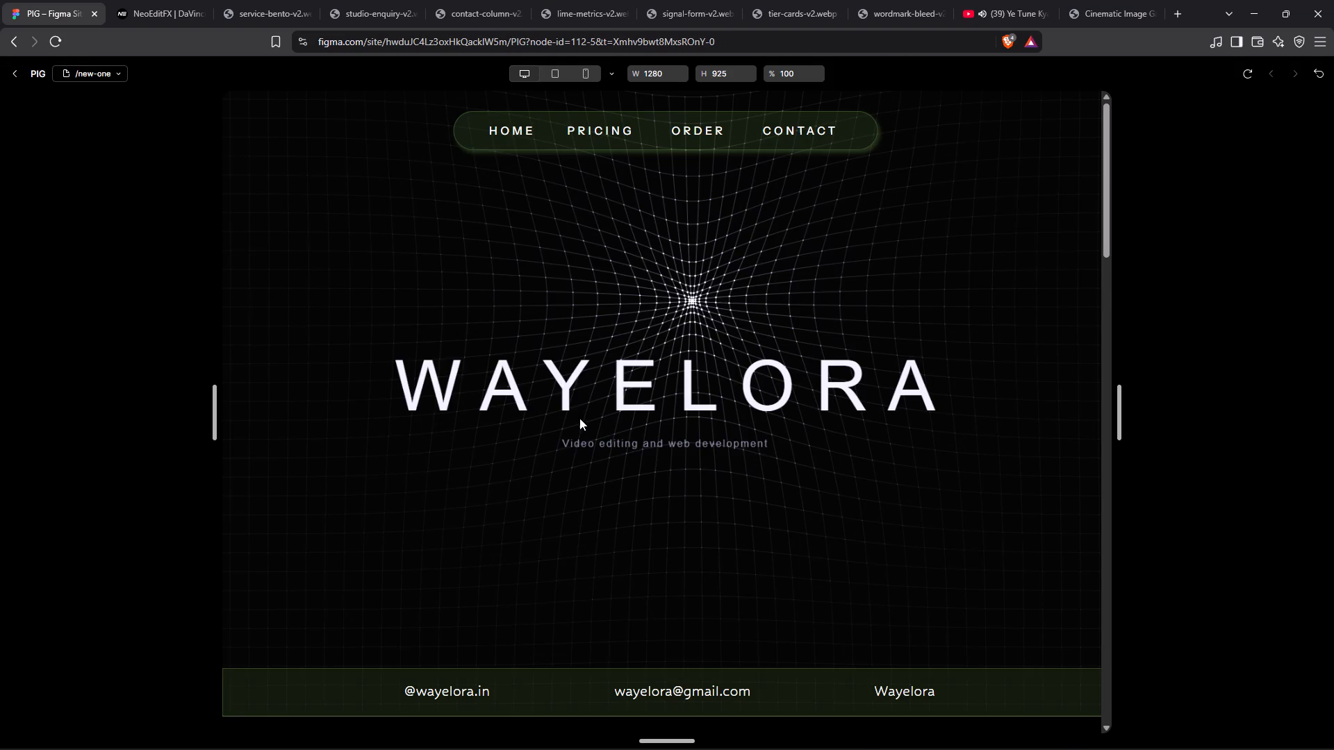
scroll(579, 418, "down", 9)
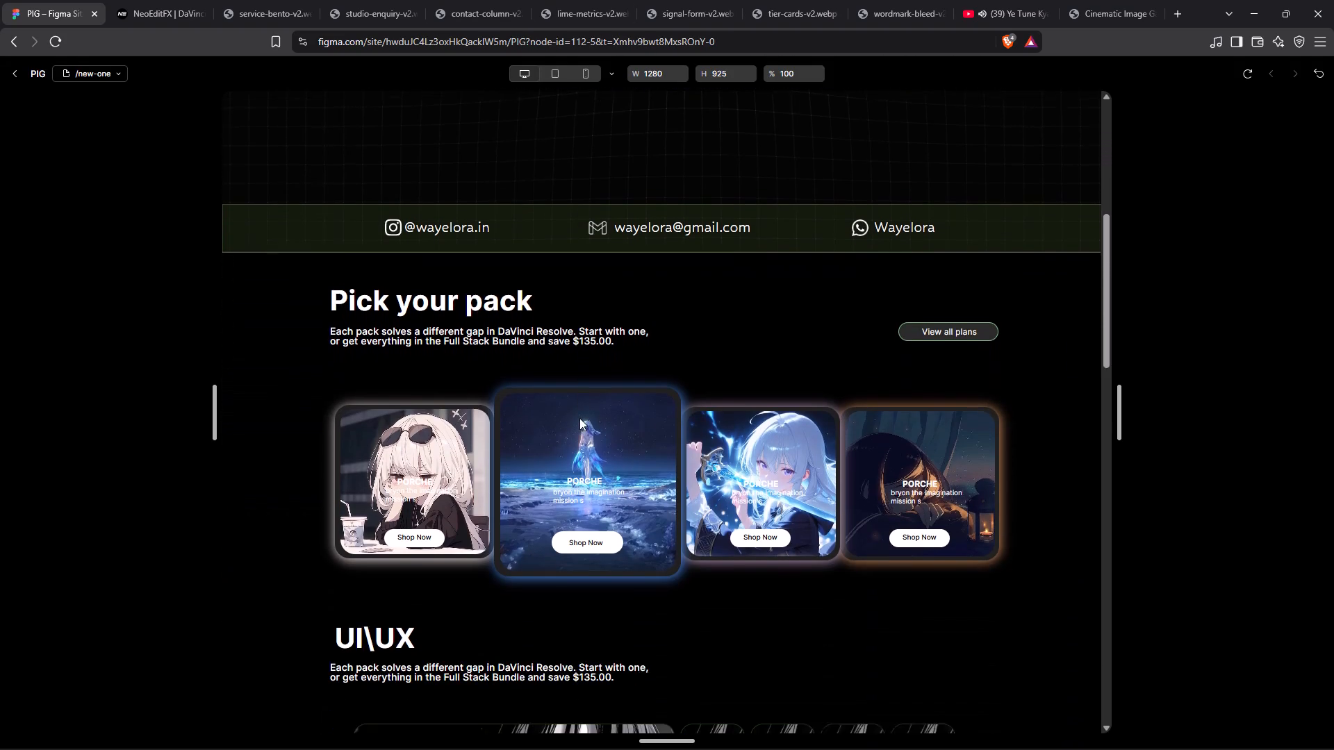
scroll(579, 418, "down", 5)
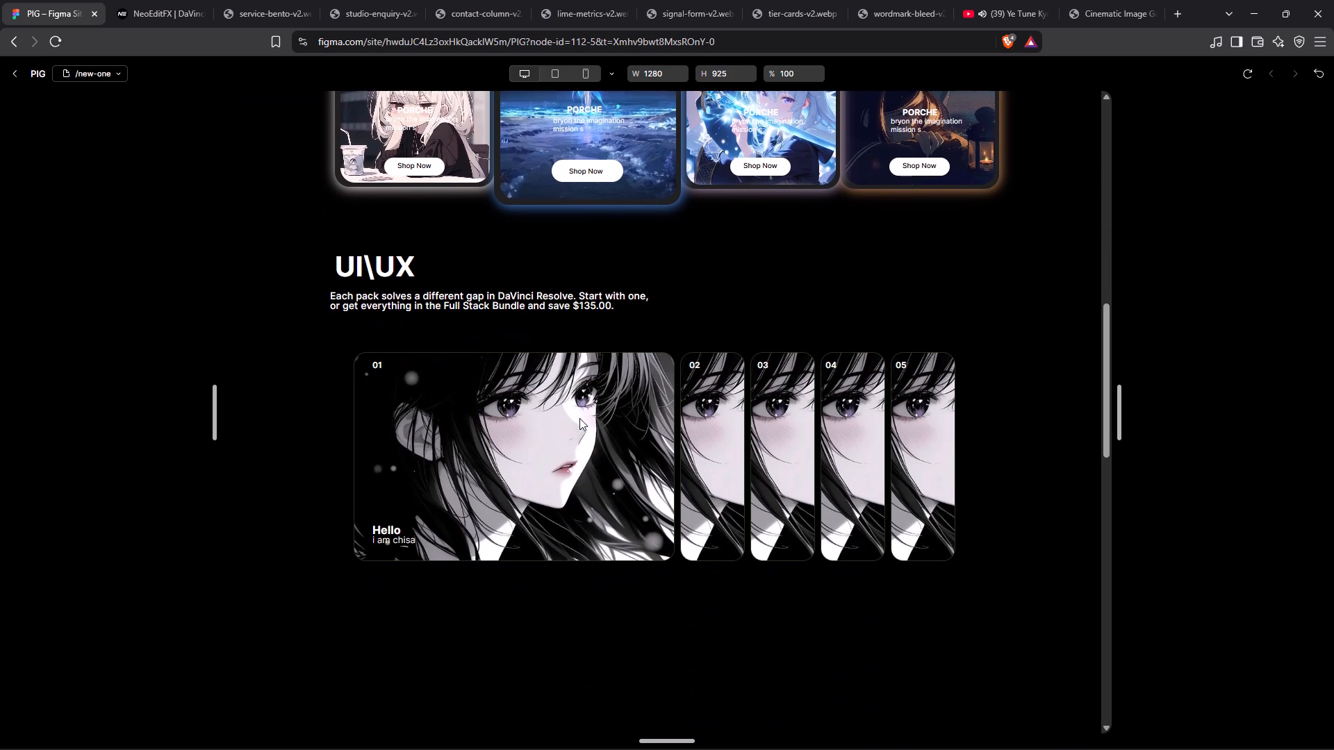
scroll(579, 418, "down", 1)
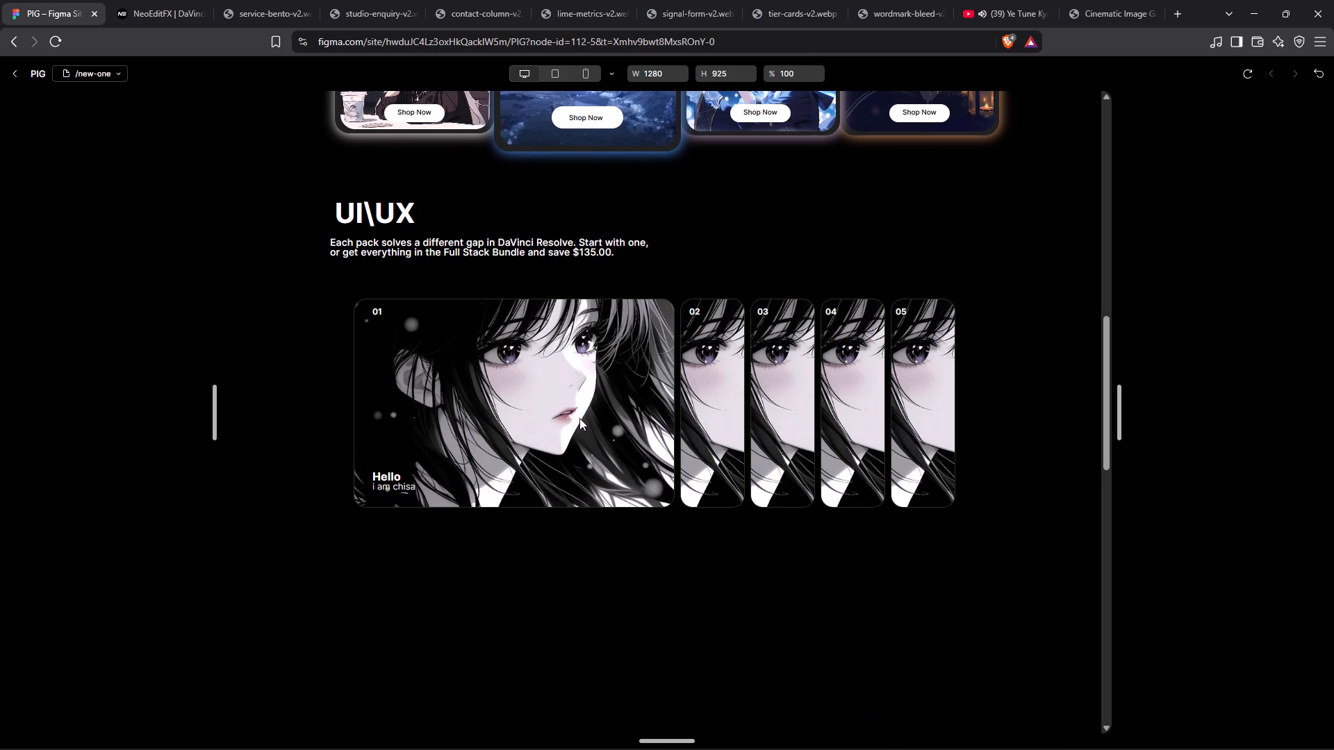
scroll(502, 459, "up", 11)
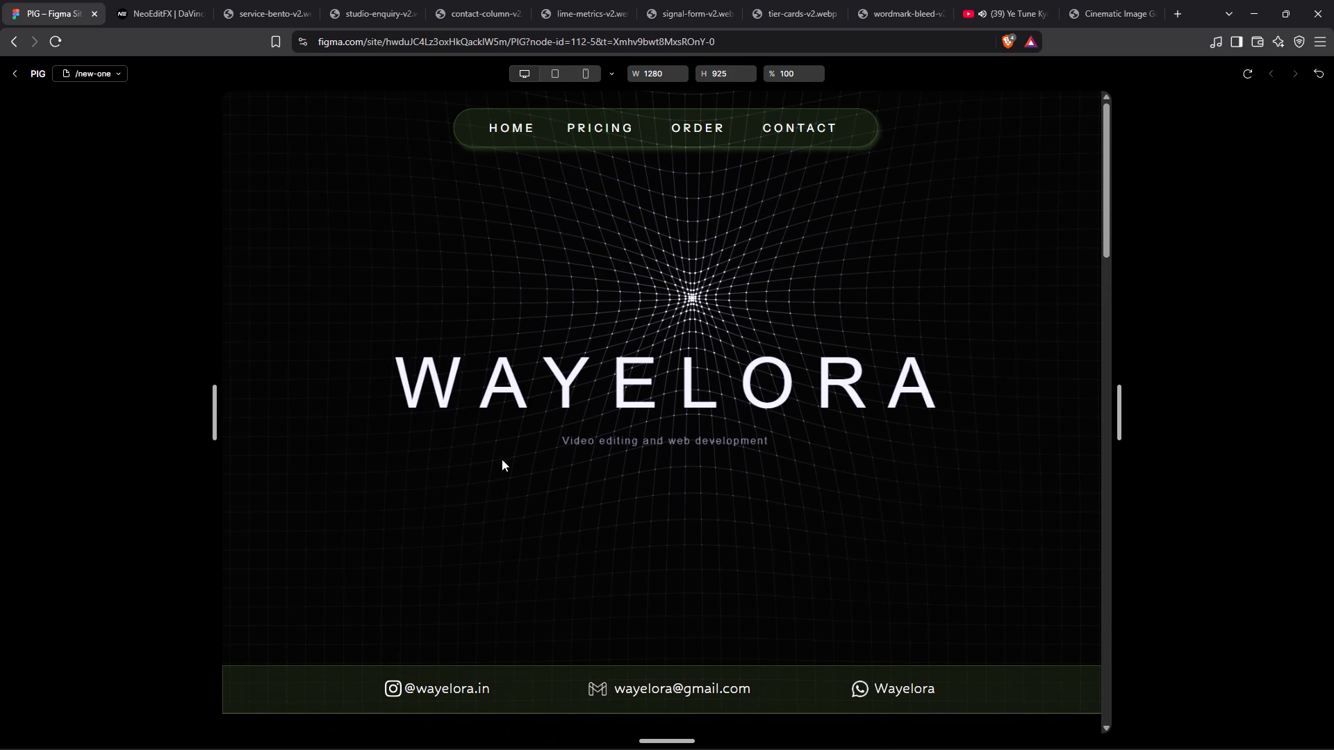
scroll(502, 459, "right", 1)
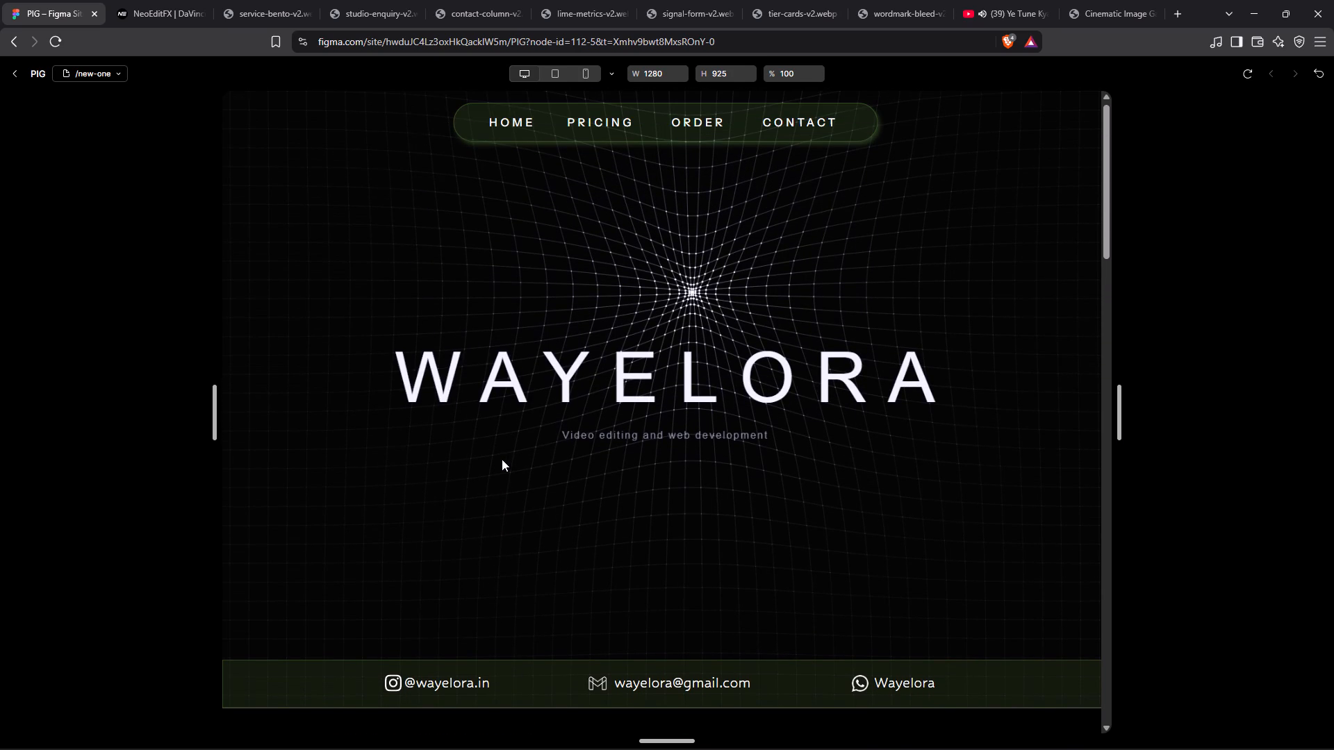
left_click(16, 78)
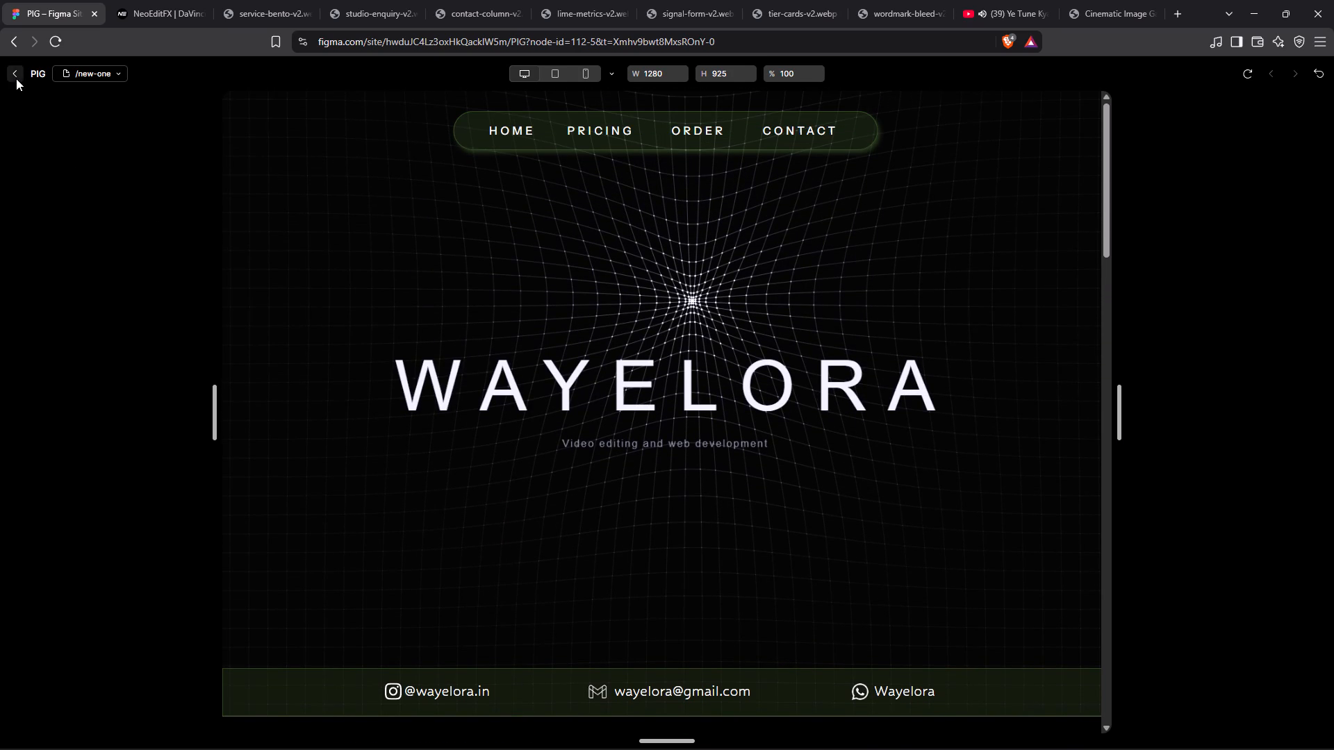
Look over the /new-one page on the canvas, from the header to the empty area below the UI\UX cards.
scroll(481, 492, "down", 5)
scroll(481, 492, "up", 1)
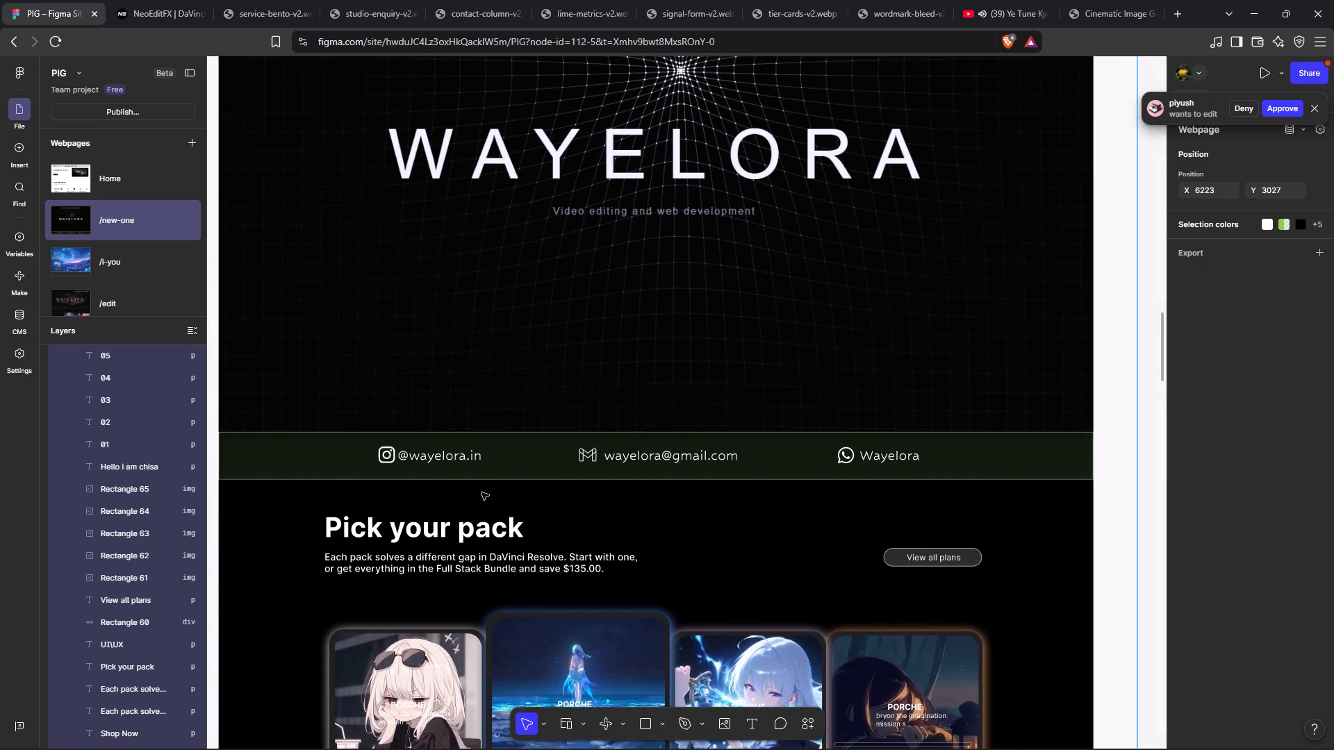
scroll(481, 492, "up", 2)
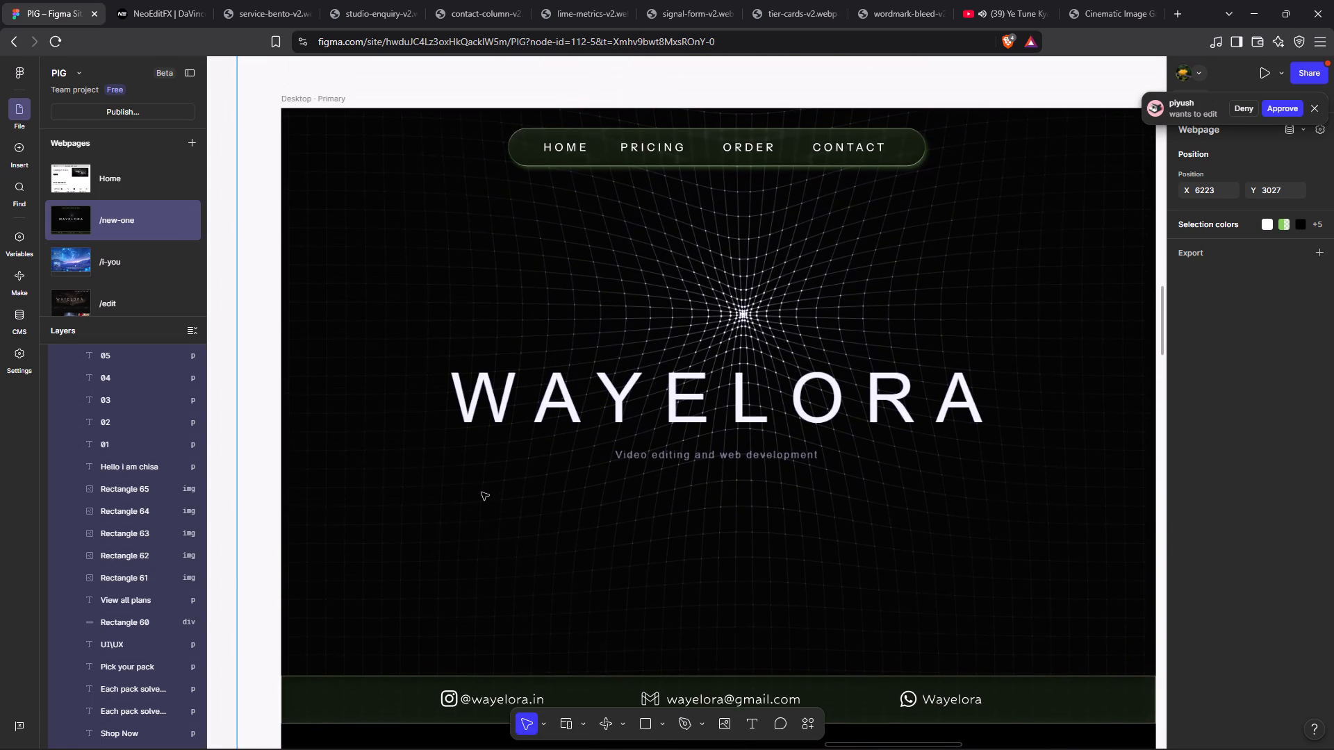
scroll(481, 492, "up", 2)
scroll(481, 492, "down", 6)
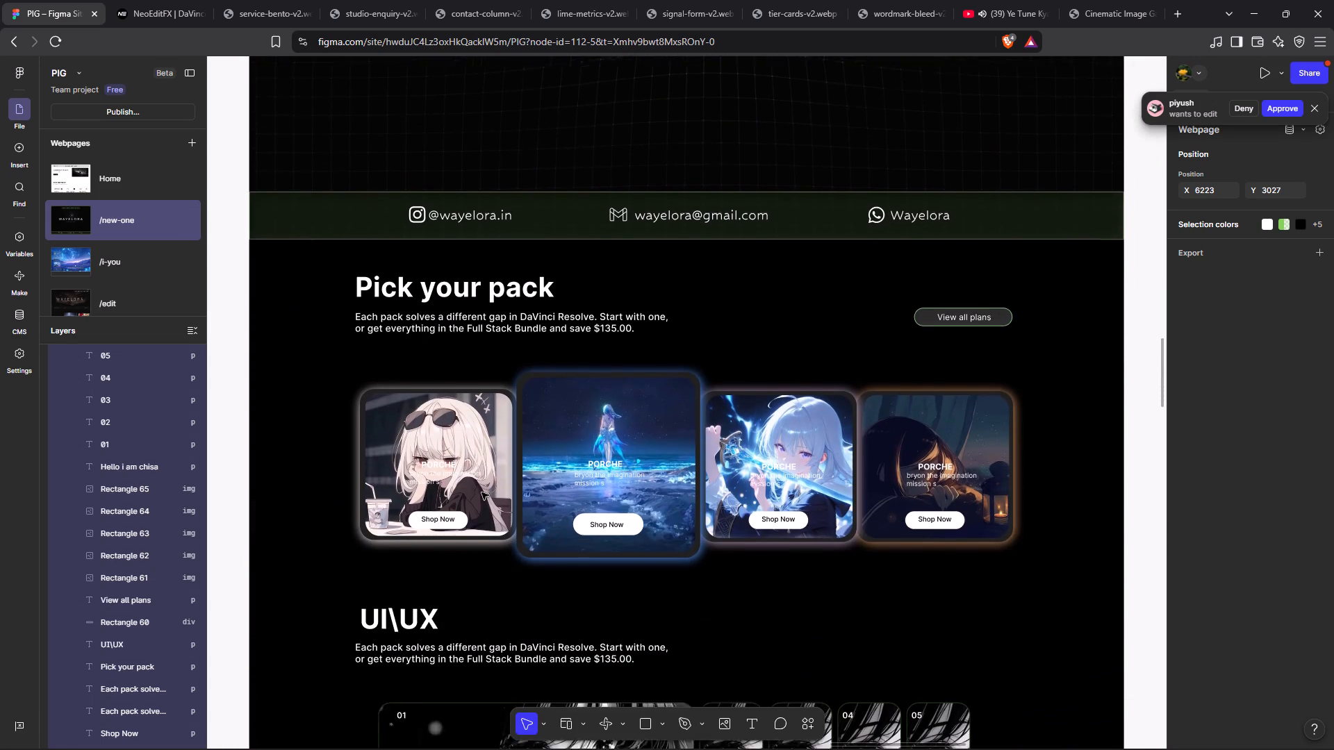
scroll(481, 492, "down", 8)
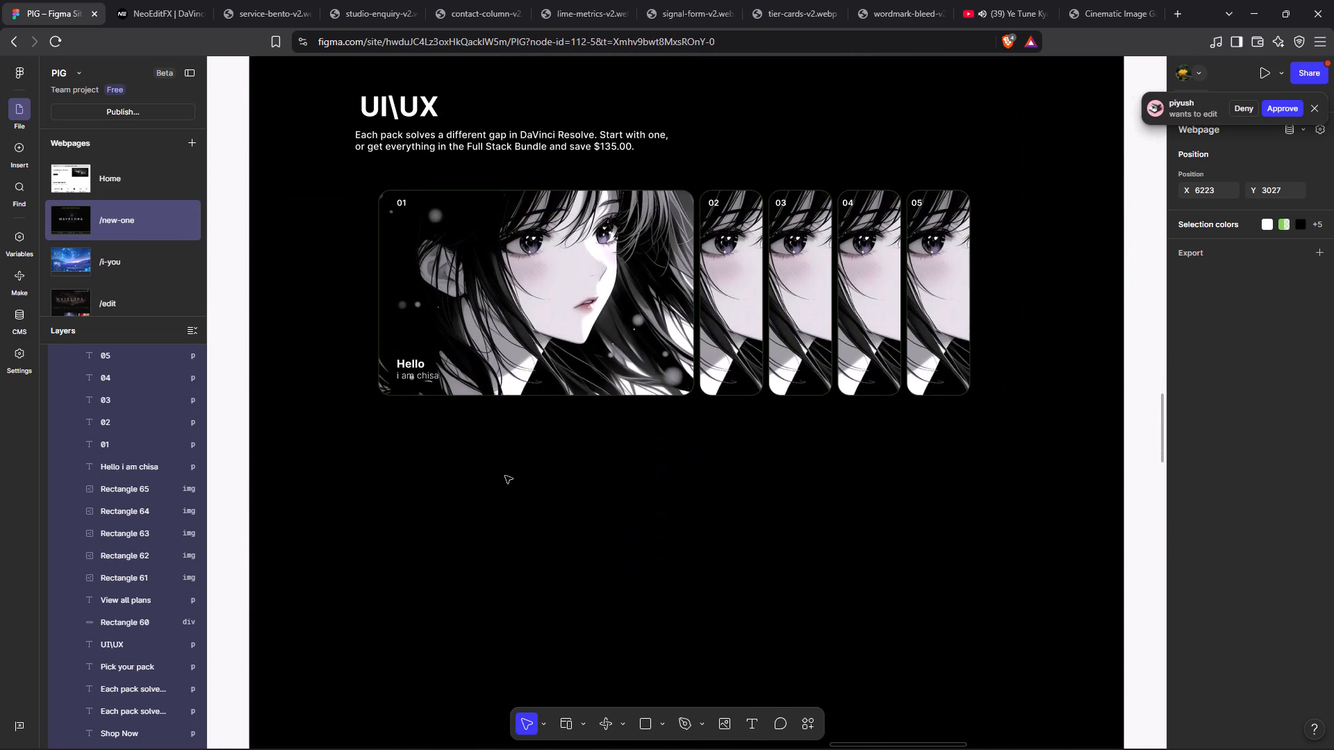
scroll(491, 517, "down", 3)
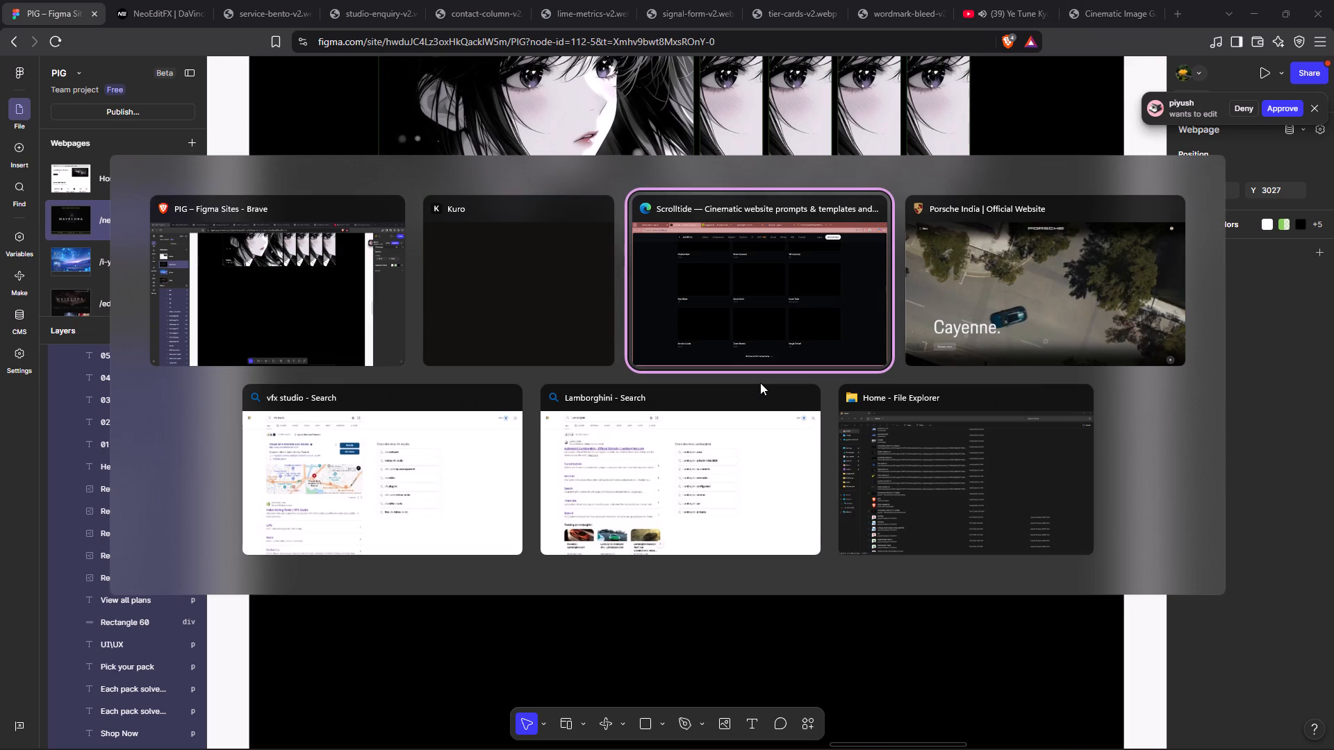
Switch to the Scrolltide site in Microsoft Edge and browse its component and shader galleries for design ideas.
scroll(937, 495, "up", 1)
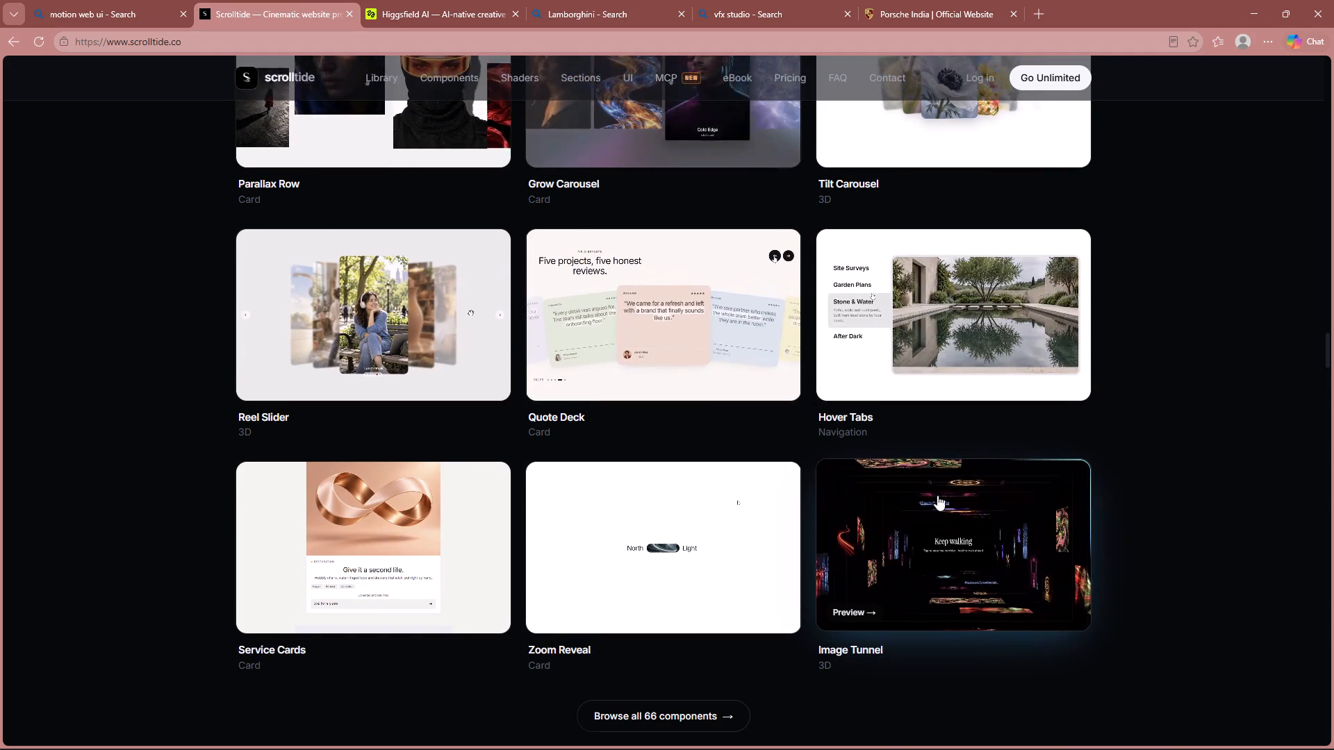
scroll(937, 495, "up", 1)
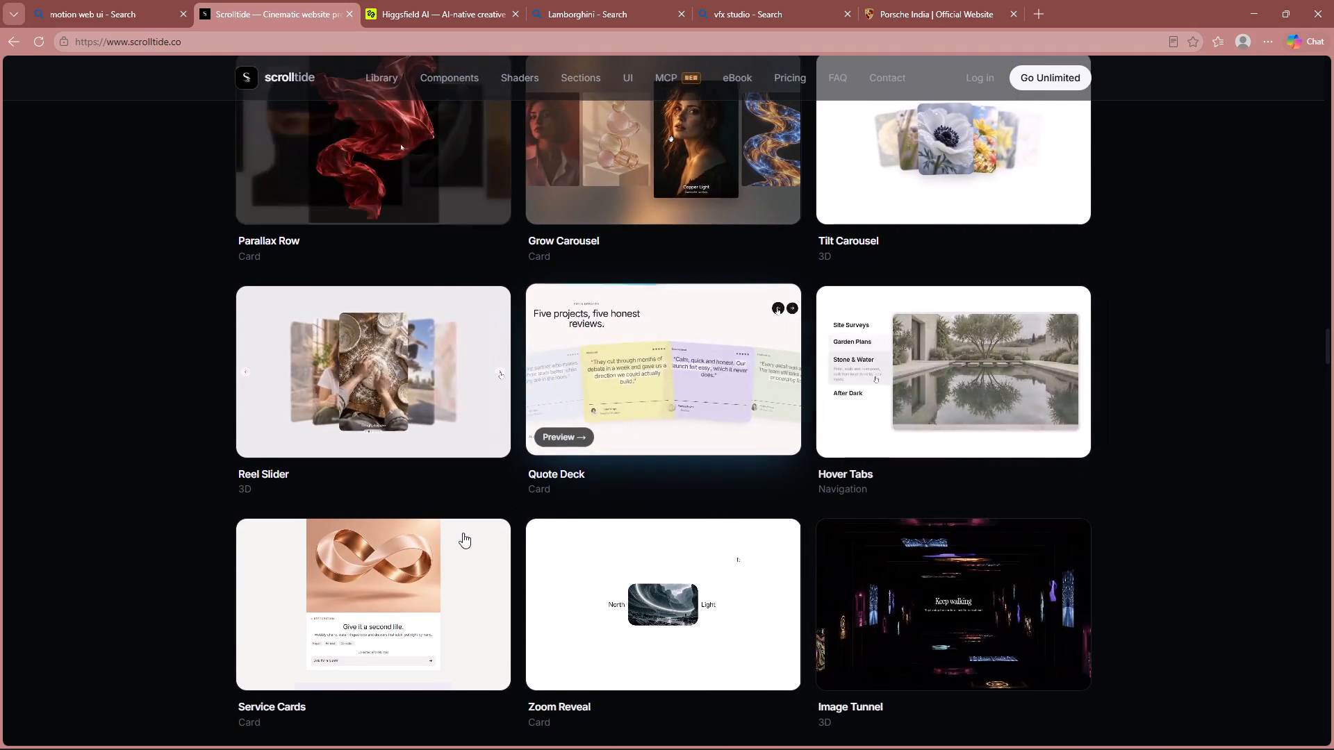
scroll(458, 595, "down", 4)
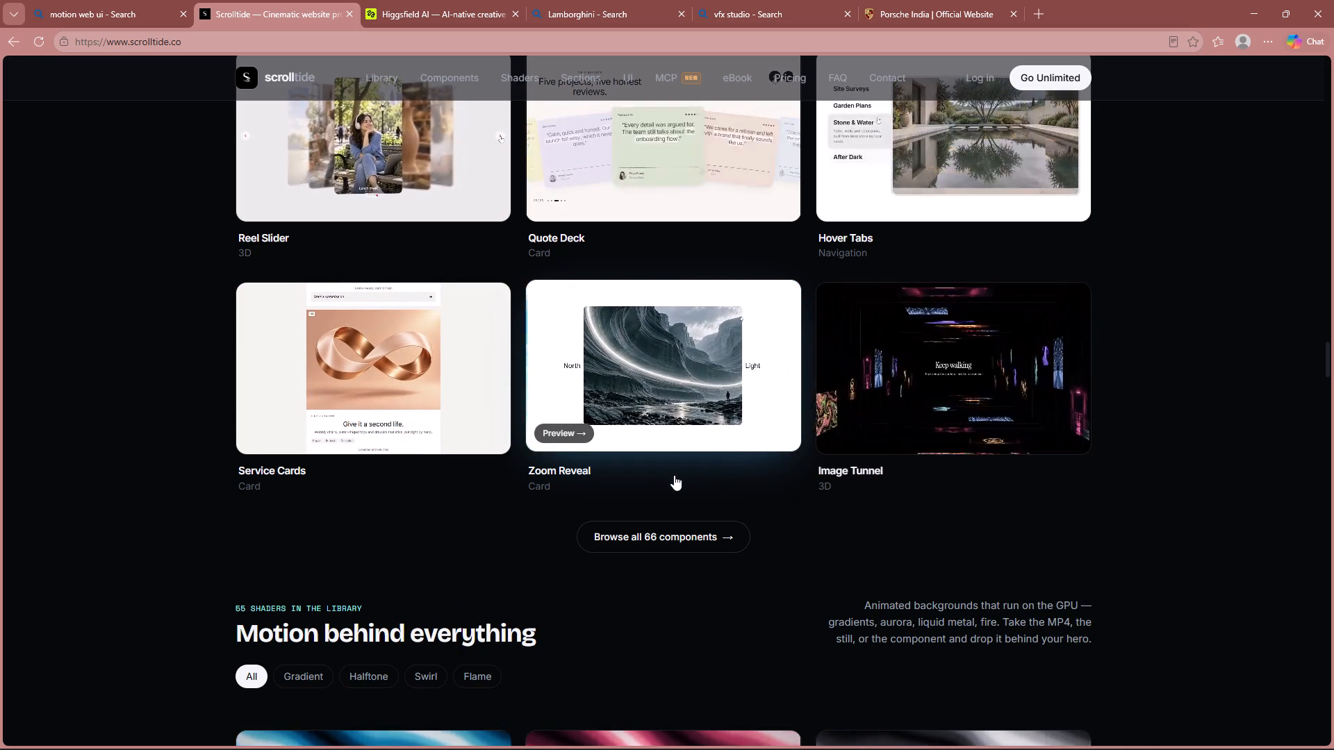
scroll(674, 475, "down", 7)
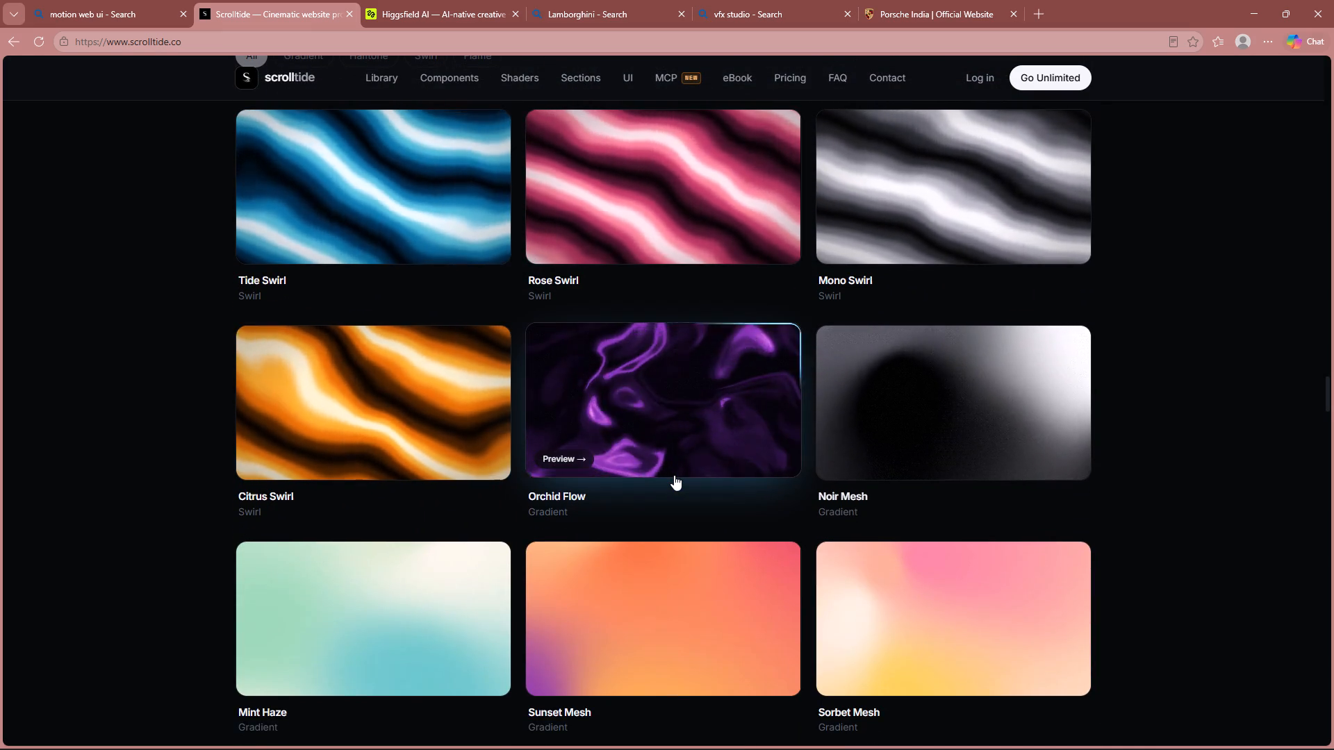
scroll(674, 475, "down", 3)
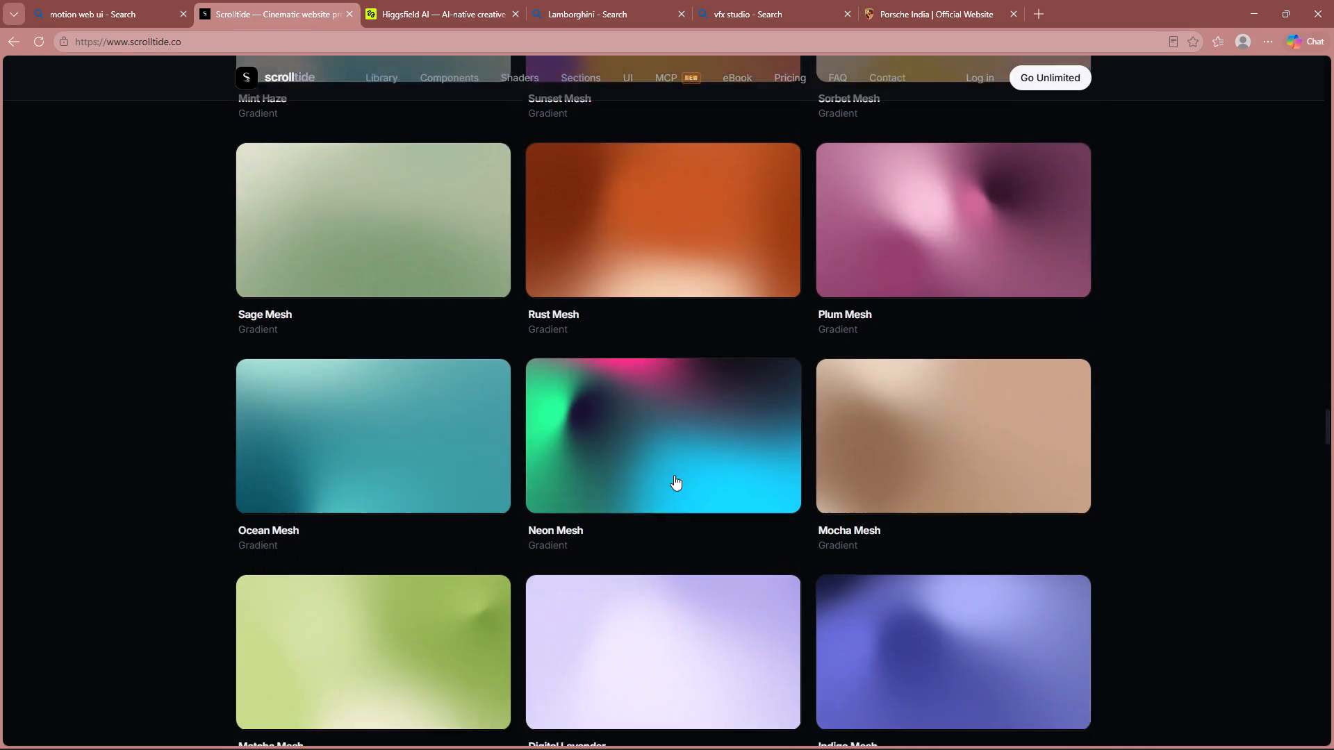
scroll(674, 475, "down", 11)
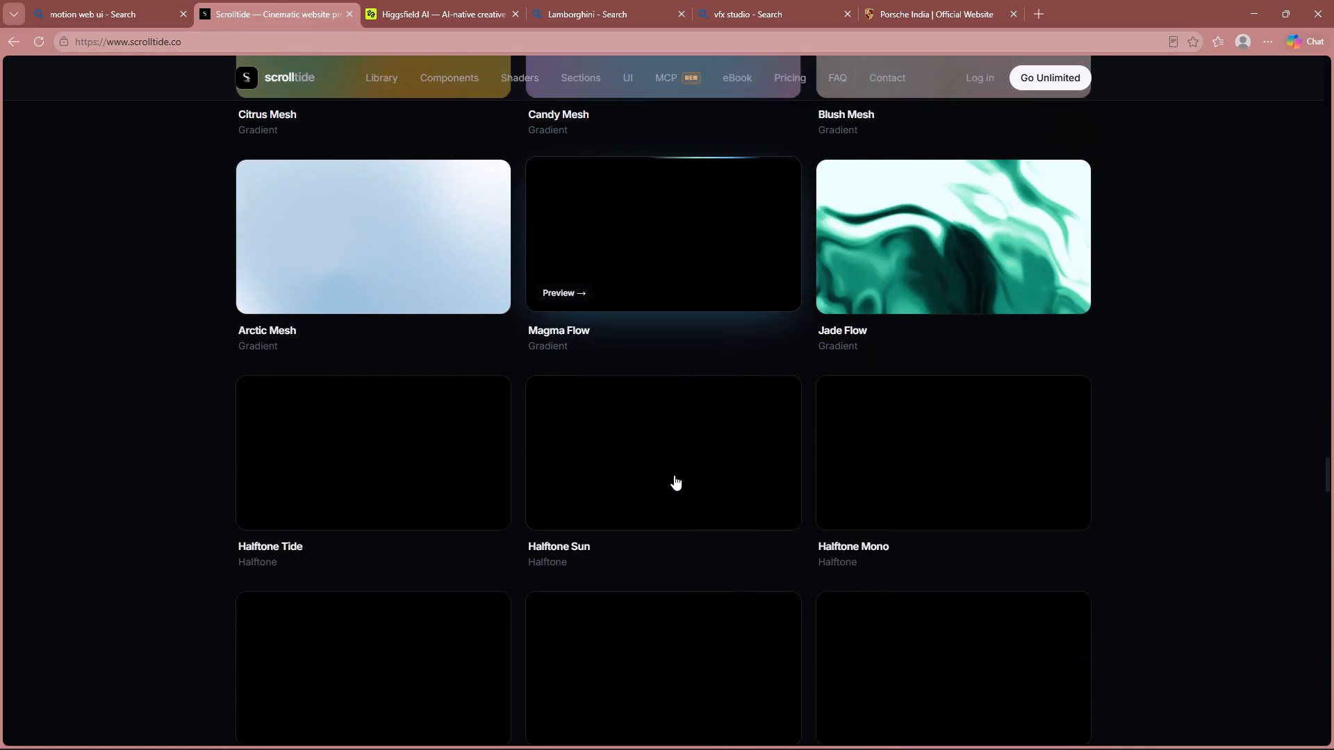
scroll(674, 475, "down", 2)
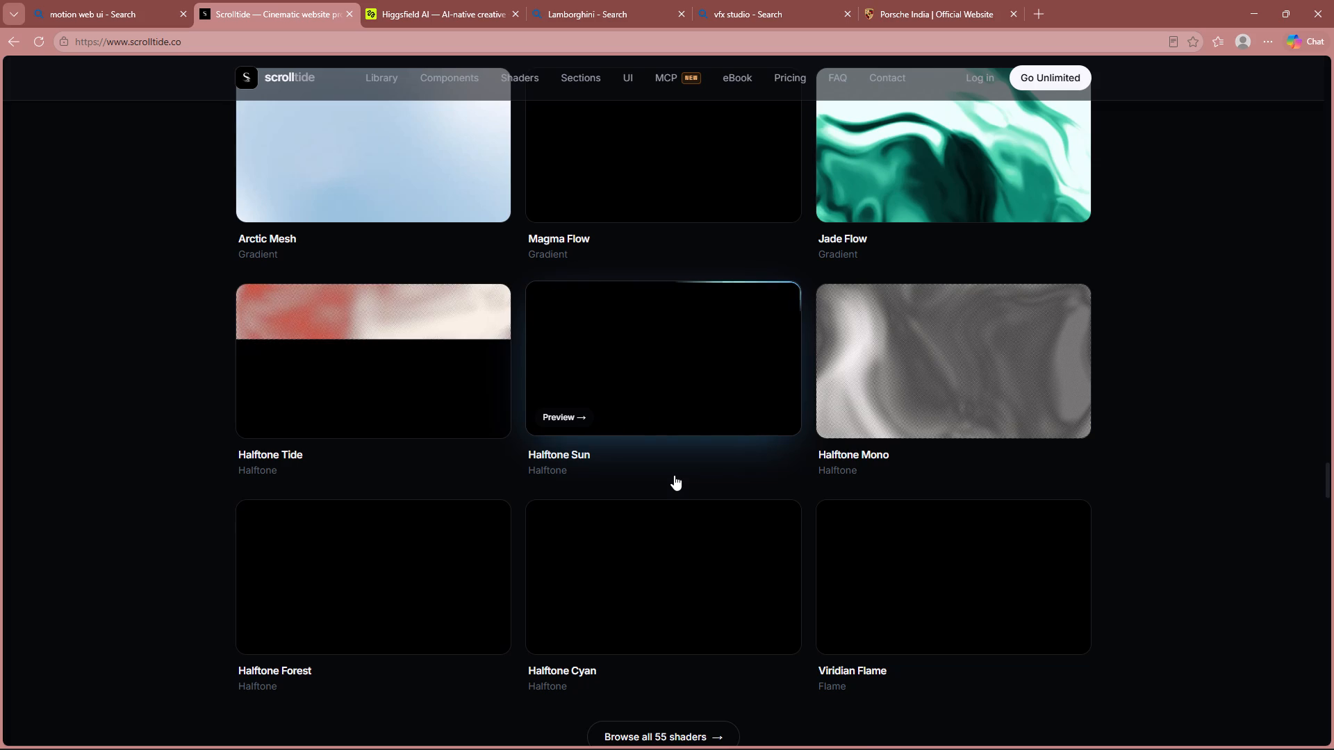
scroll(674, 475, "up", 6)
scroll(674, 475, "down", 1)
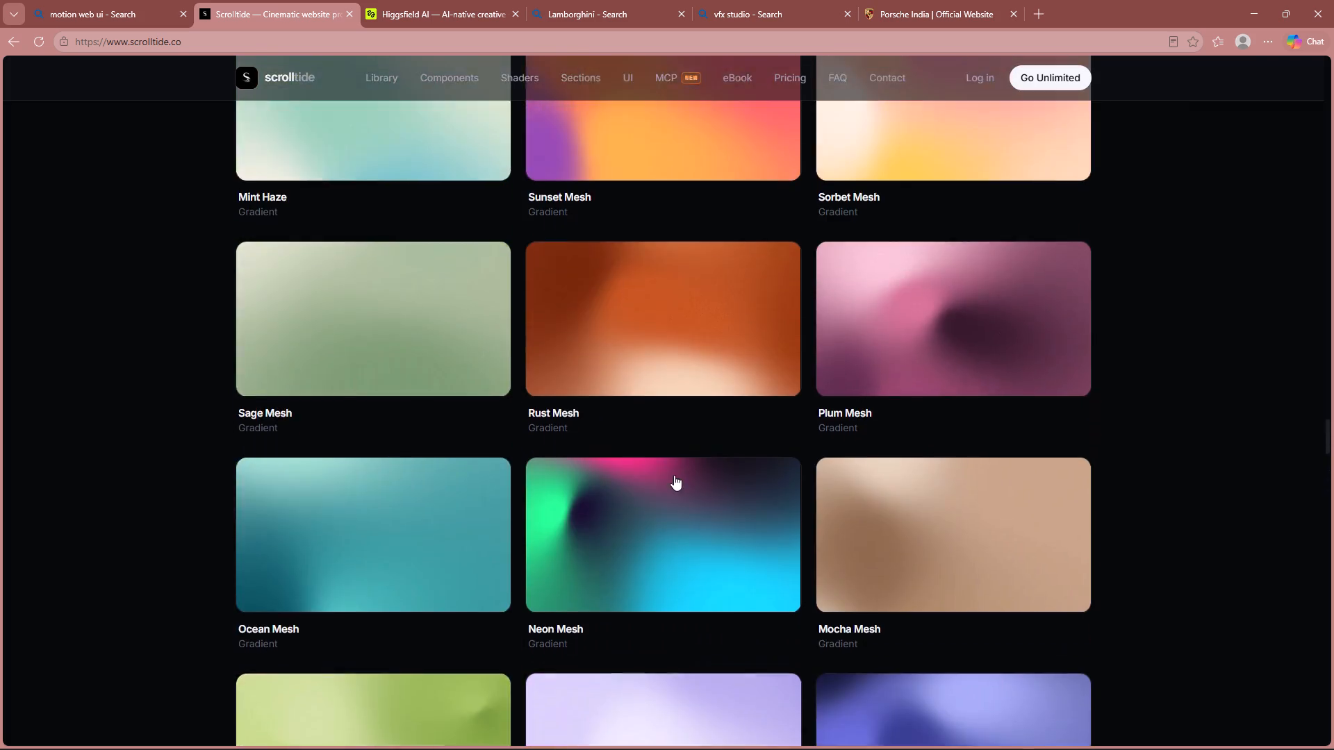
Browse Scrolltide's "Build a page a band at a time" gallery for footer, features and contact section designs.
scroll(674, 475, "down", 2)
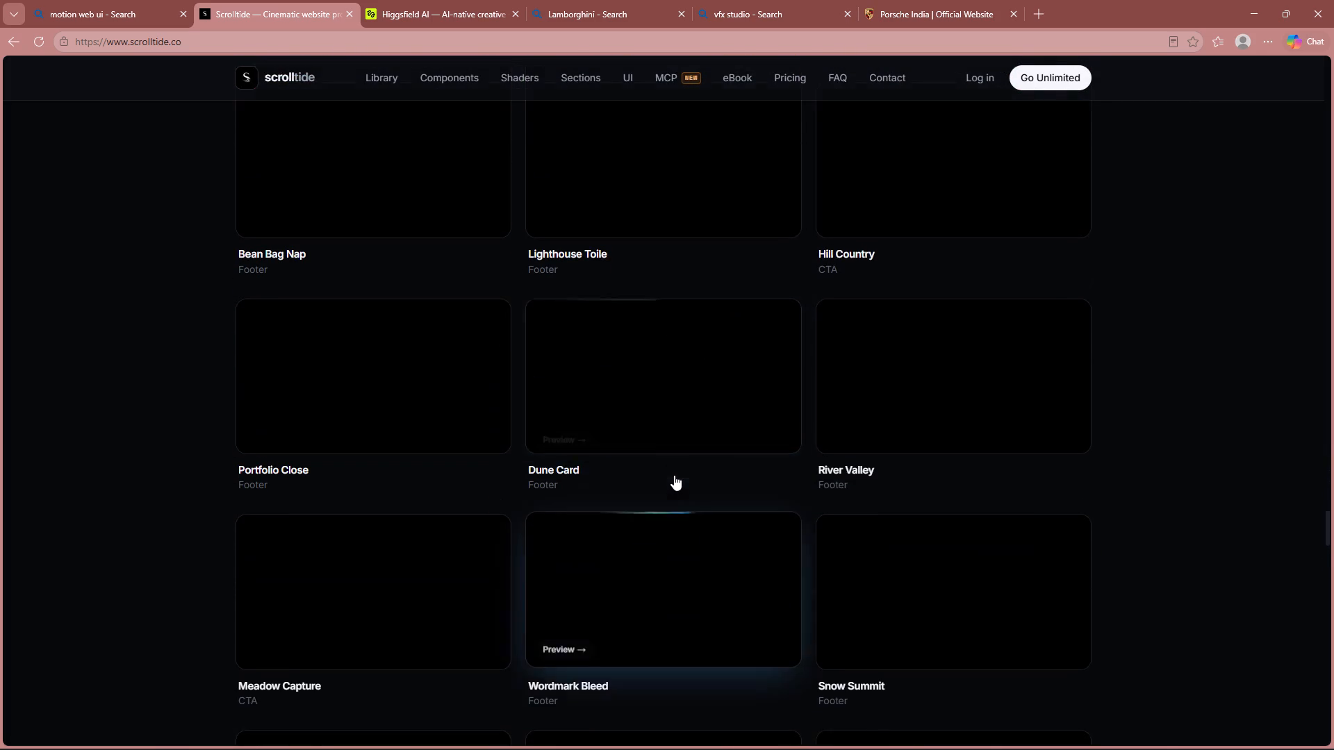
scroll(674, 475, "down", 1)
scroll(674, 475, "up", 2)
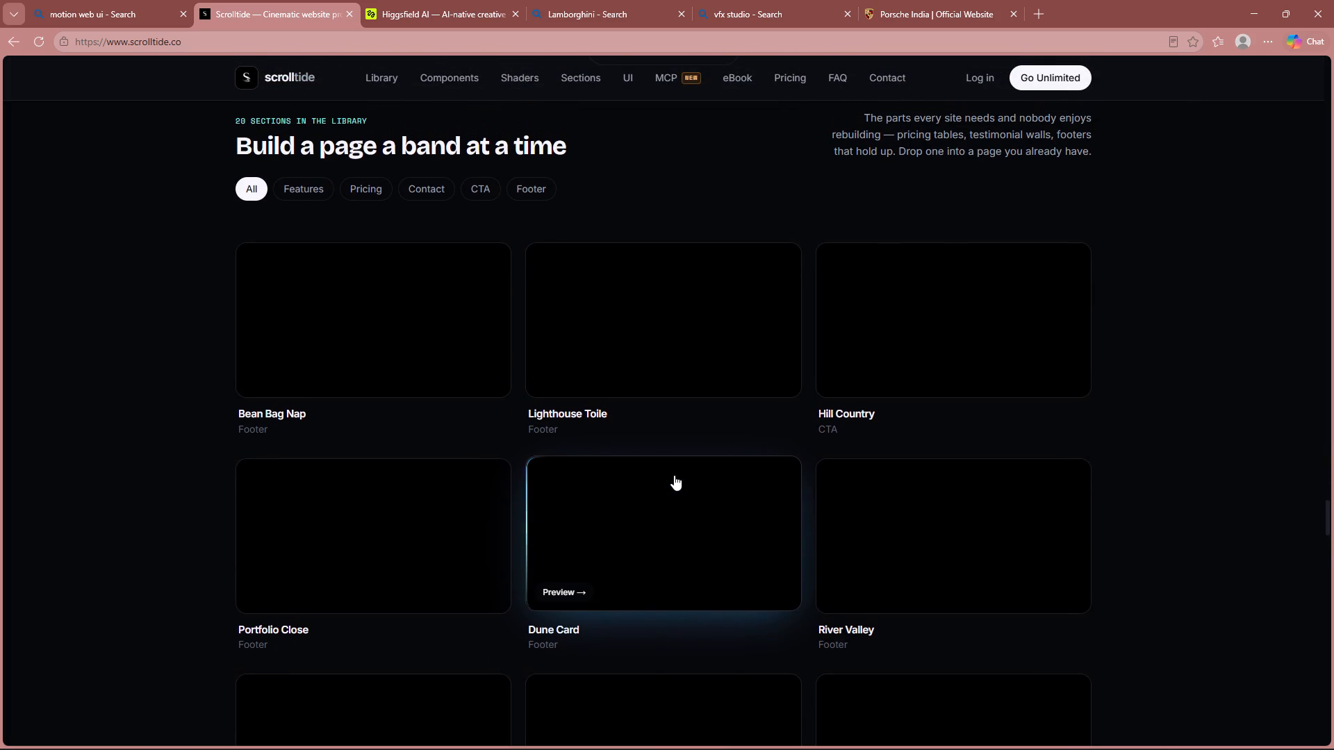
left_click(915, 142)
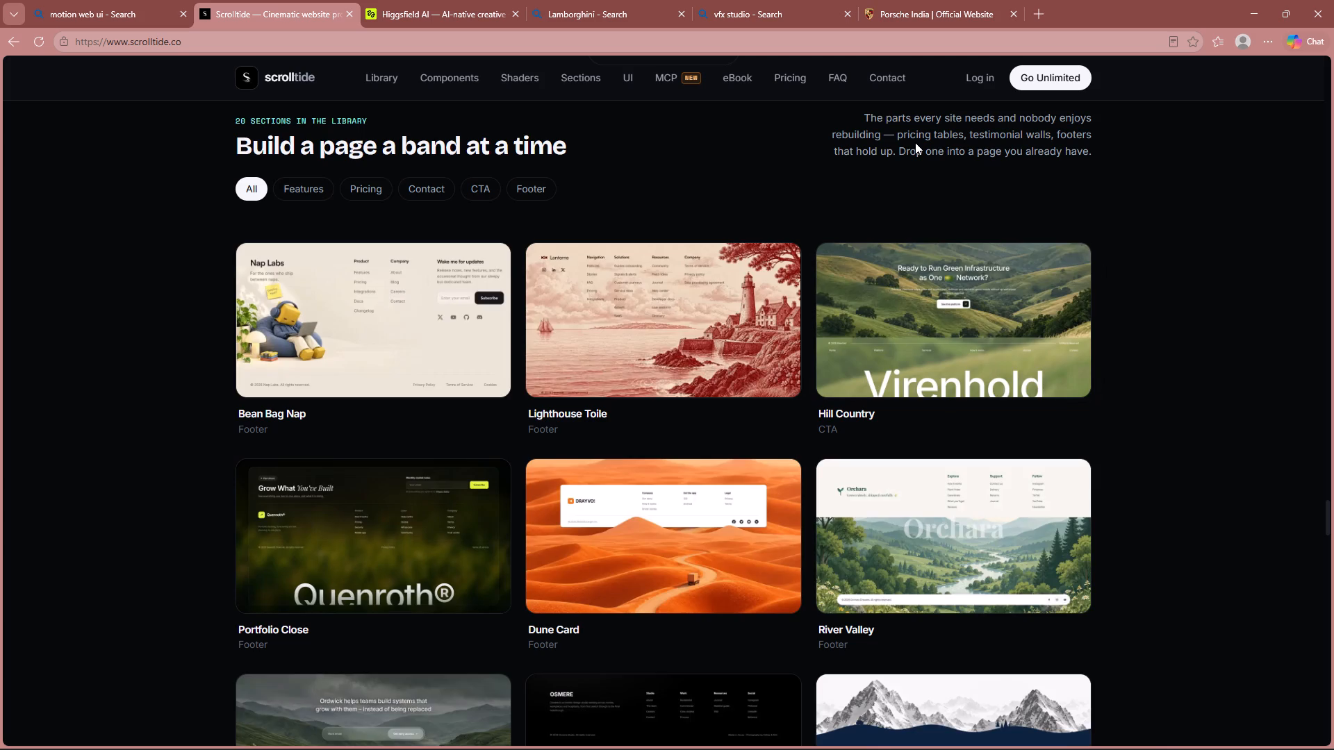
scroll(713, 431, "down", 8)
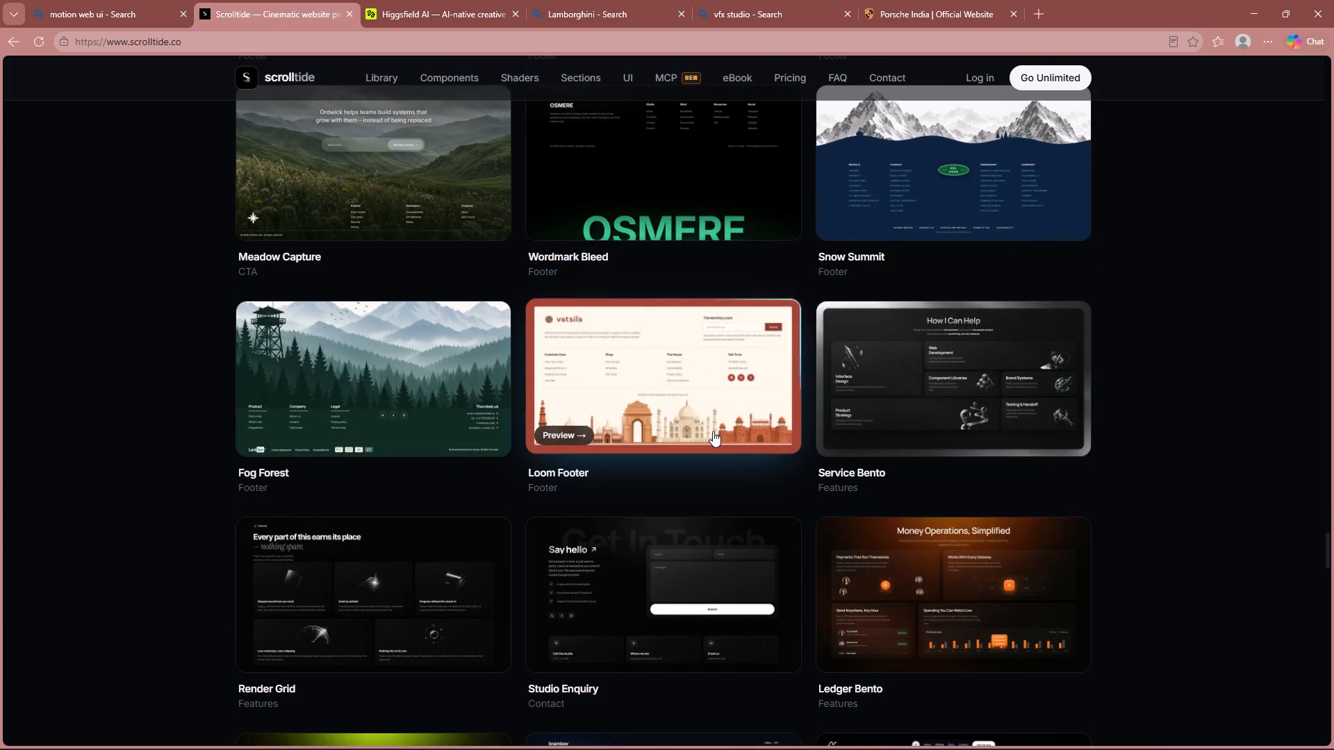
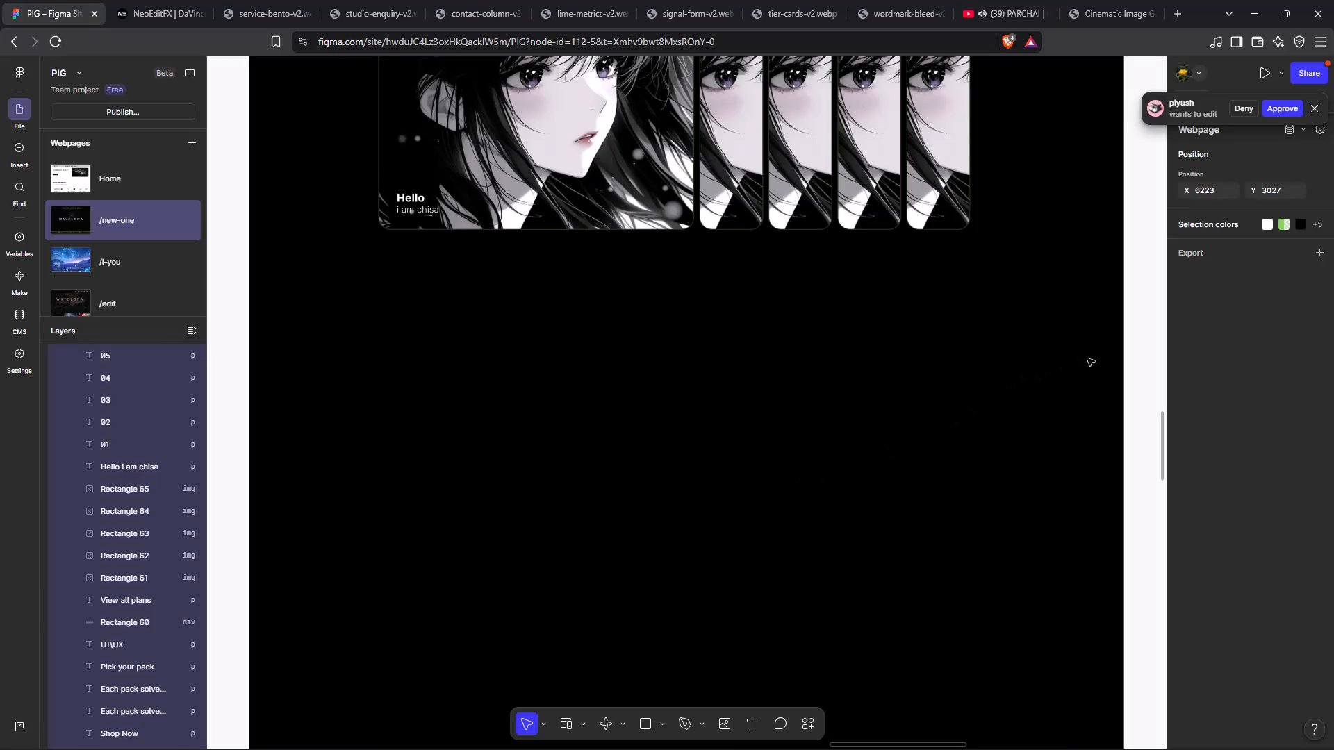
Look over the Pick your pack and UI\UX sections of the /new-one page on the canvas.
left_click(1134, 359)
scroll(751, 324, "up", 6)
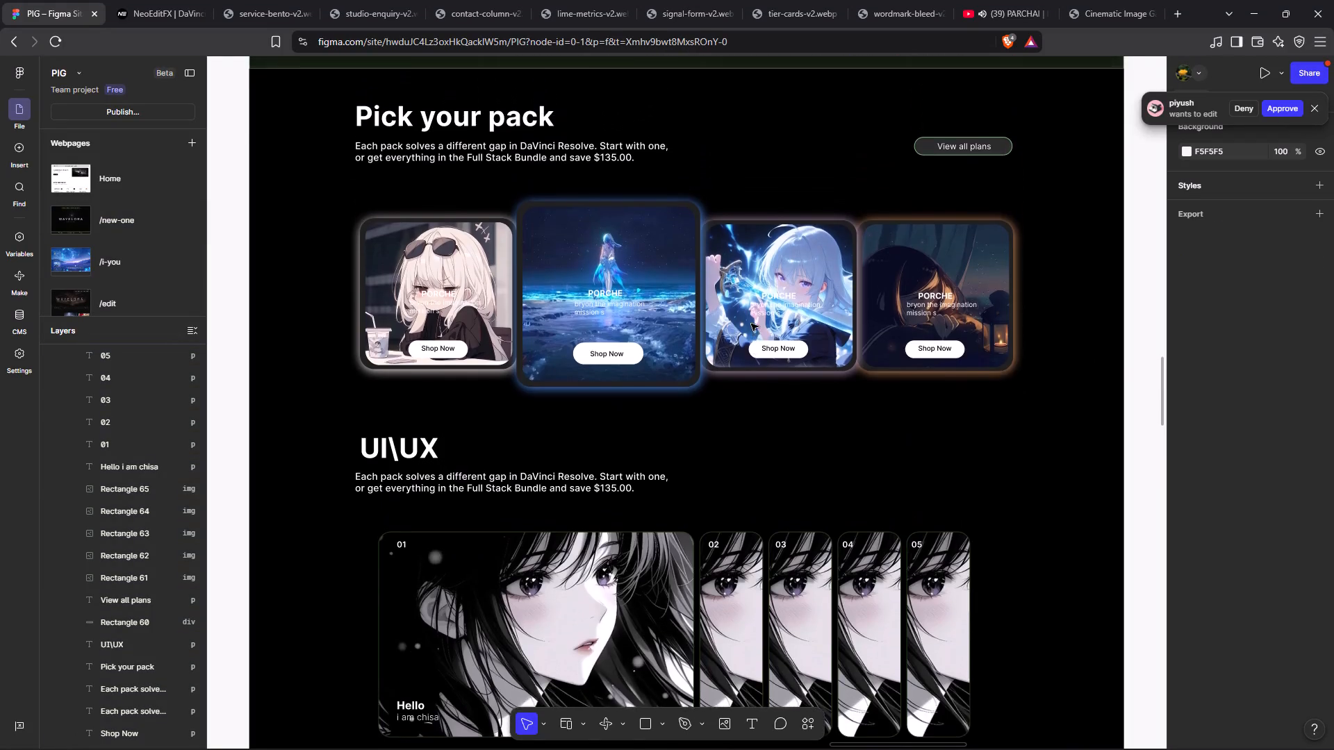
scroll(751, 324, "up", 6)
scroll(751, 324, "down", 9)
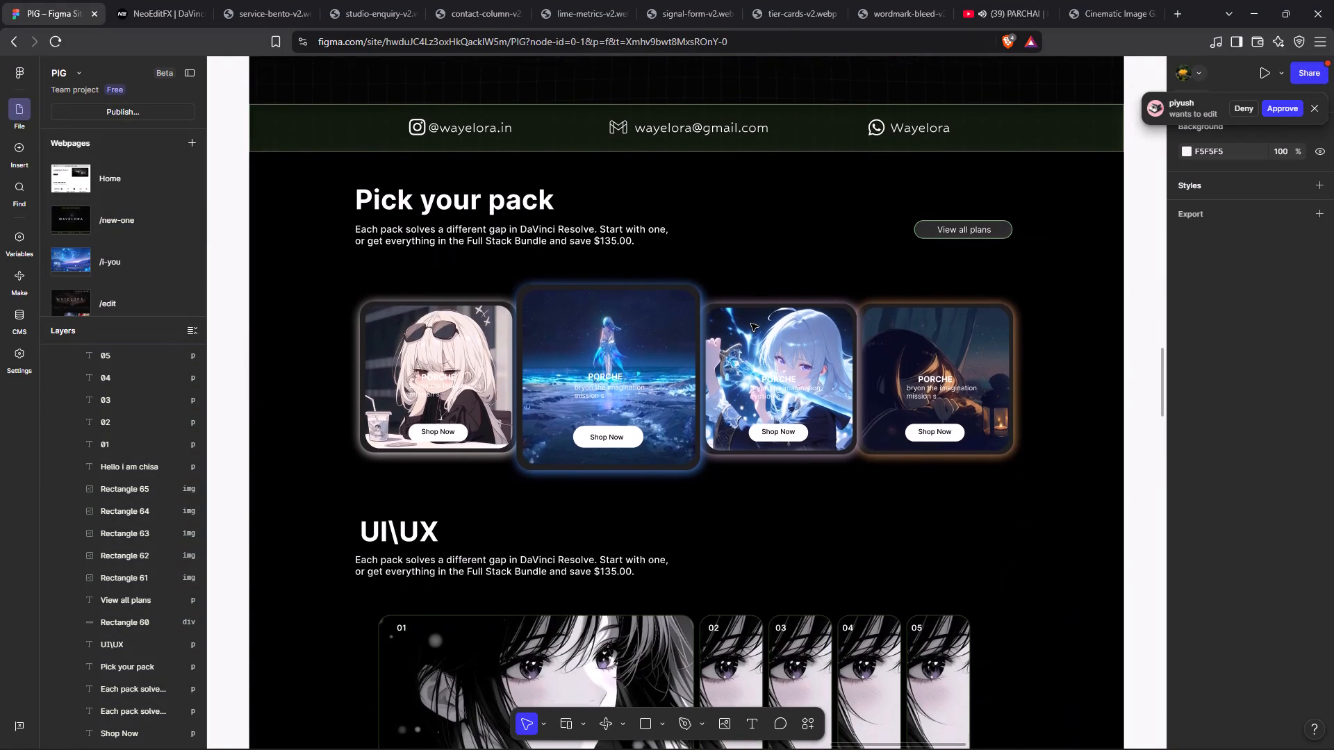
scroll(751, 324, "down", 3)
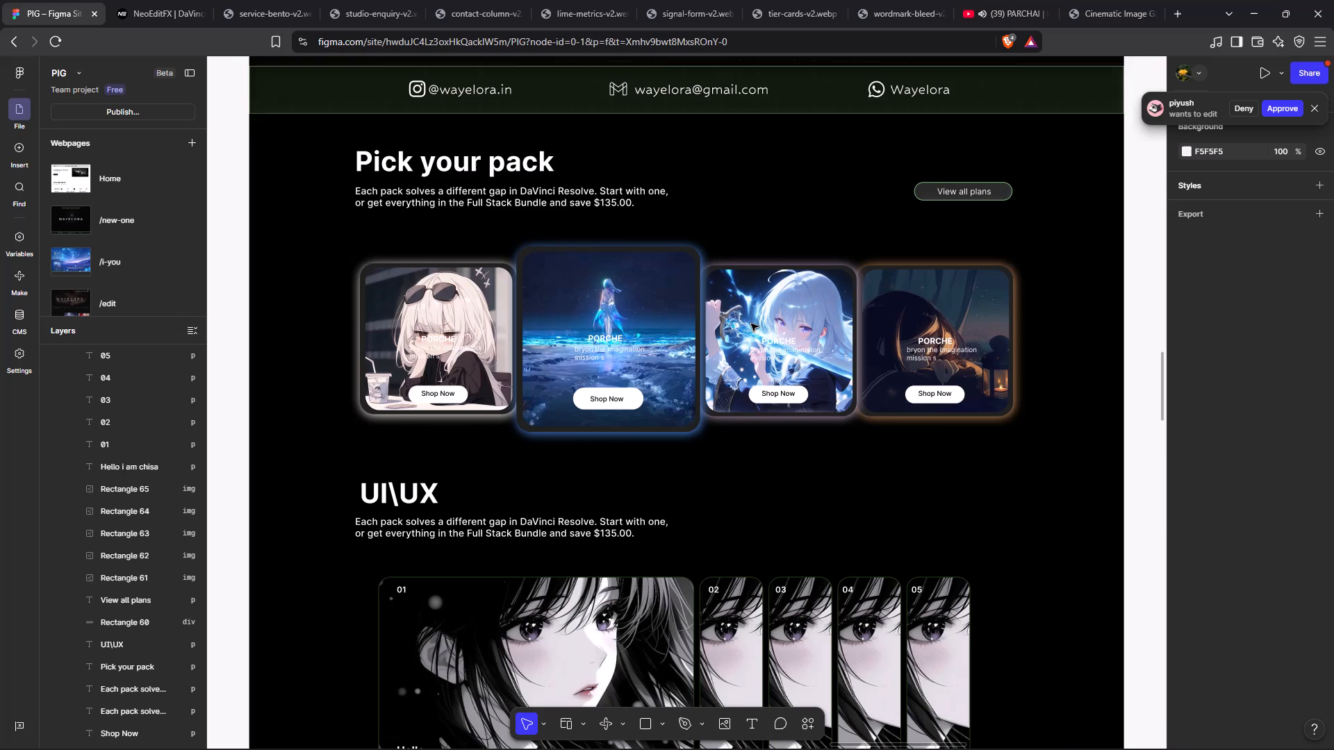
scroll(751, 324, "down", 1)
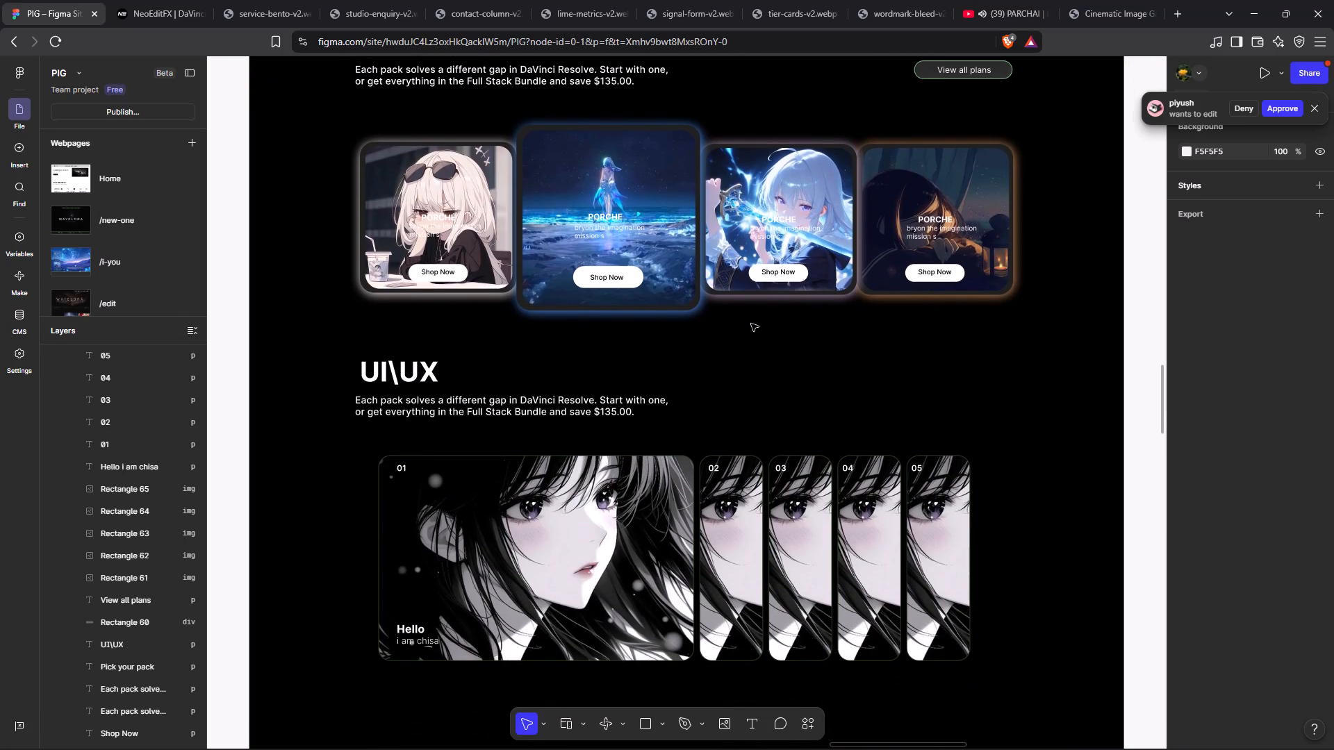
Switch to the NeoEditFX site and look through its home page from the FAQ back to the hero section.
left_click(151, 0)
scroll(485, 408, "up", 10)
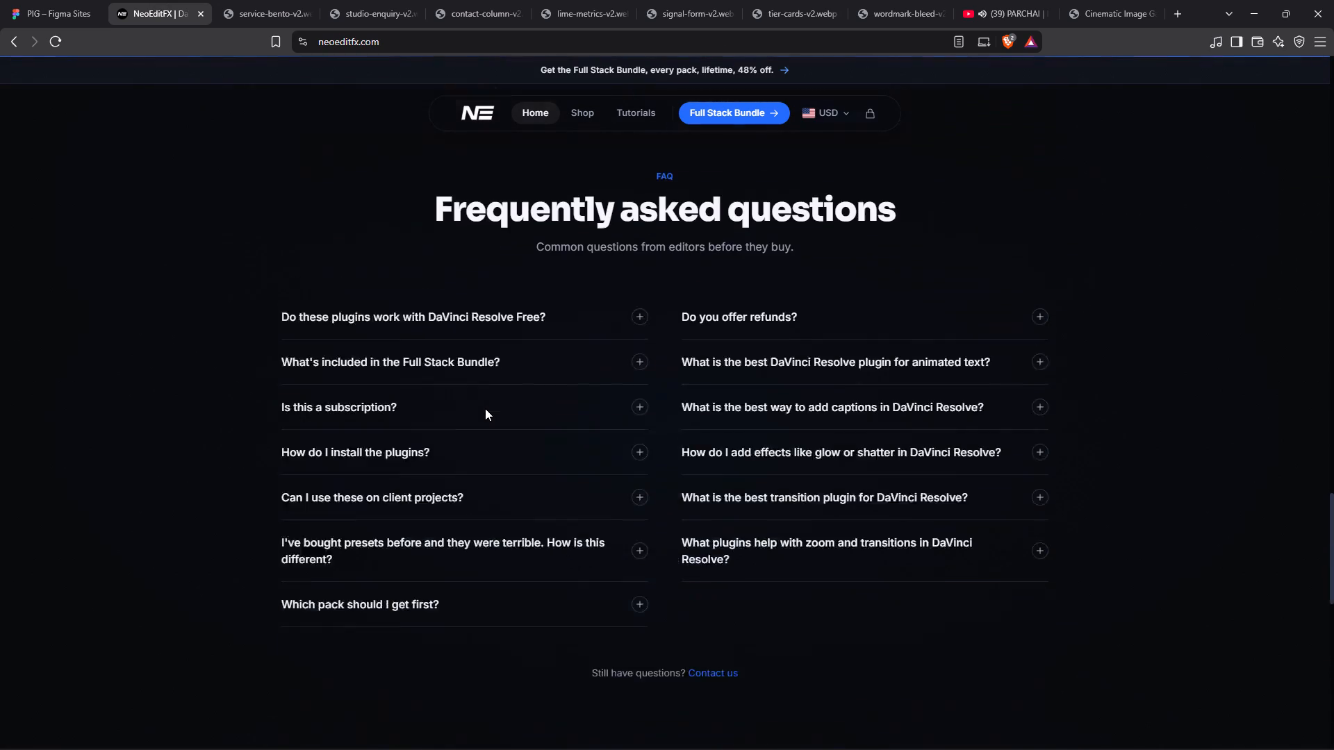
scroll(485, 408, "up", 9)
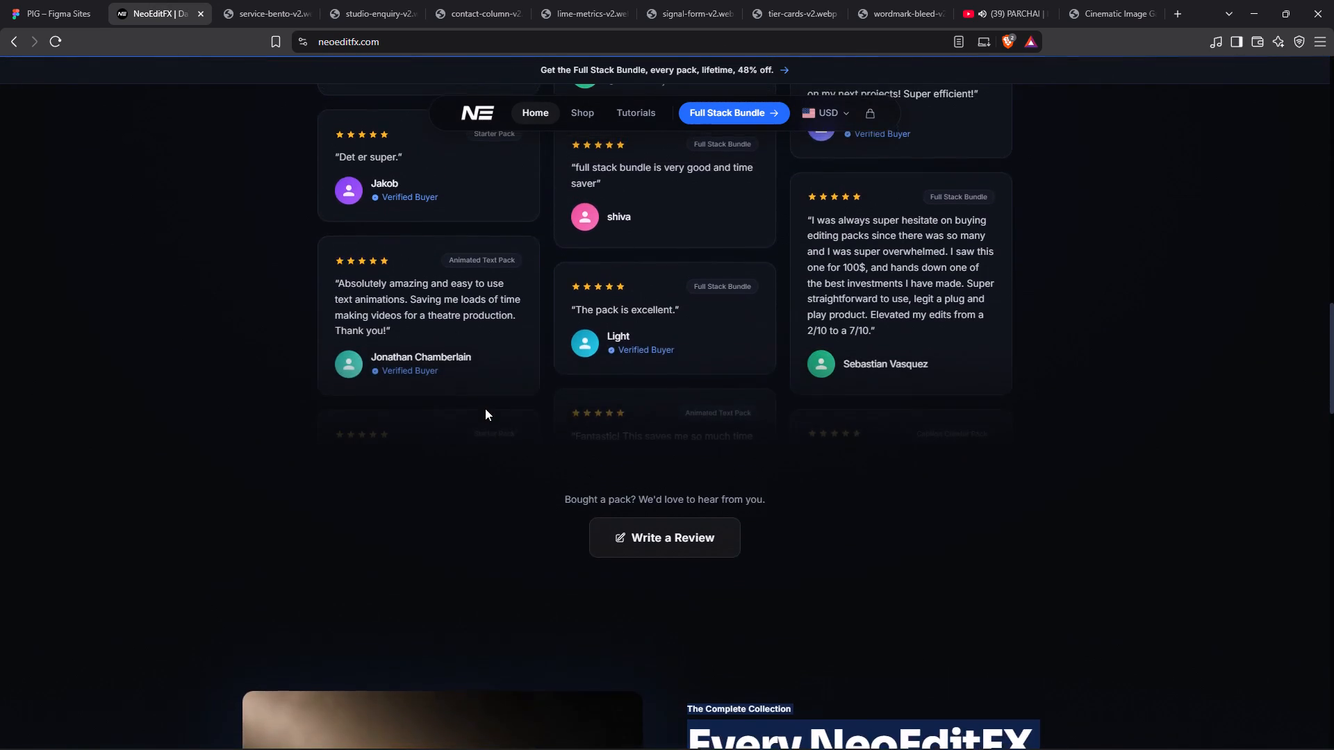
scroll(485, 408, "up", 15)
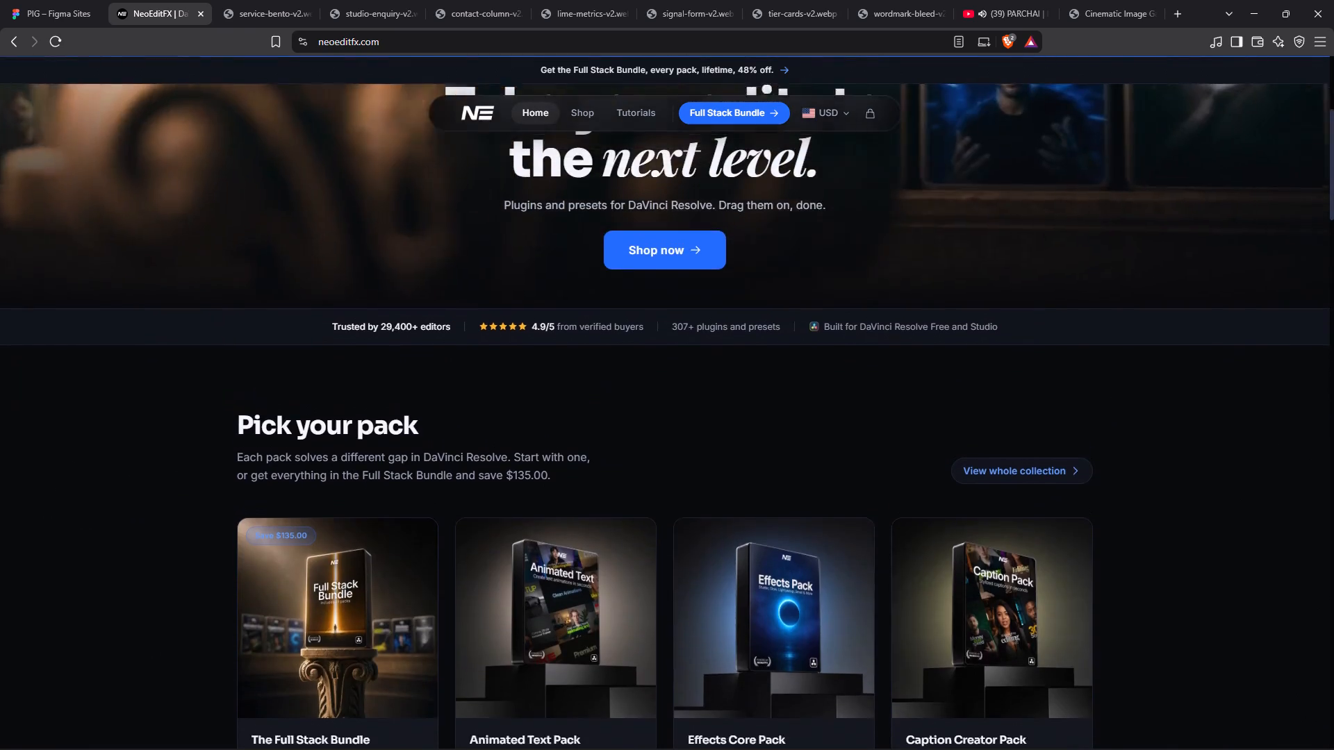
scroll(485, 408, "up", 6)
Study the NeoEditFX home page's pack cards, reviews, bundle offer, FAQ and hero for section ideas.
scroll(485, 408, "down", 7)
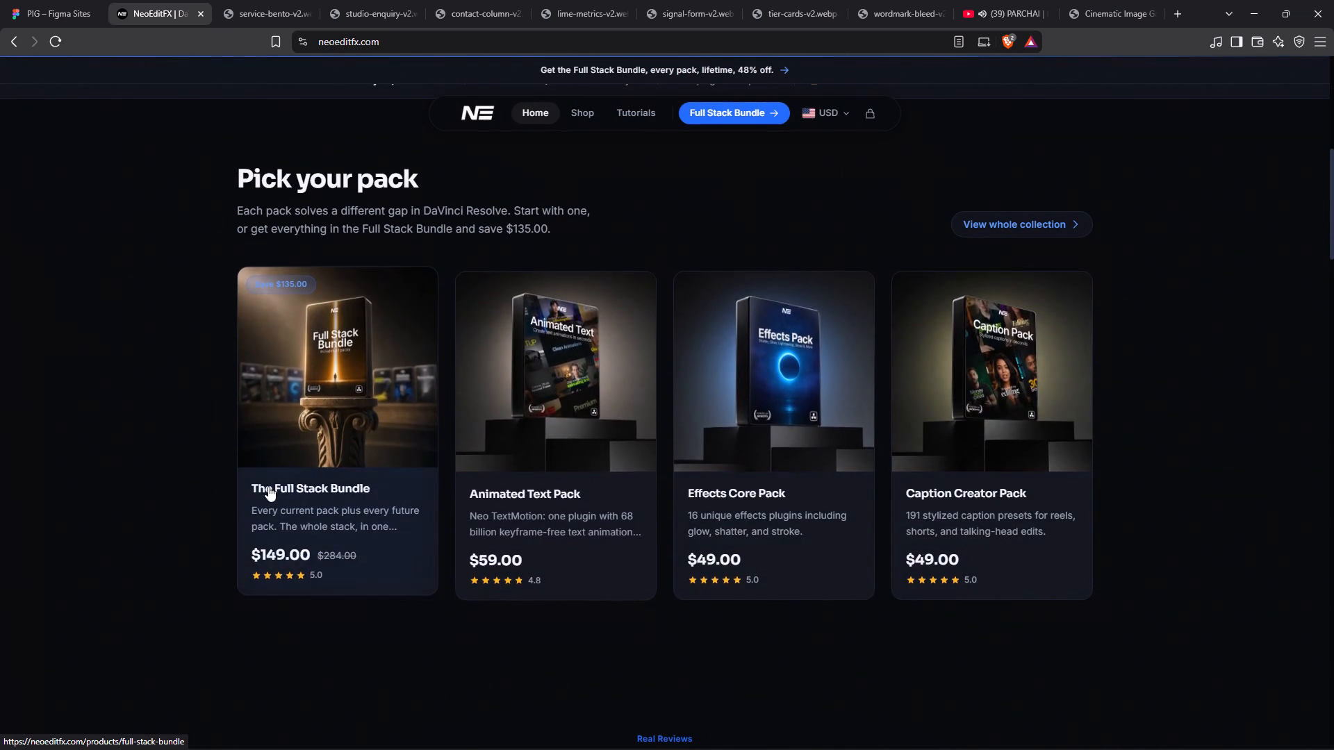
scroll(268, 486, "down", 9)
scroll(526, 474, "down", 2)
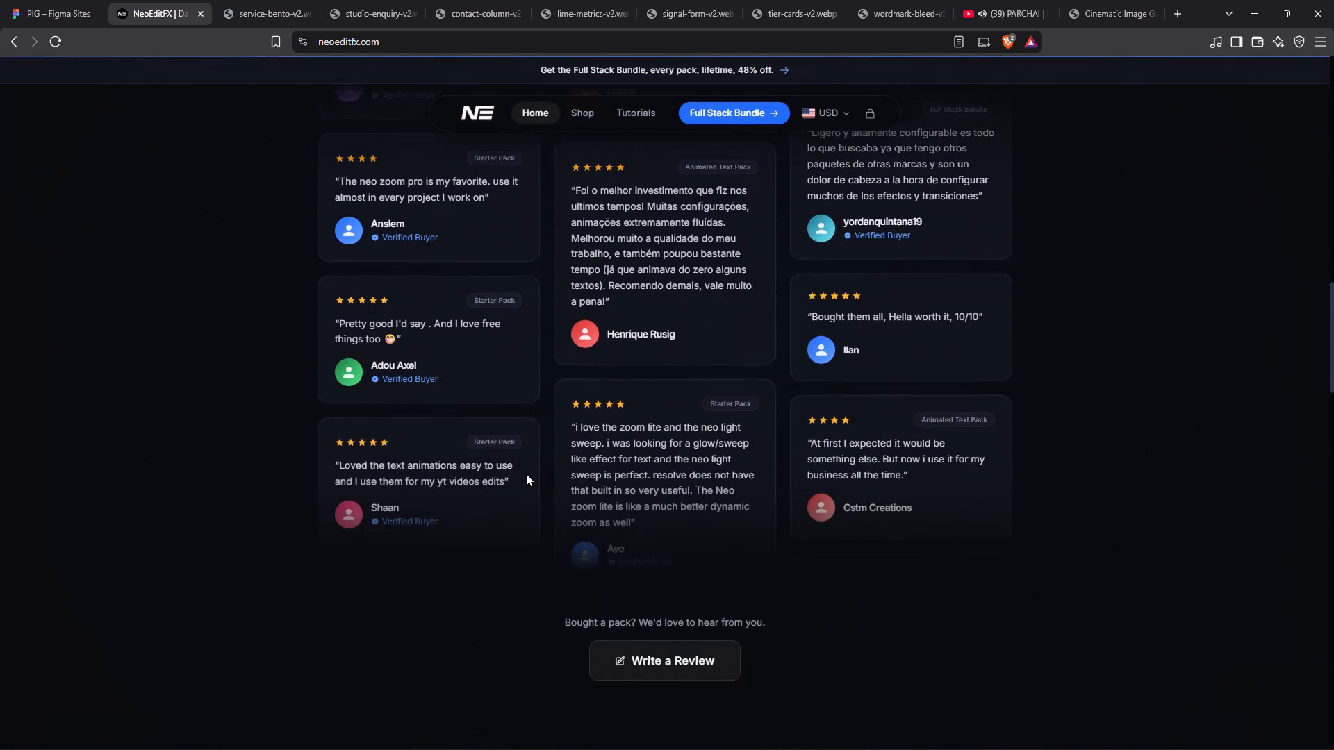
scroll(526, 474, "down", 1)
scroll(651, 656, "down", 7)
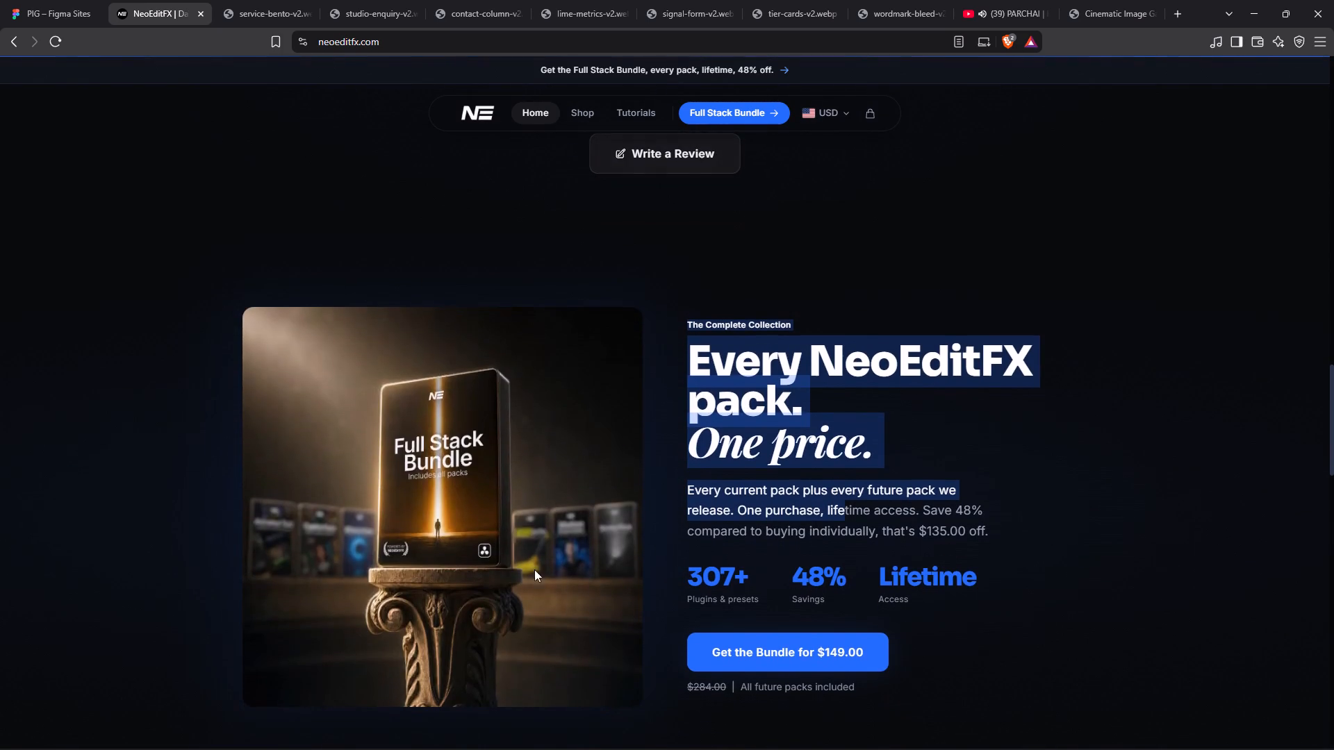
scroll(629, 637, "down", 3)
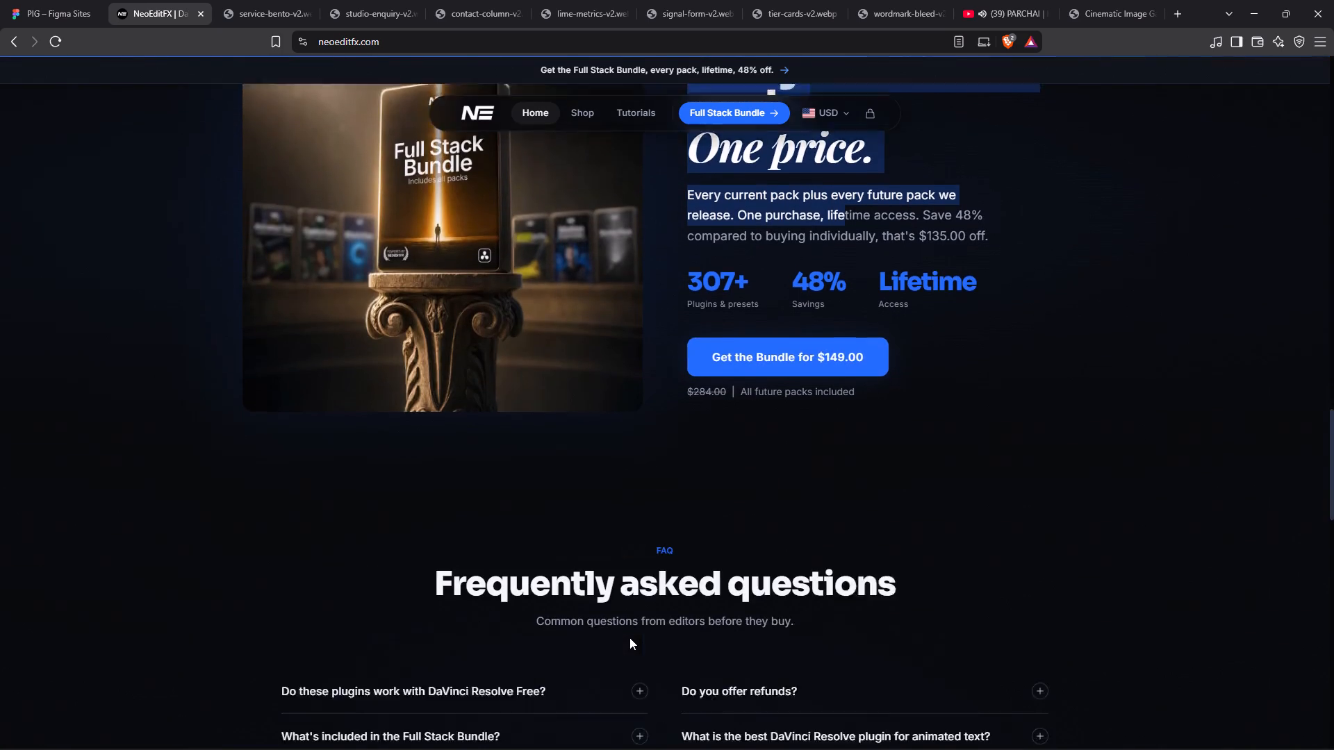
scroll(629, 637, "down", 2)
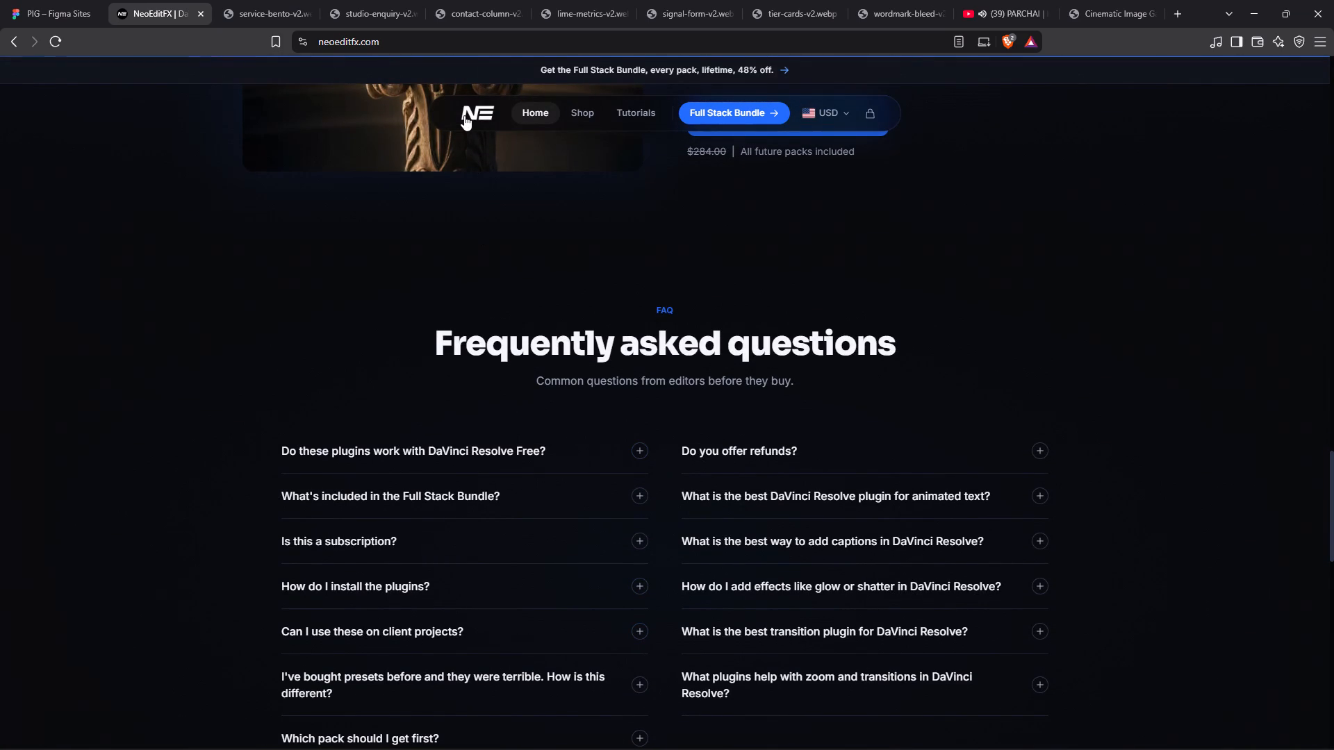
scroll(521, 371, "up", 8)
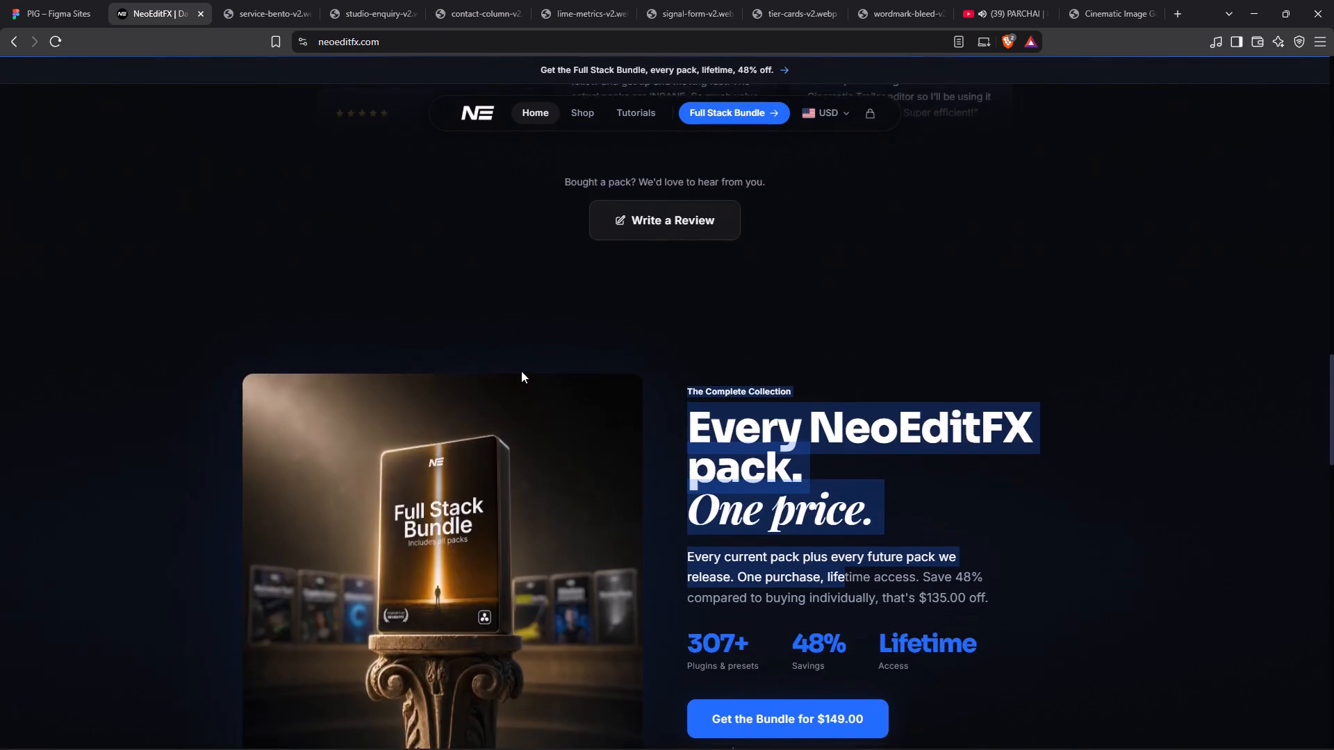
scroll(521, 371, "up", 11)
scroll(521, 371, "down", 1)
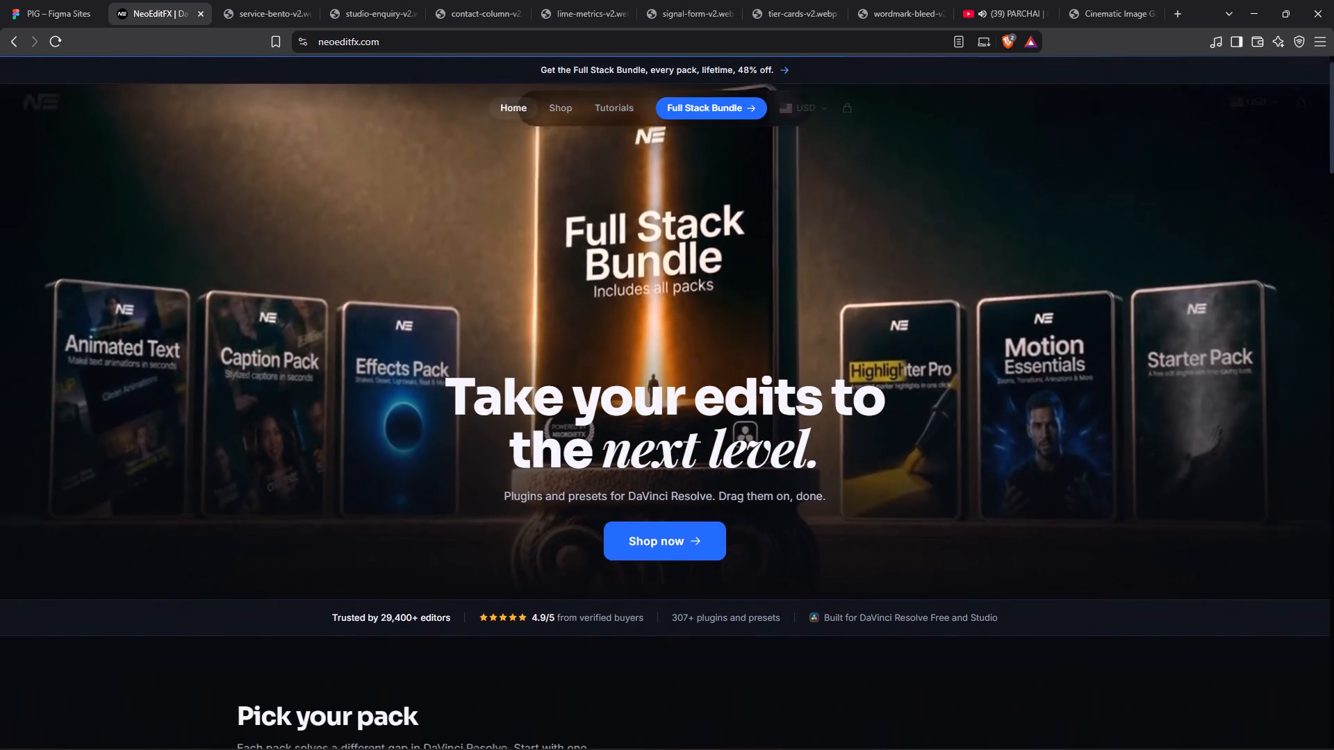
scroll(521, 371, "down", 3)
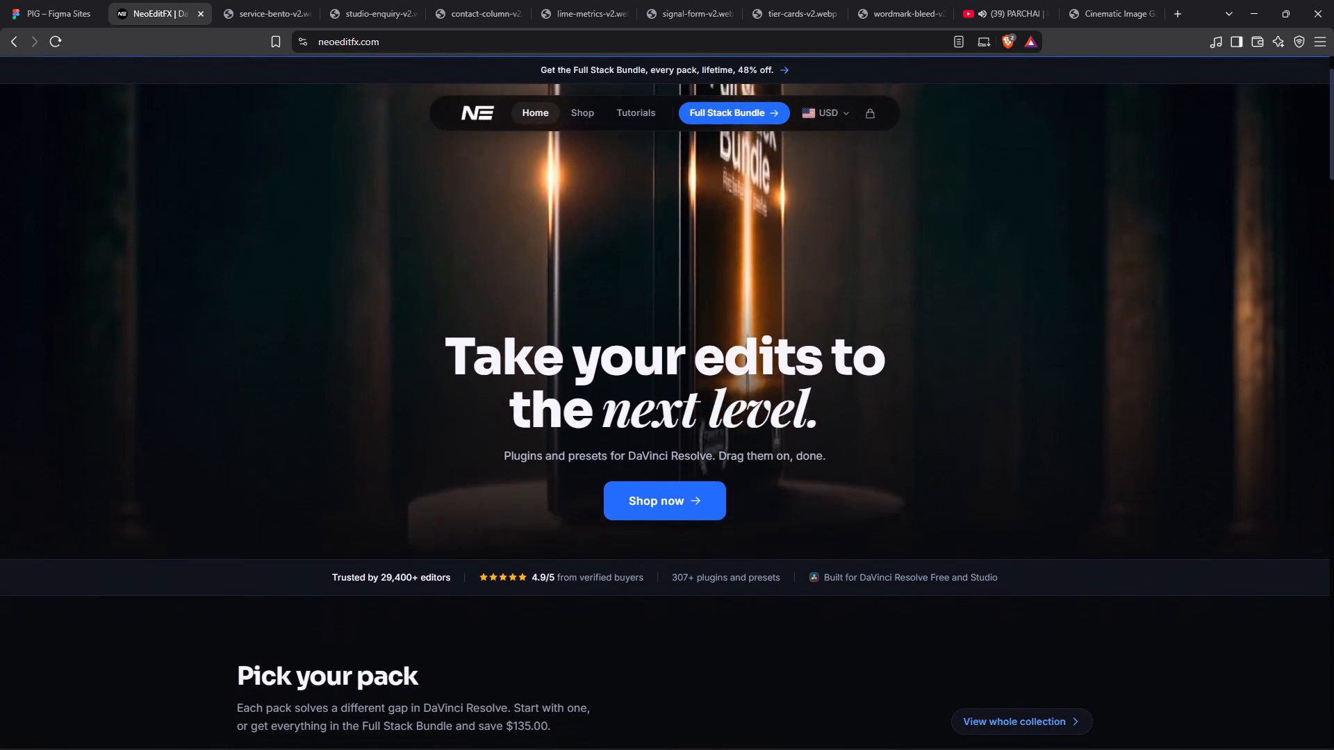
scroll(521, 371, "down", 2)
scroll(521, 371, "up", 7)
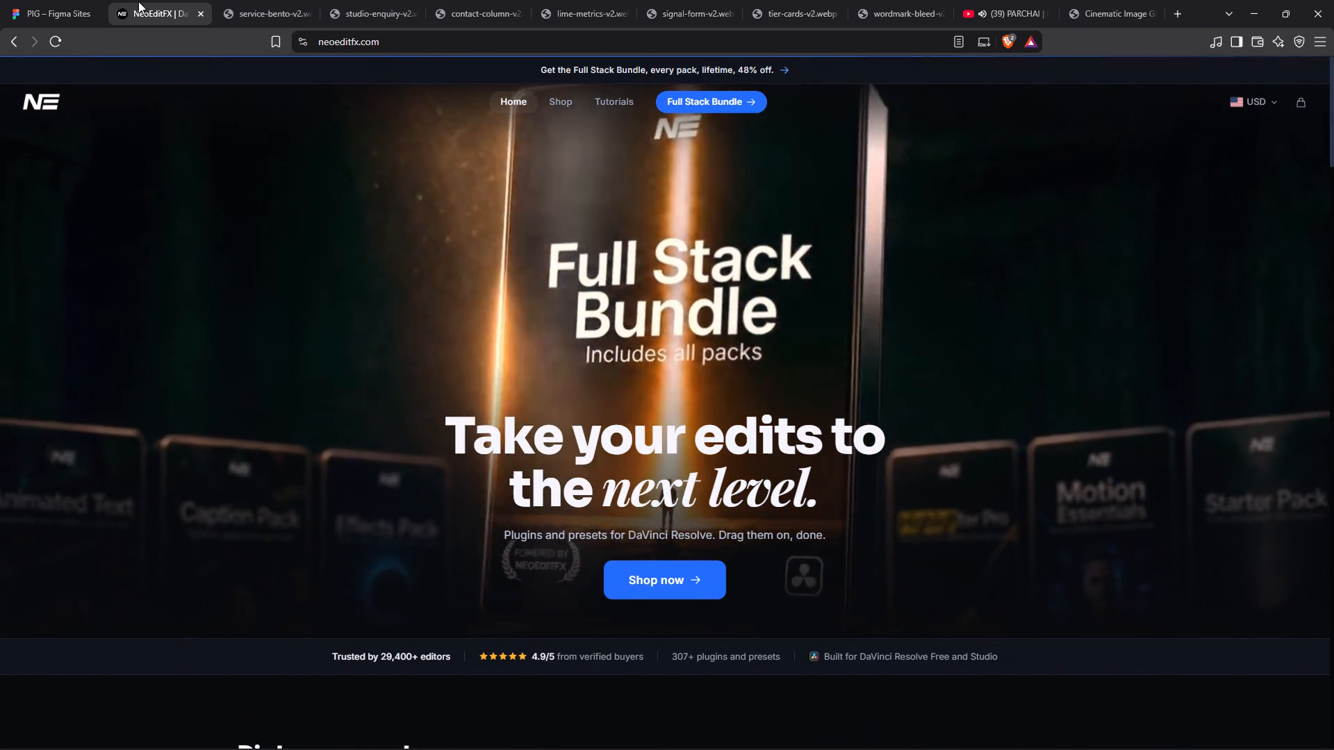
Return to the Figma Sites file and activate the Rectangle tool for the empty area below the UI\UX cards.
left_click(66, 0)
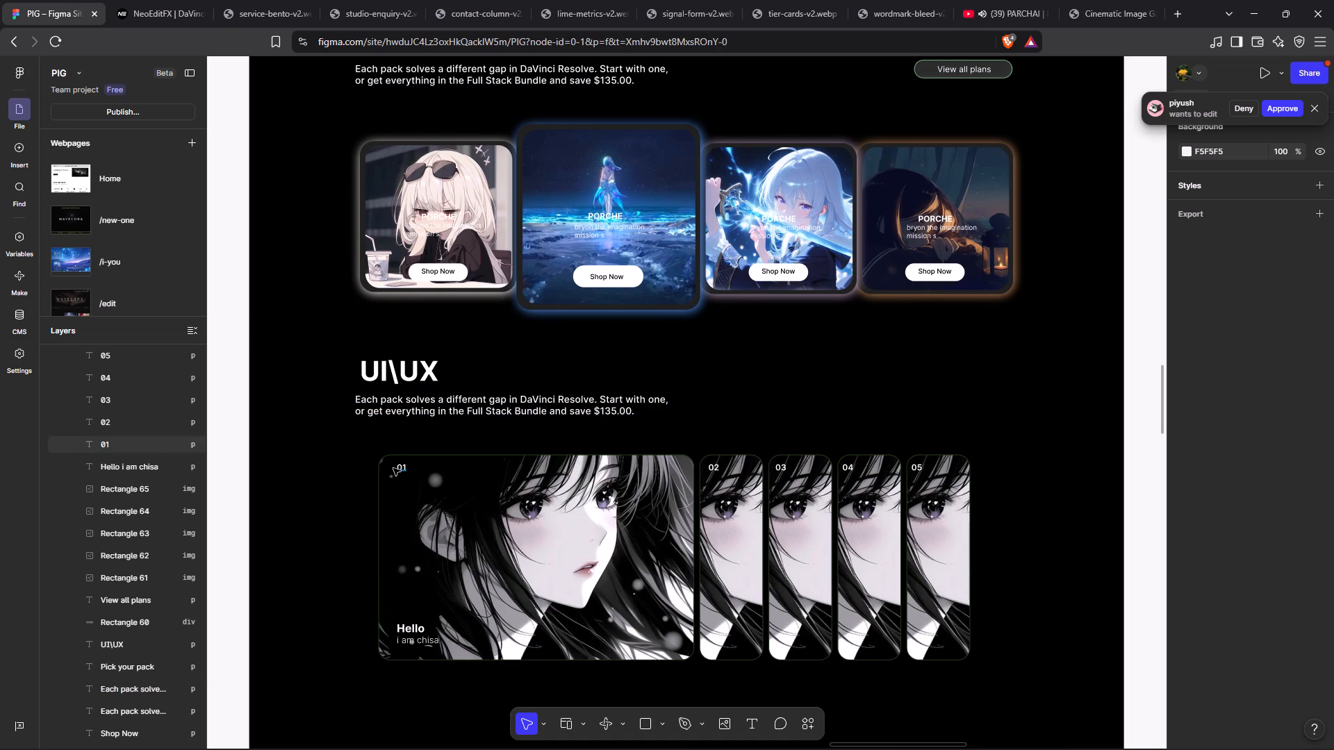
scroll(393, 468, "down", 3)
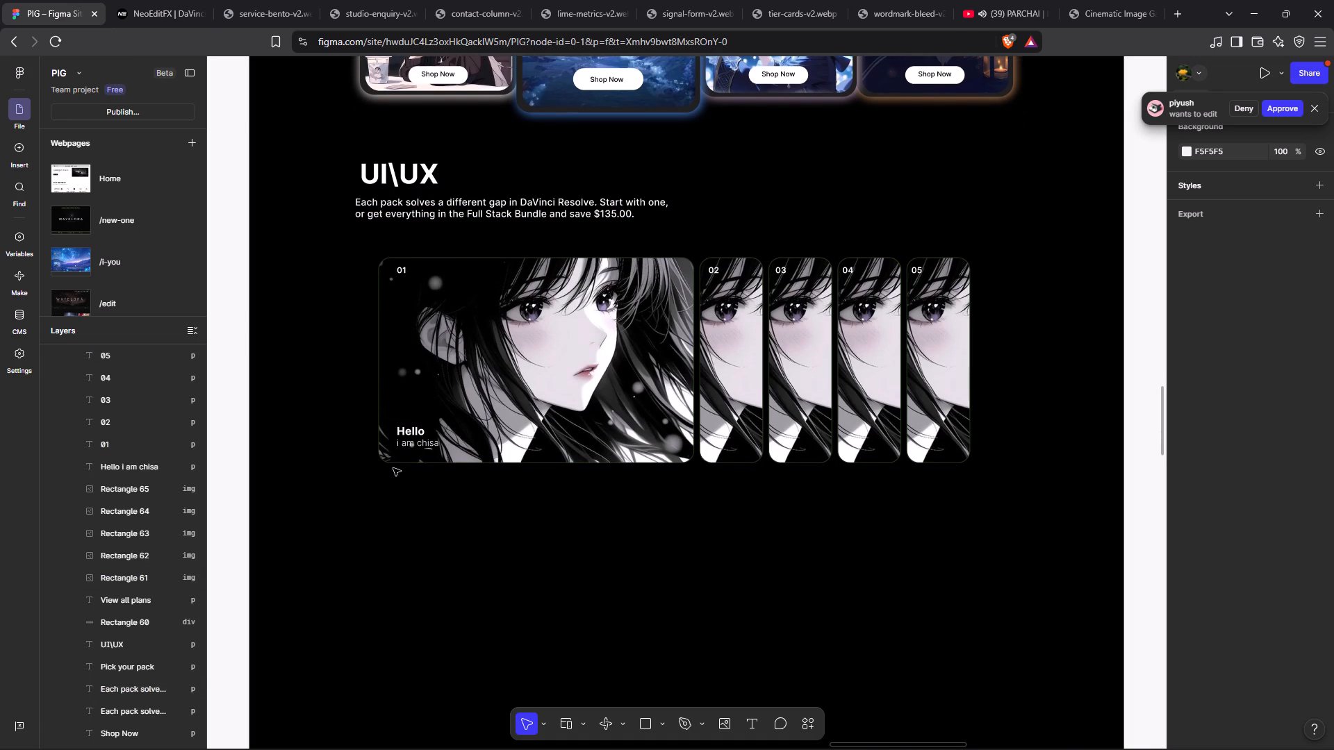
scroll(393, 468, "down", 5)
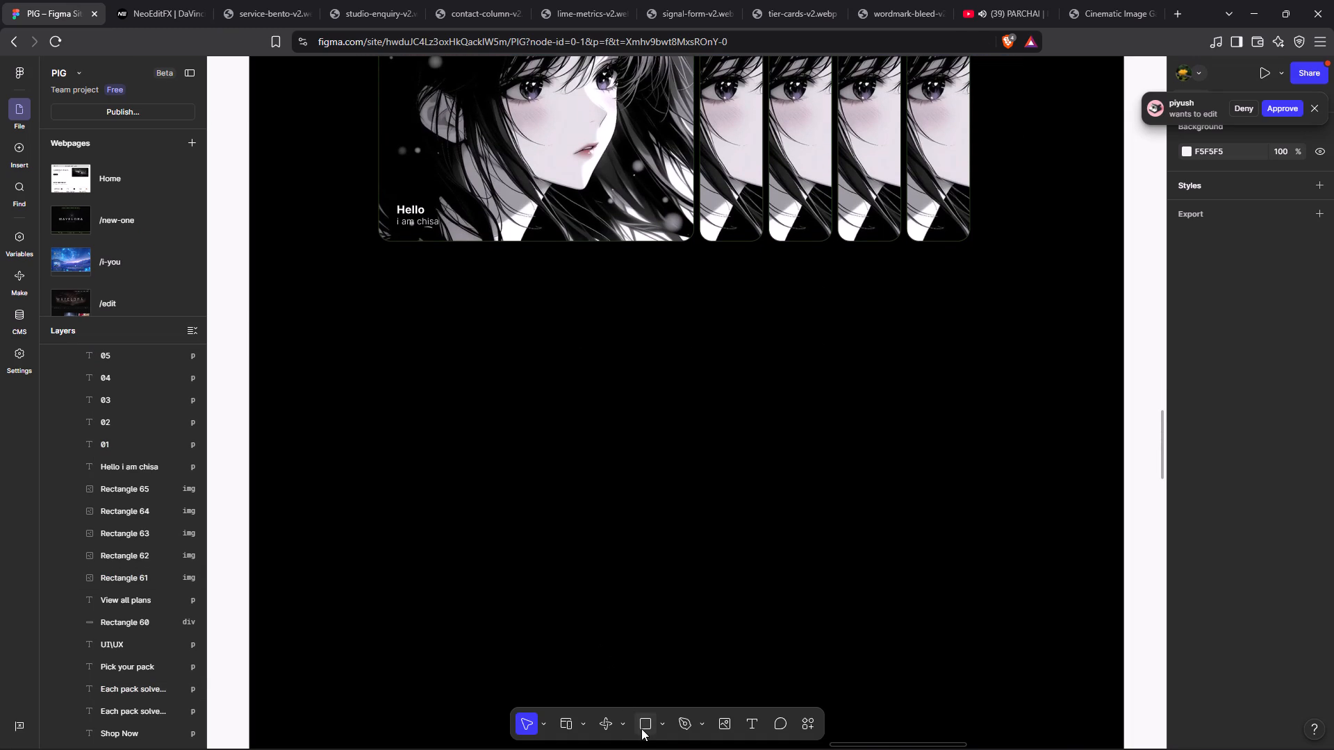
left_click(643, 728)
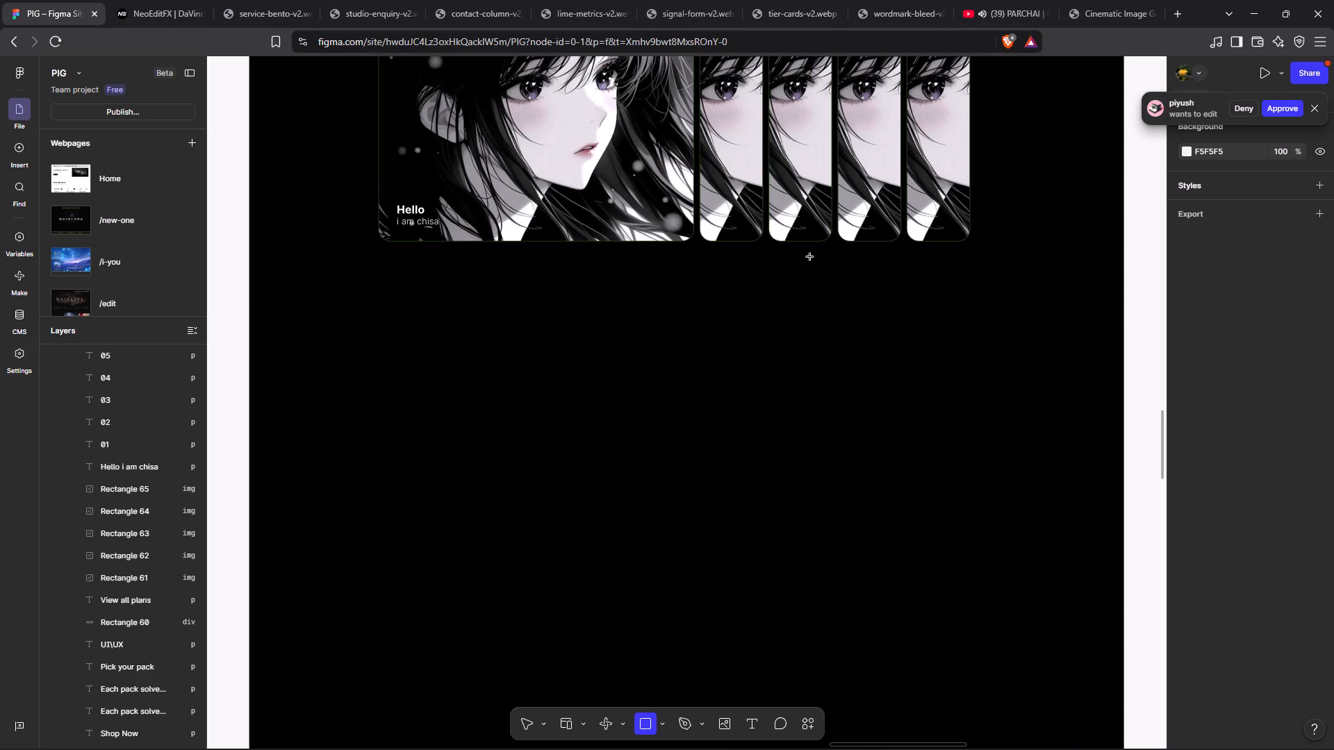
Switch to Scrolltide in Microsoft Edge and browse its section and component galleries for carousel, card and slider ideas.
scroll(609, 323, "up", 4)
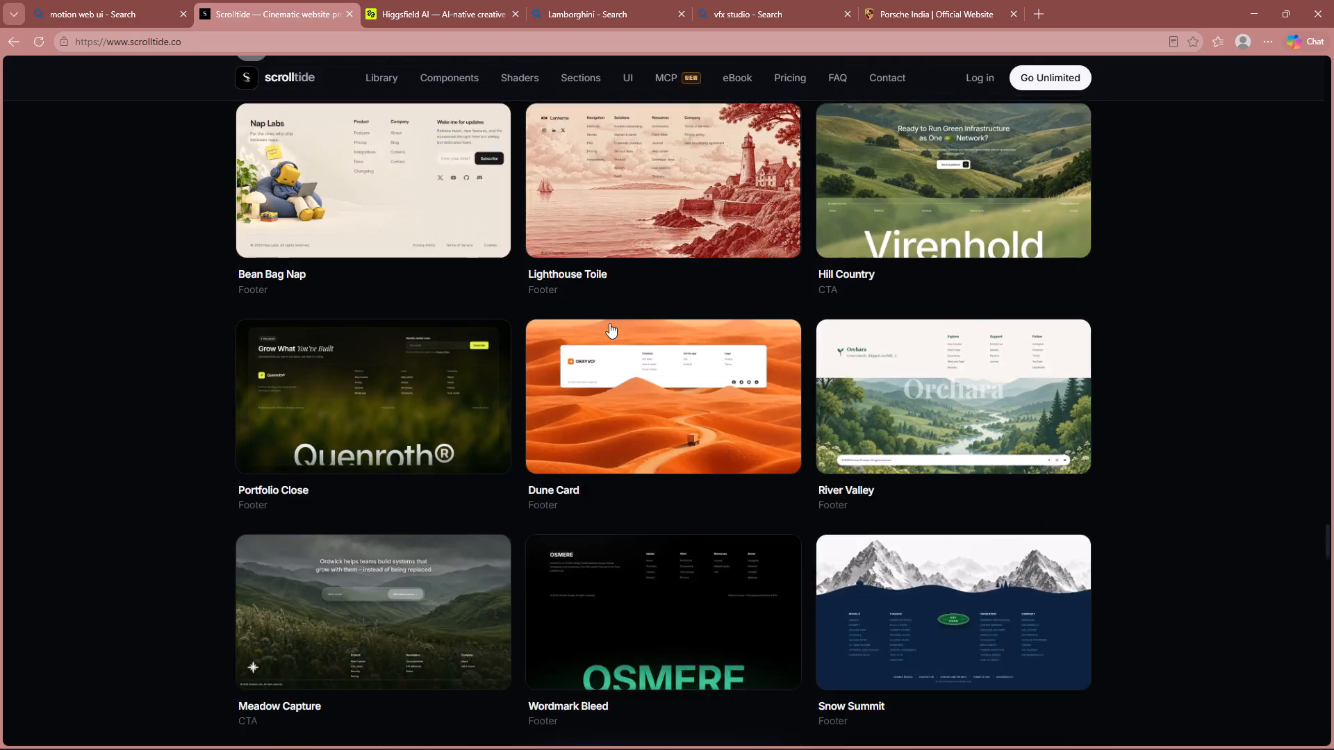
scroll(609, 323, "up", 17)
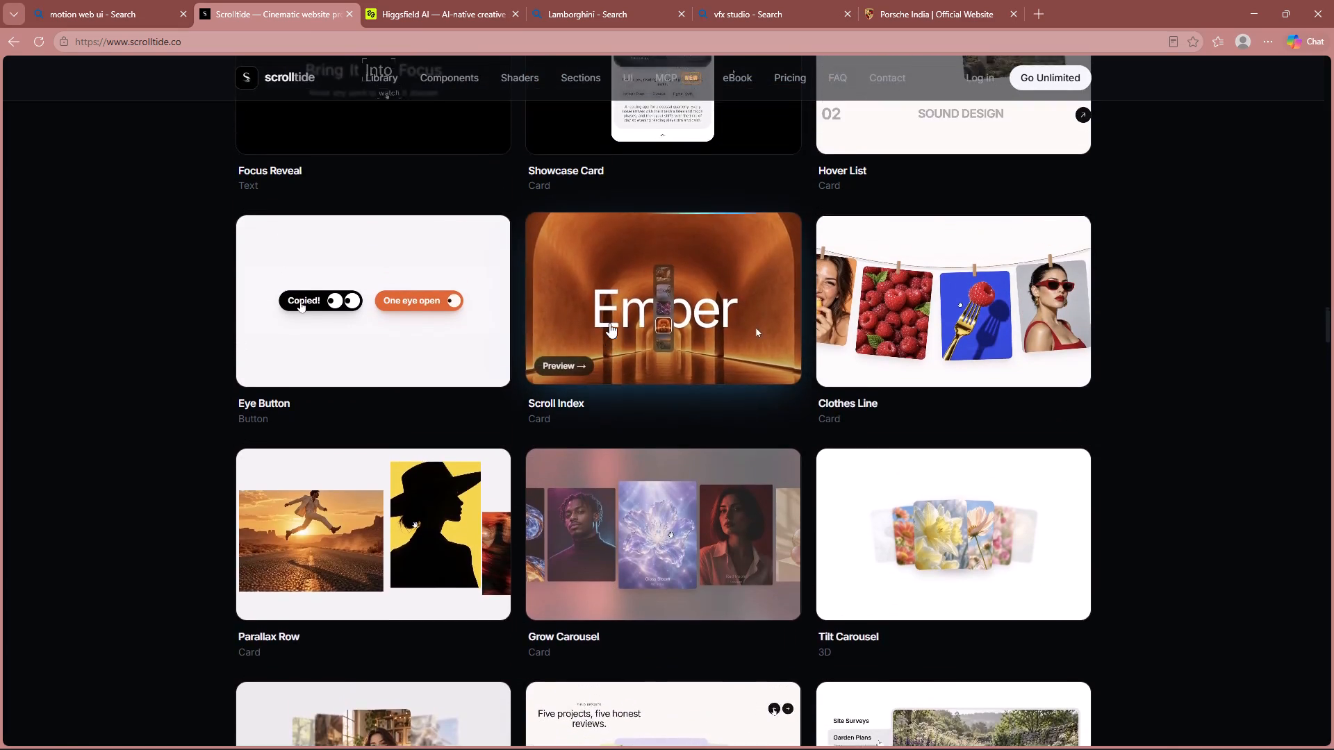
scroll(609, 323, "up", 8)
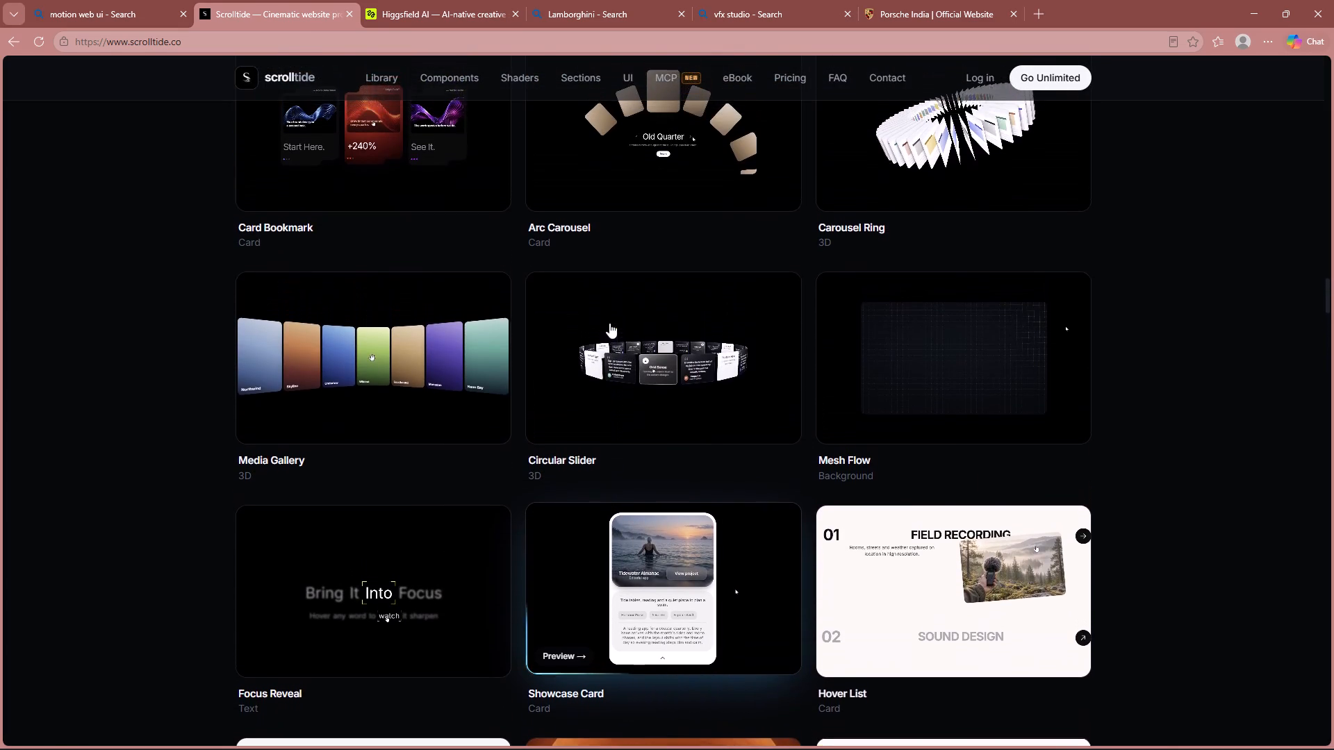
scroll(609, 323, "up", 1)
scroll(609, 323, "down", 9)
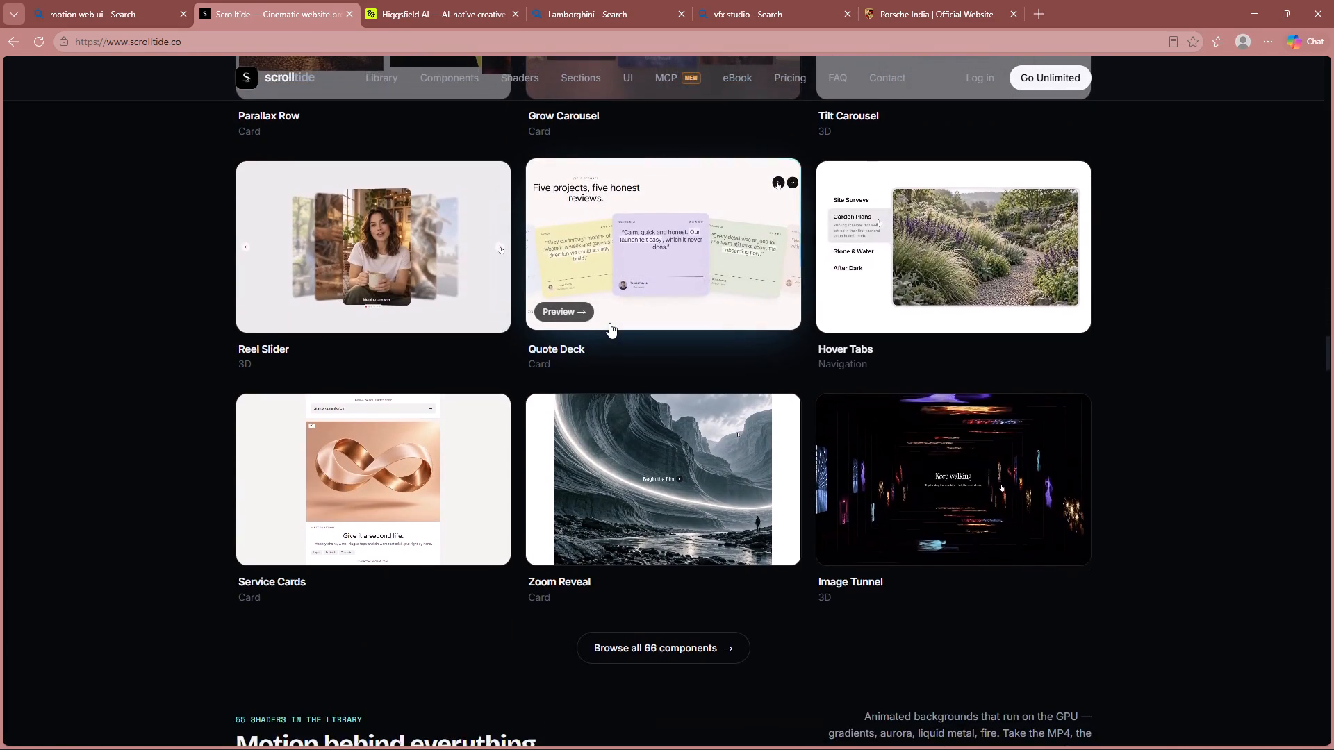
scroll(609, 323, "down", 1)
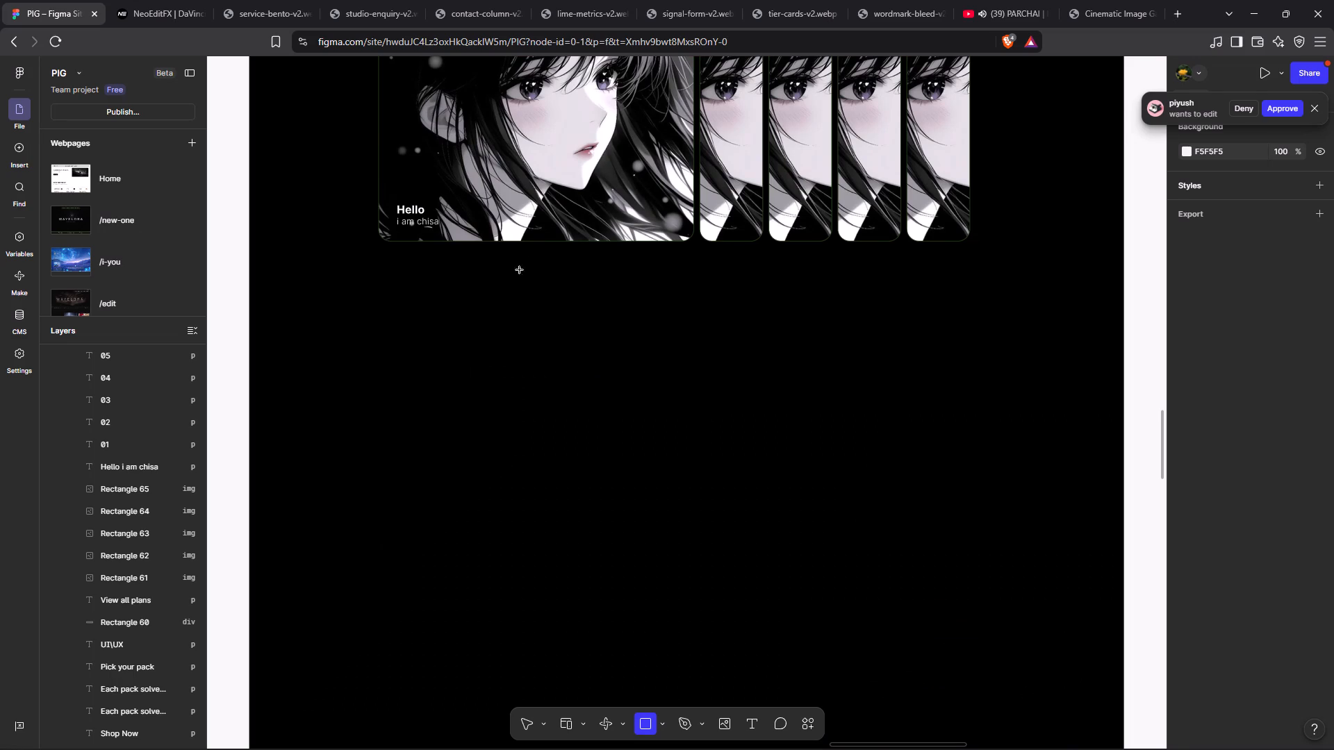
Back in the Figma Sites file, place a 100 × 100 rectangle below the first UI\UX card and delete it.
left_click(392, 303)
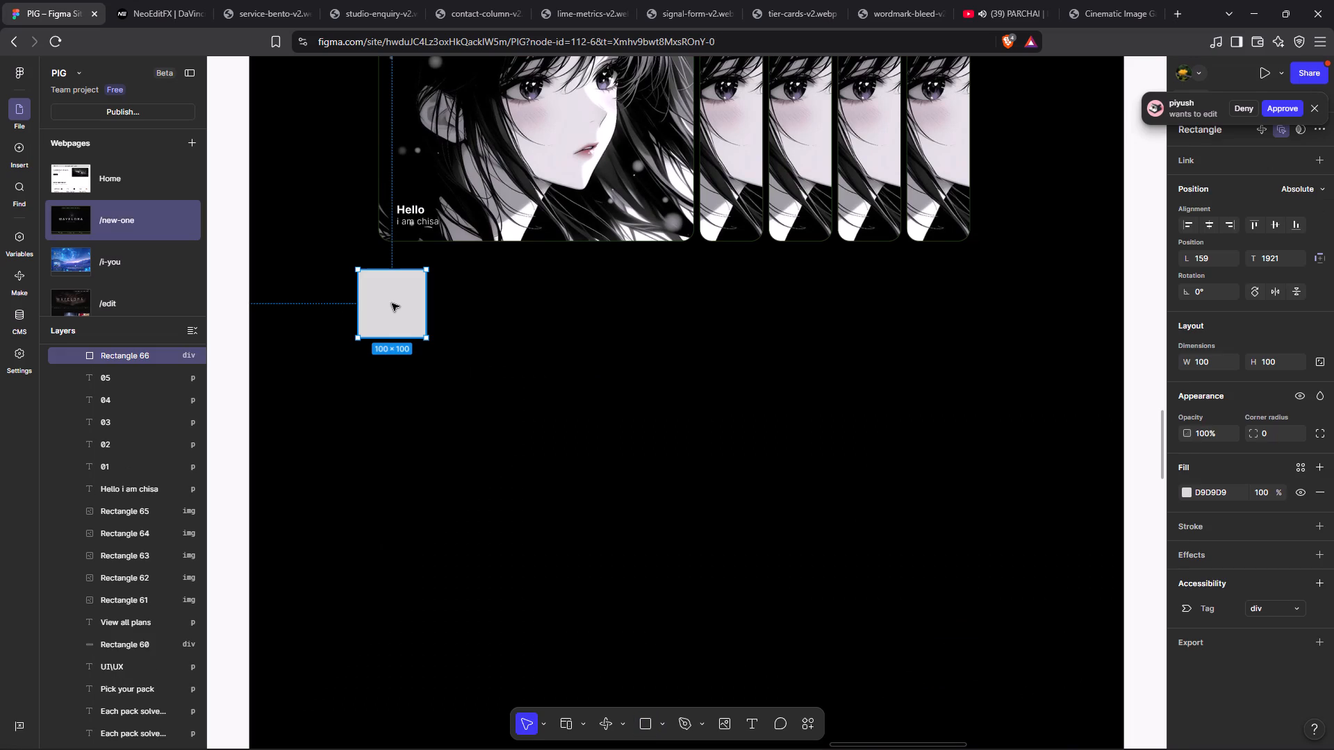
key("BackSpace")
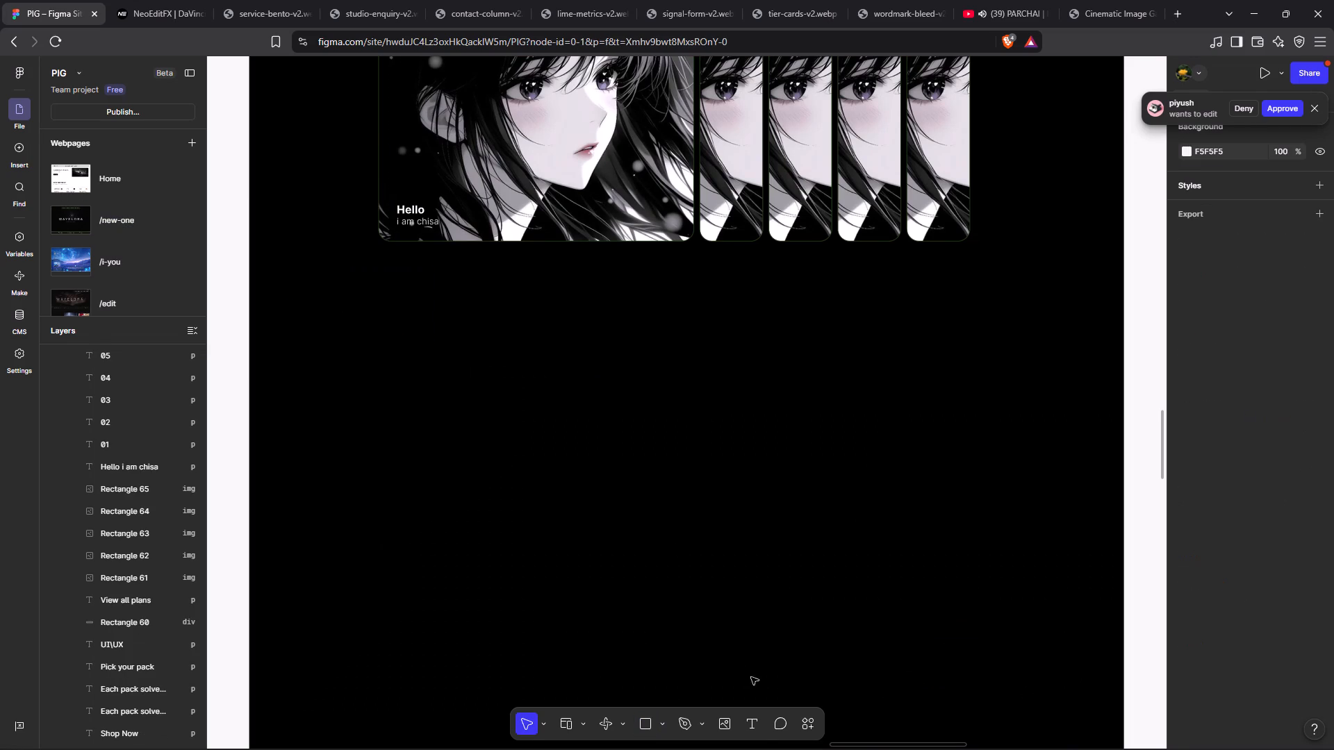
Duplicate the UI\UX heading and place the copy just below the portrait cards, at about L 161, T 1914.
scroll(574, 392, "up", 6)
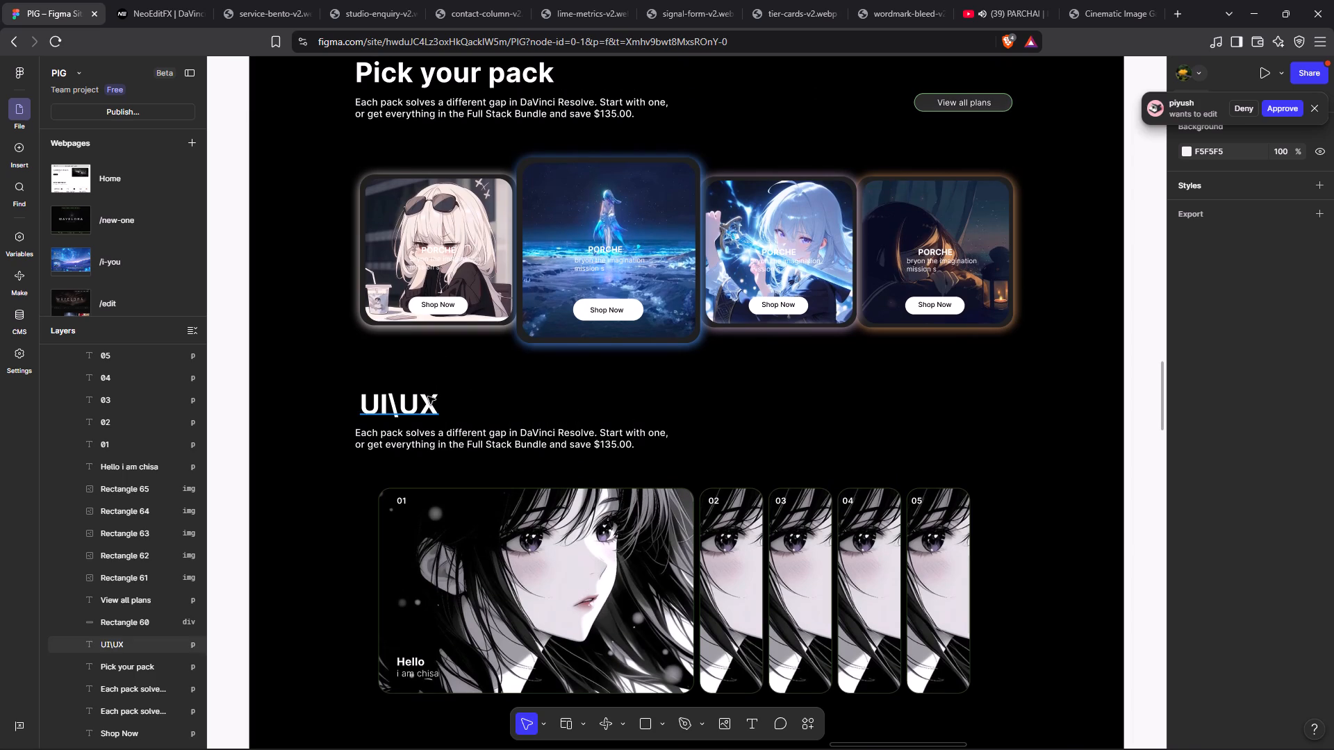
left_click(428, 397)
key("ctrl+d")
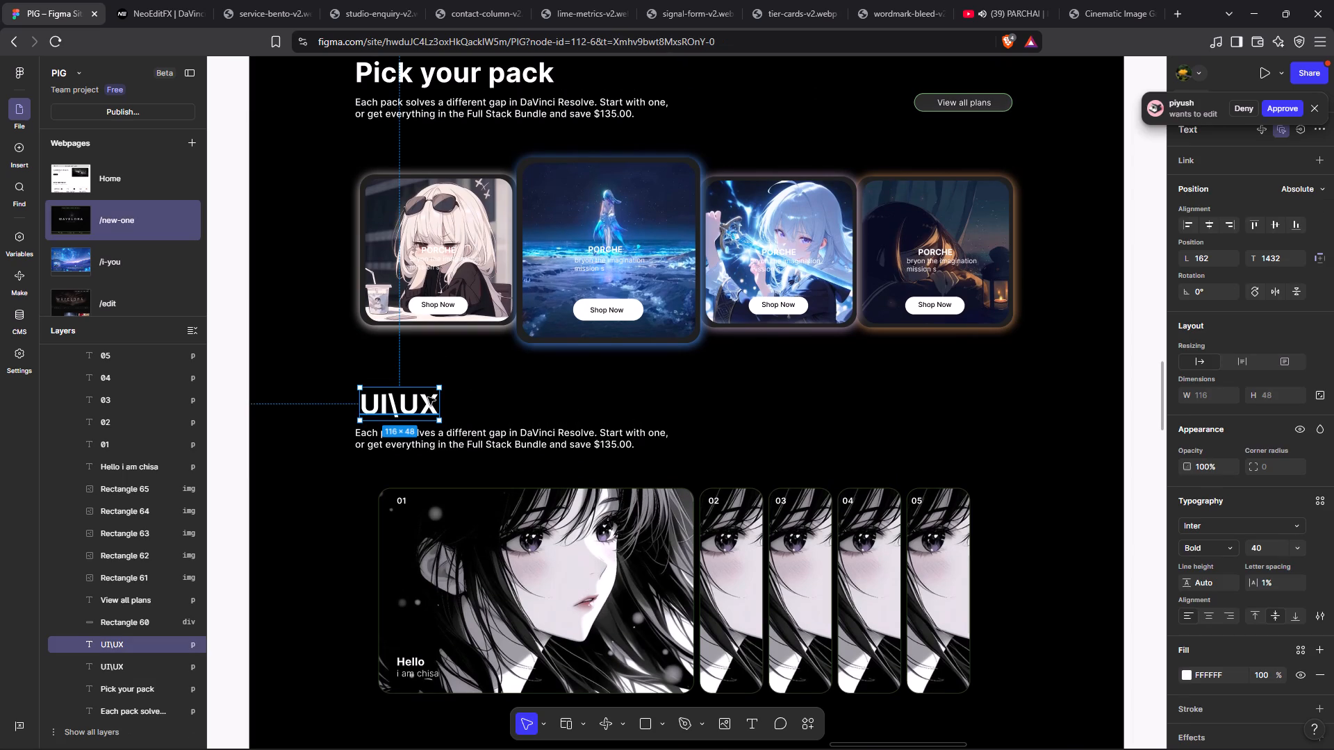
left_click_drag(408, 403, 426, 745)
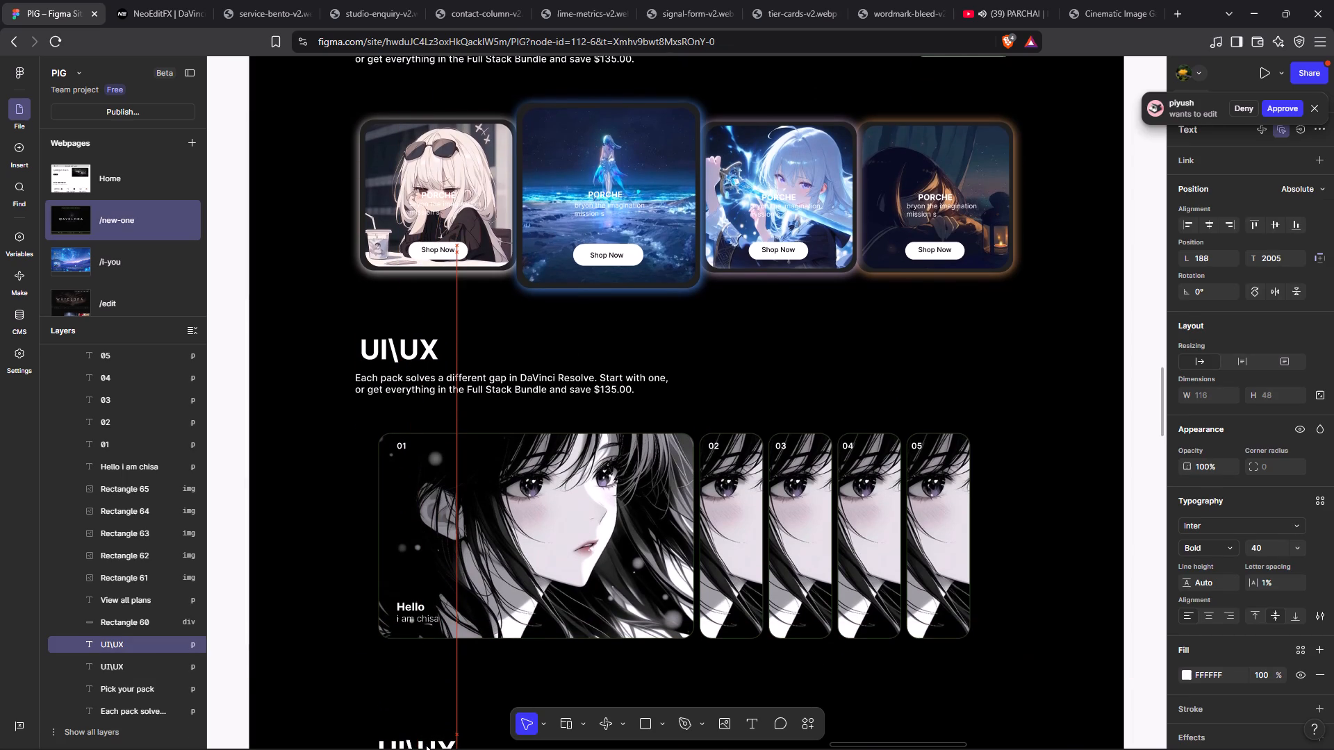
left_click_drag(426, 745, 415, 657)
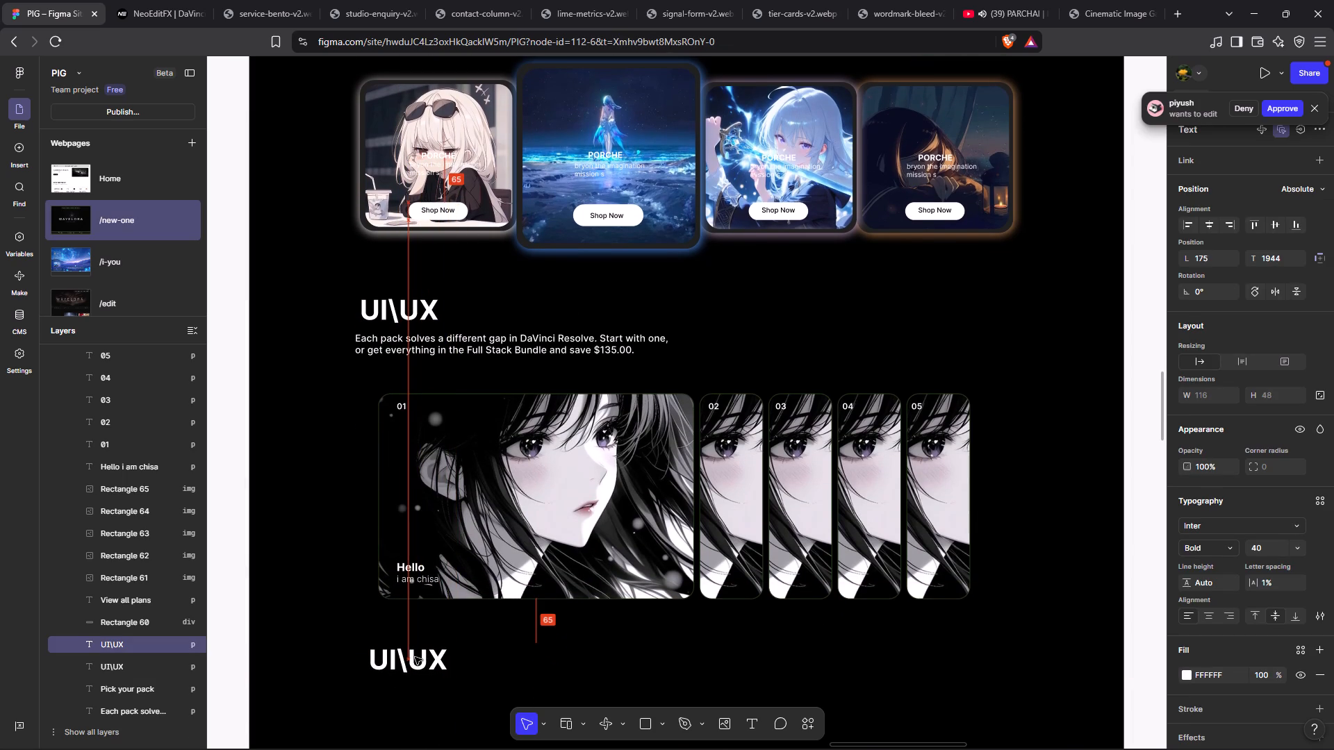
left_click_drag(415, 657, 418, 664)
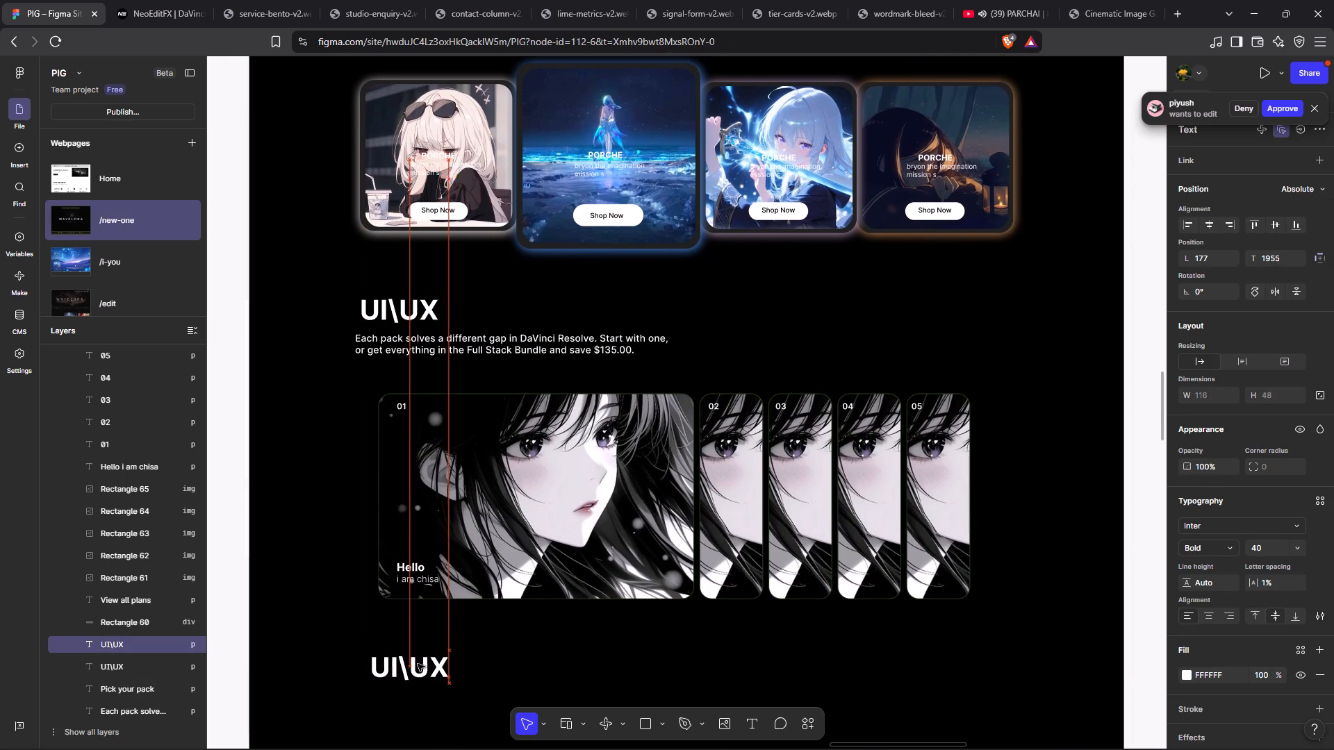
left_click_drag(418, 664, 407, 637)
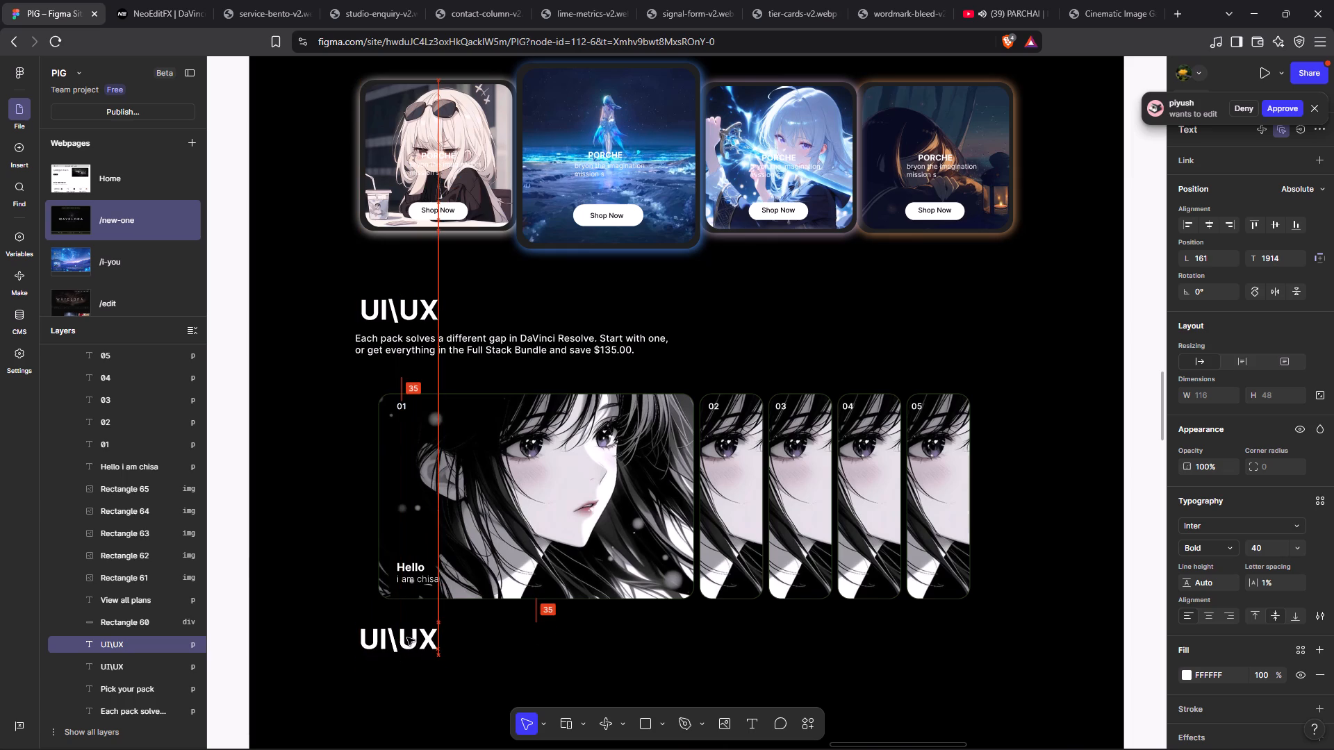
left_click_drag(407, 637, 407, 640)
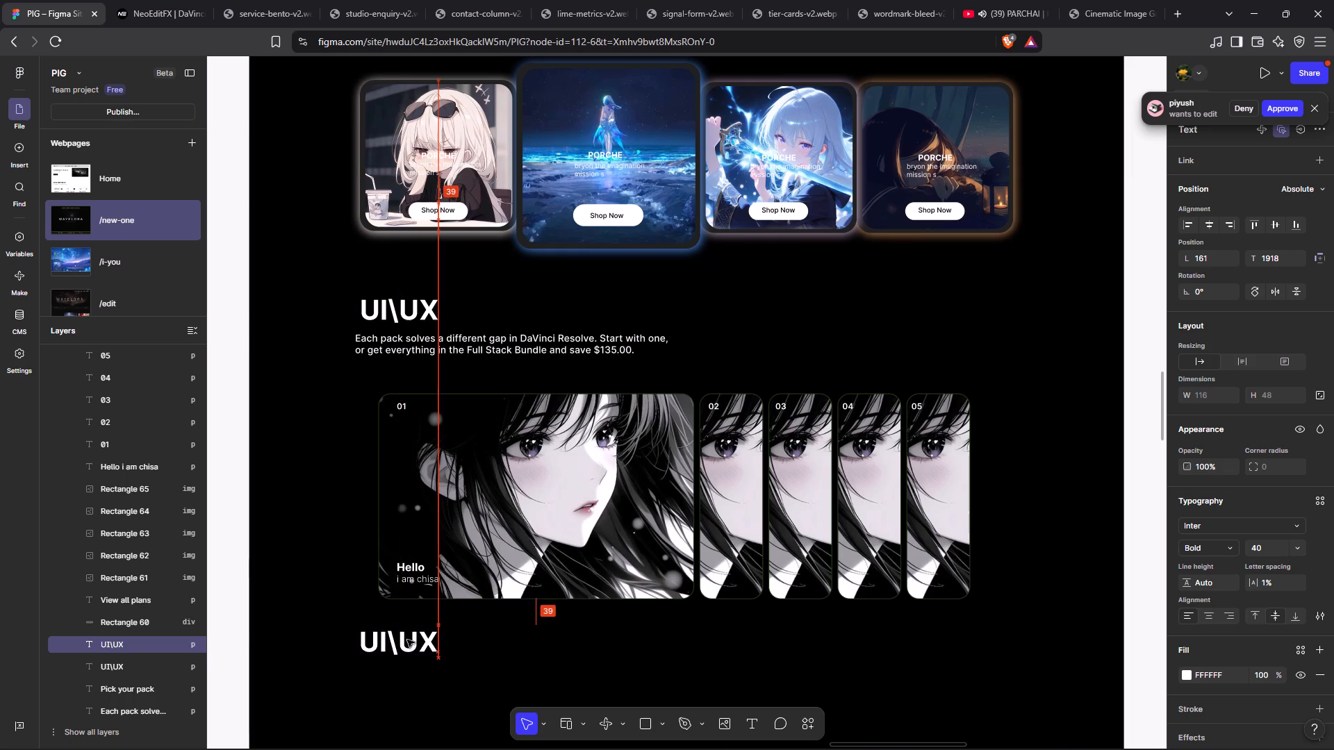
left_click_drag(407, 640, 405, 633)
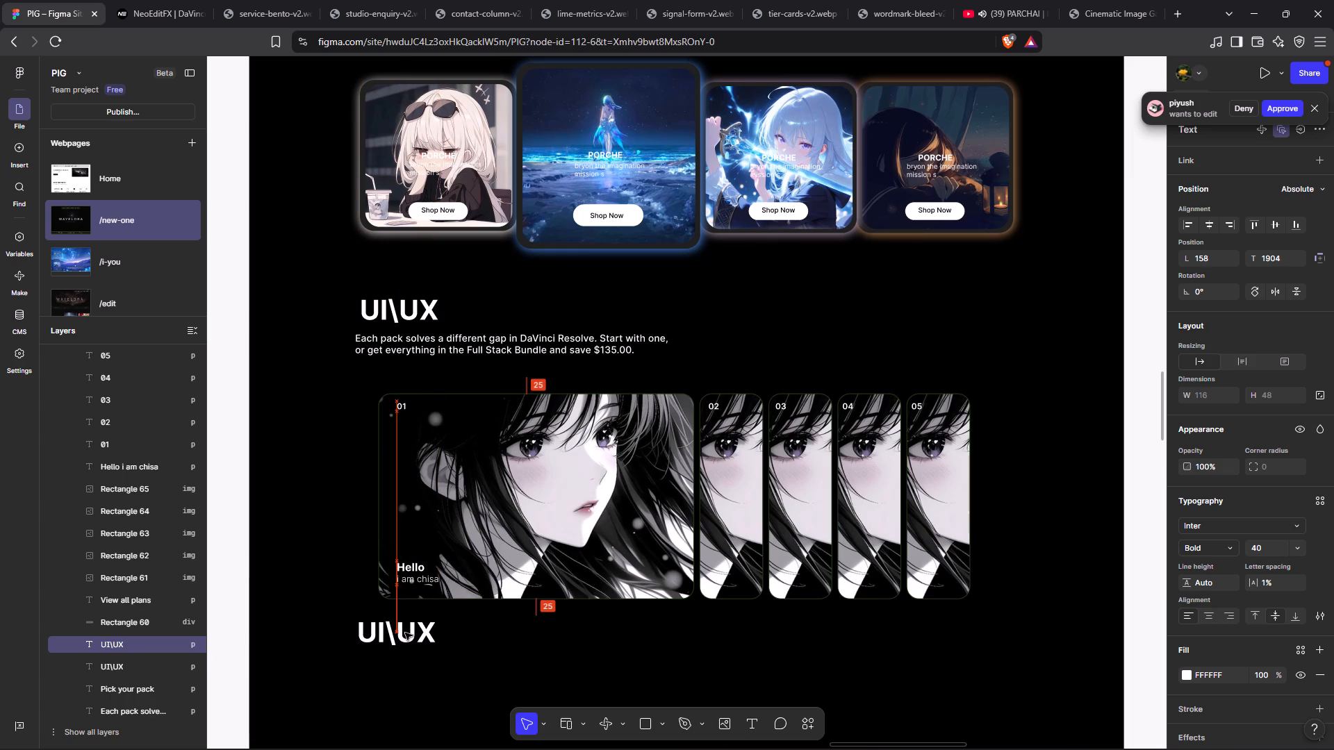
left_click_drag(405, 633, 406, 637)
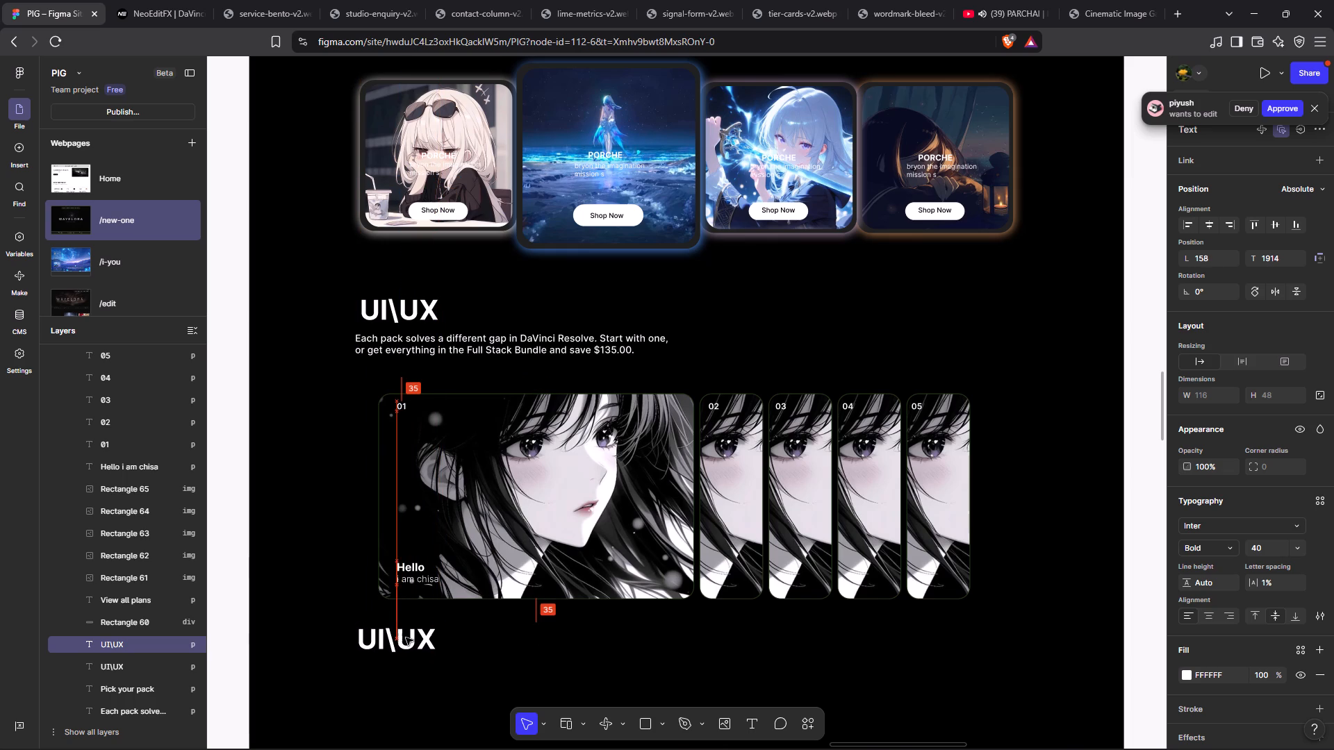
left_click_drag(406, 637, 407, 637)
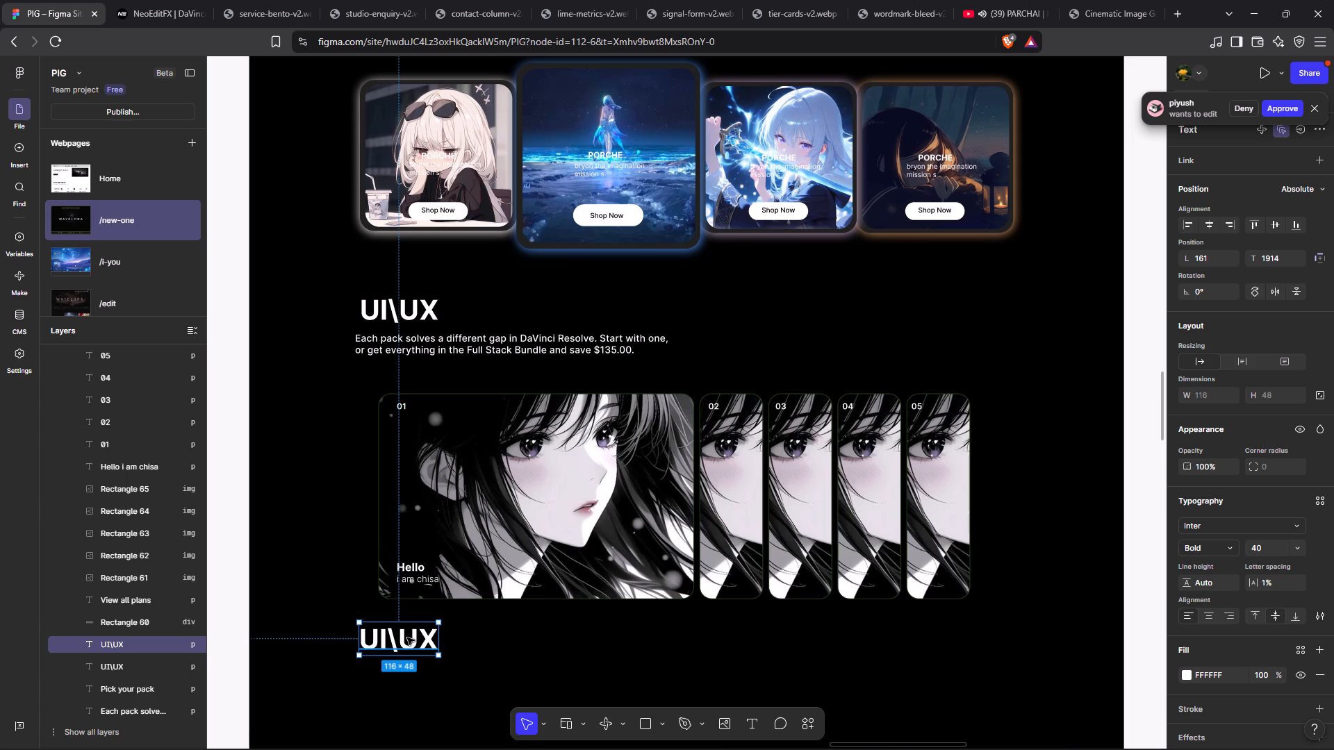
Replace the duplicated heading's text with "Our Edits", keeping it aligned under the UI\UX heading above.
double_click(407, 637)
key("BackSpace")
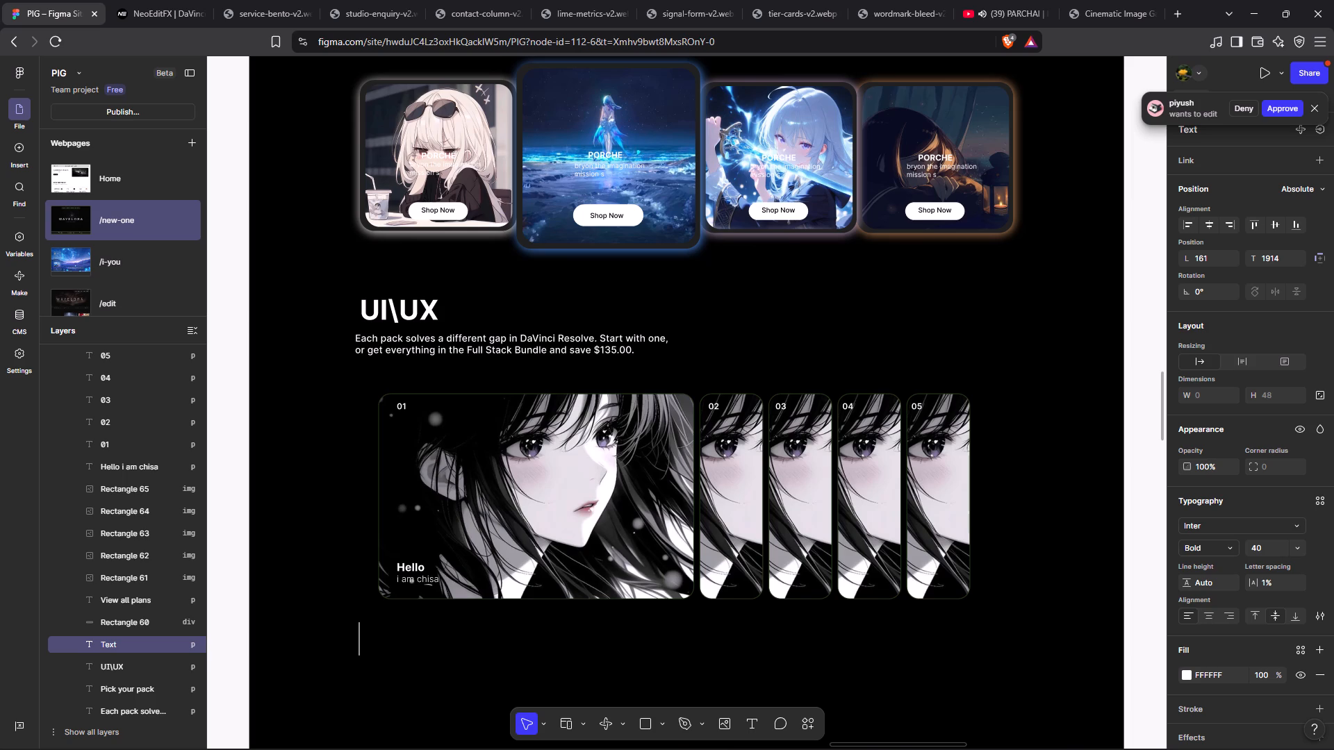
type("our")
key("space")
key("BackSpace")
key("BackSpace")
key("BackSpace")
key("BackSpace")
key("BackSpace")
key("BackSpace")
key("BackSpace")
key("BackSpace")
key("BackSpace")
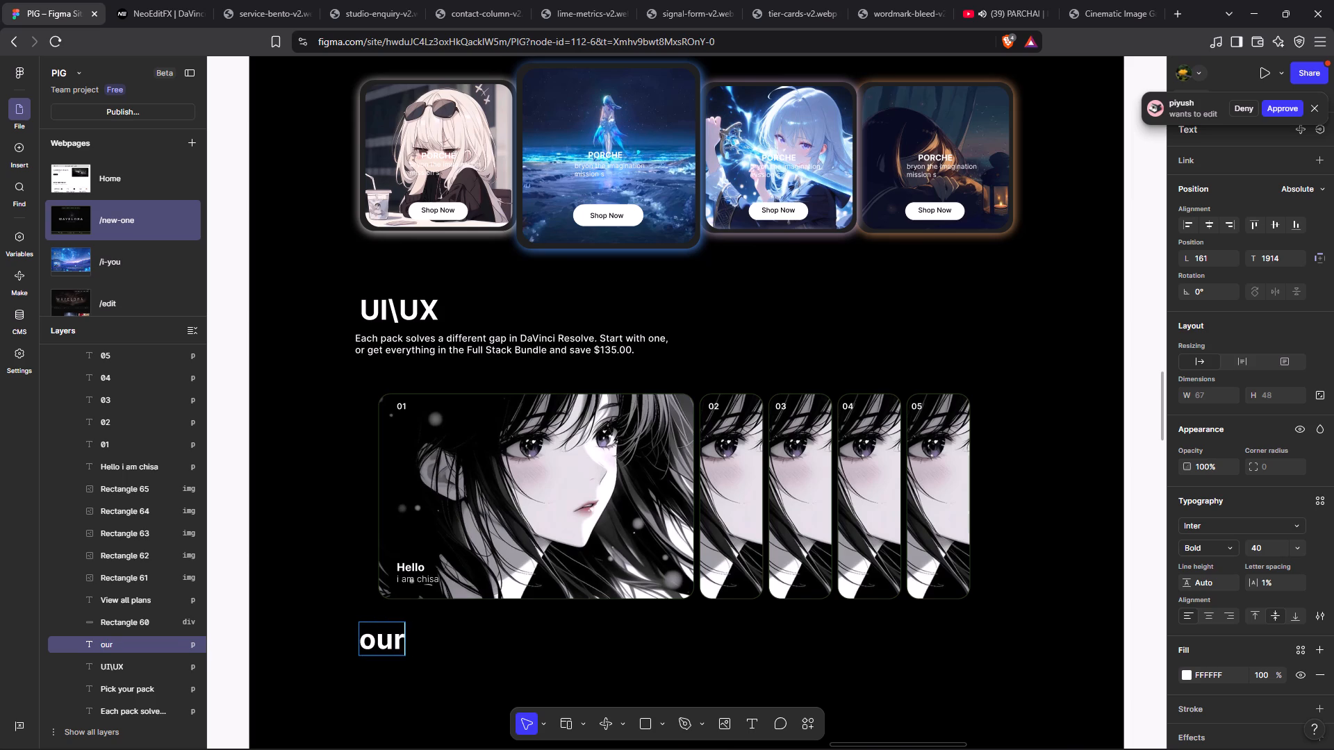
type("Our")
key("space")
type("ccreati")
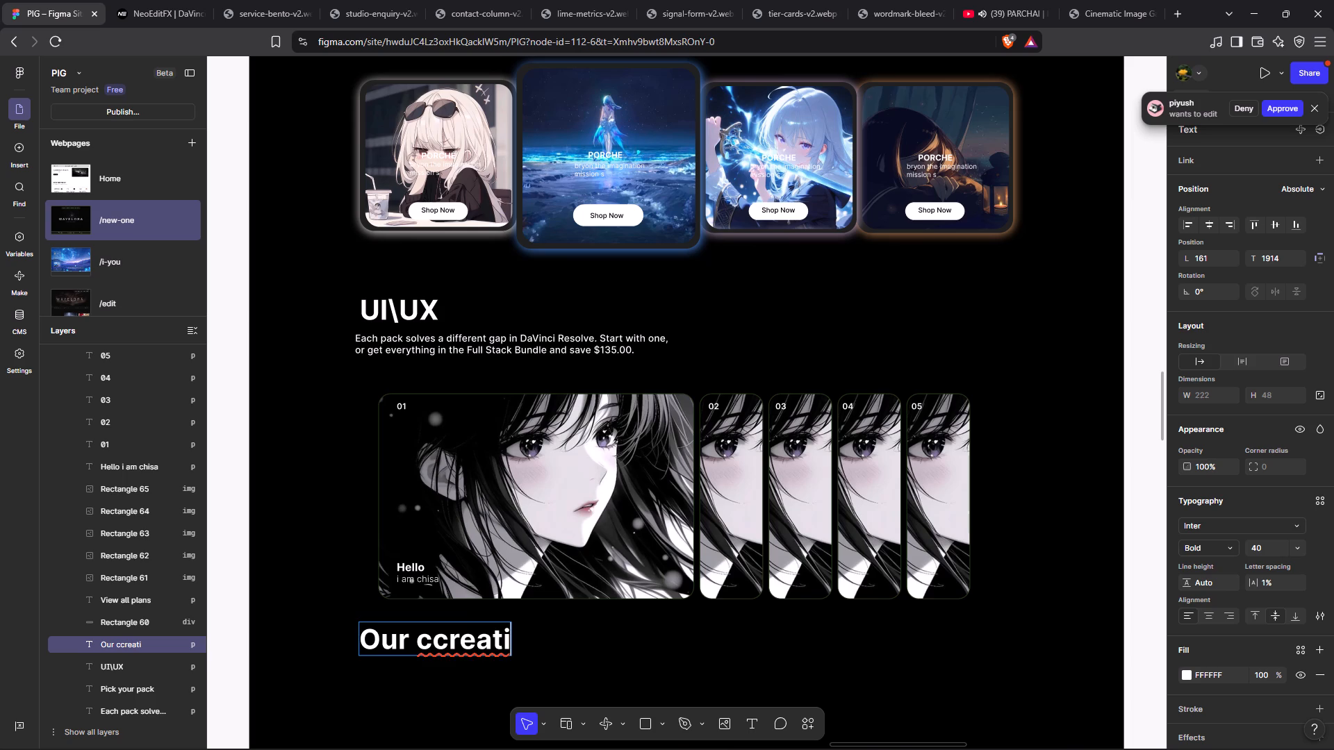
key("BackSpace")
key("BackSpace")
key("BackSpace")
key("BackSpace")
key("BackSpace")
key("BackSpace")
key("BackSpace")
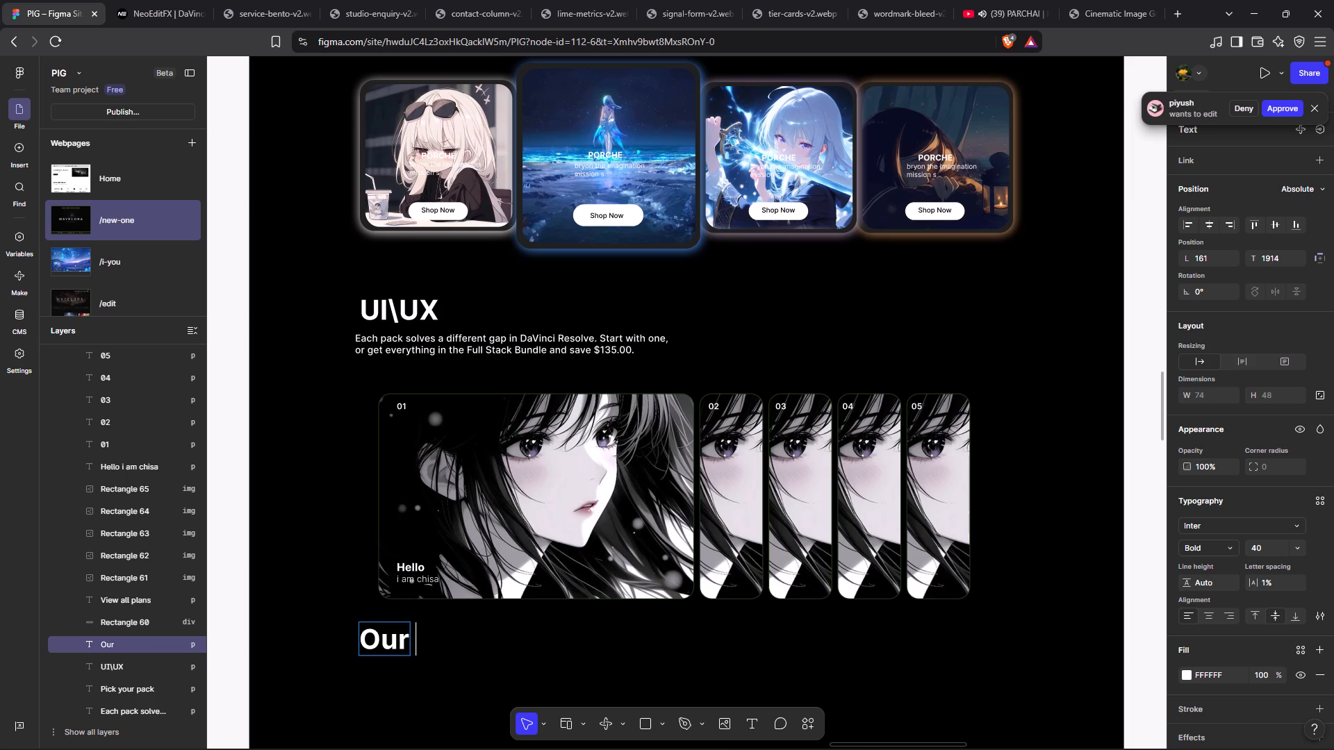
type("Edits")
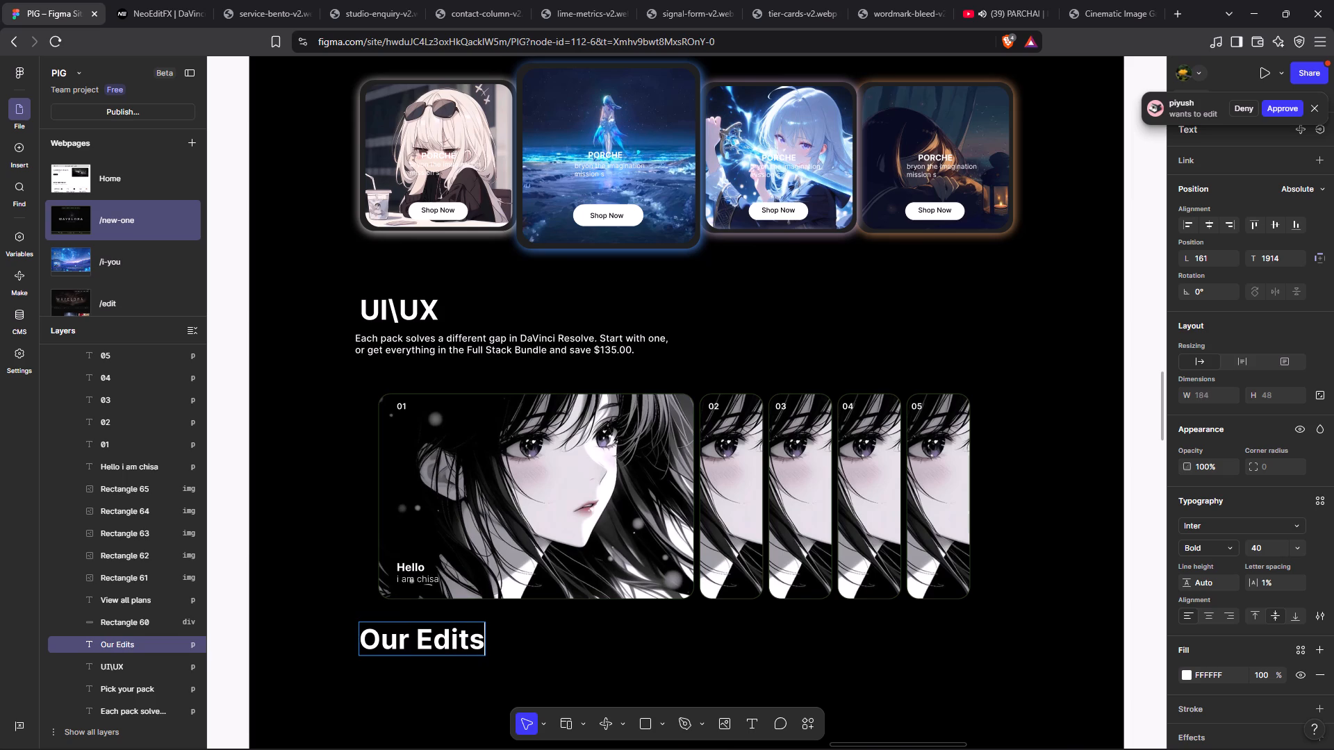
left_click(562, 665)
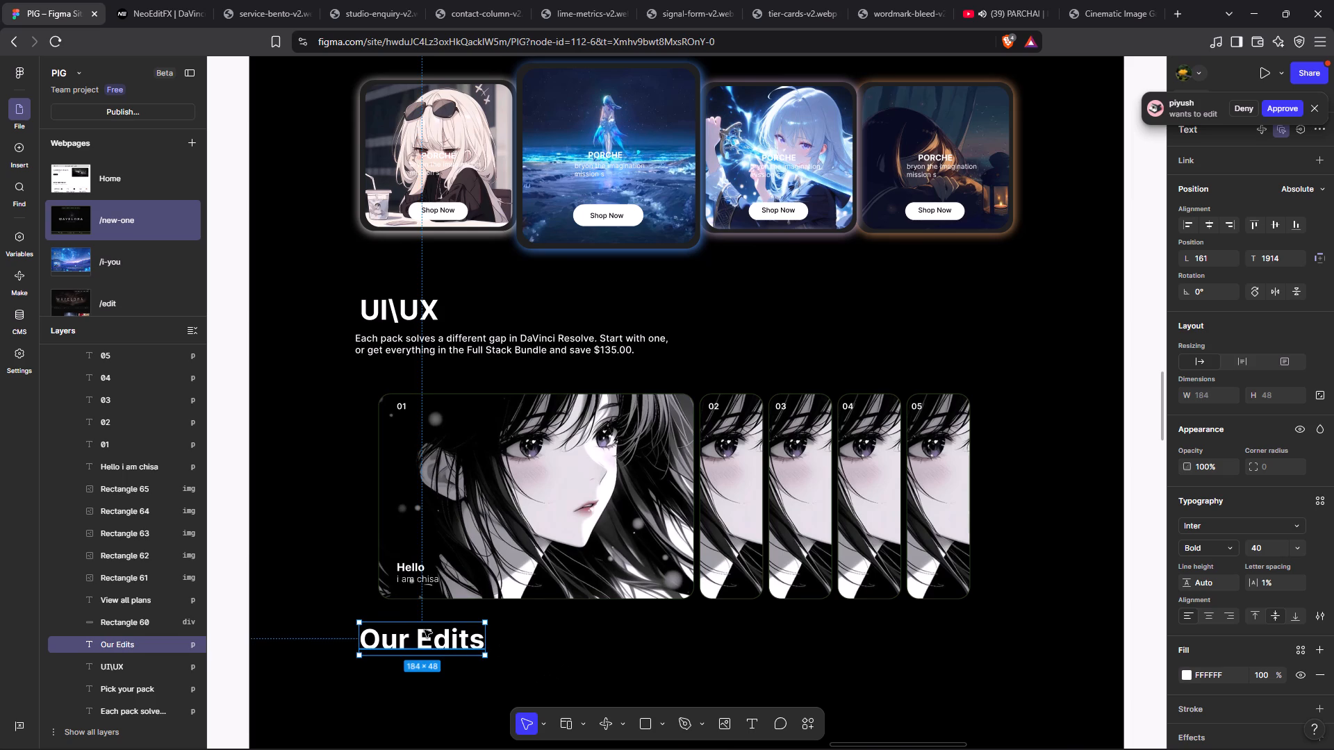
left_click(416, 642)
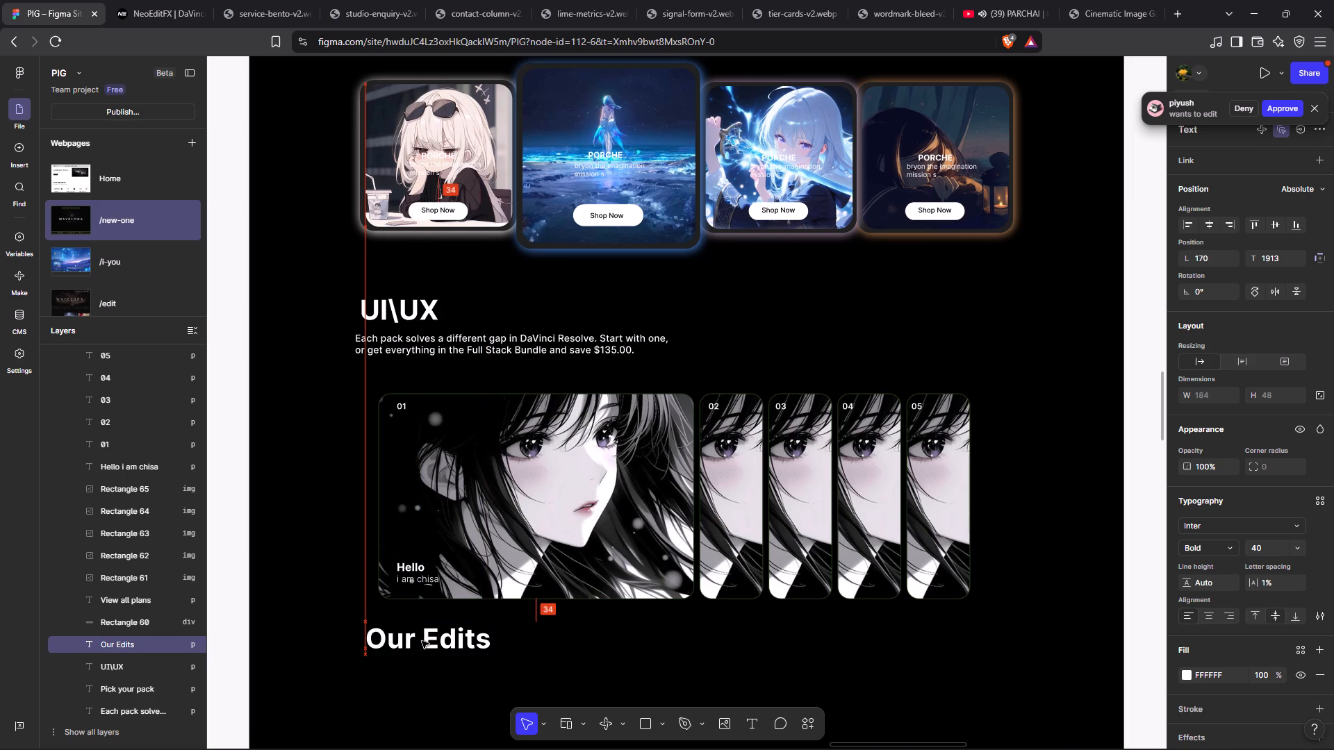
left_click(538, 624)
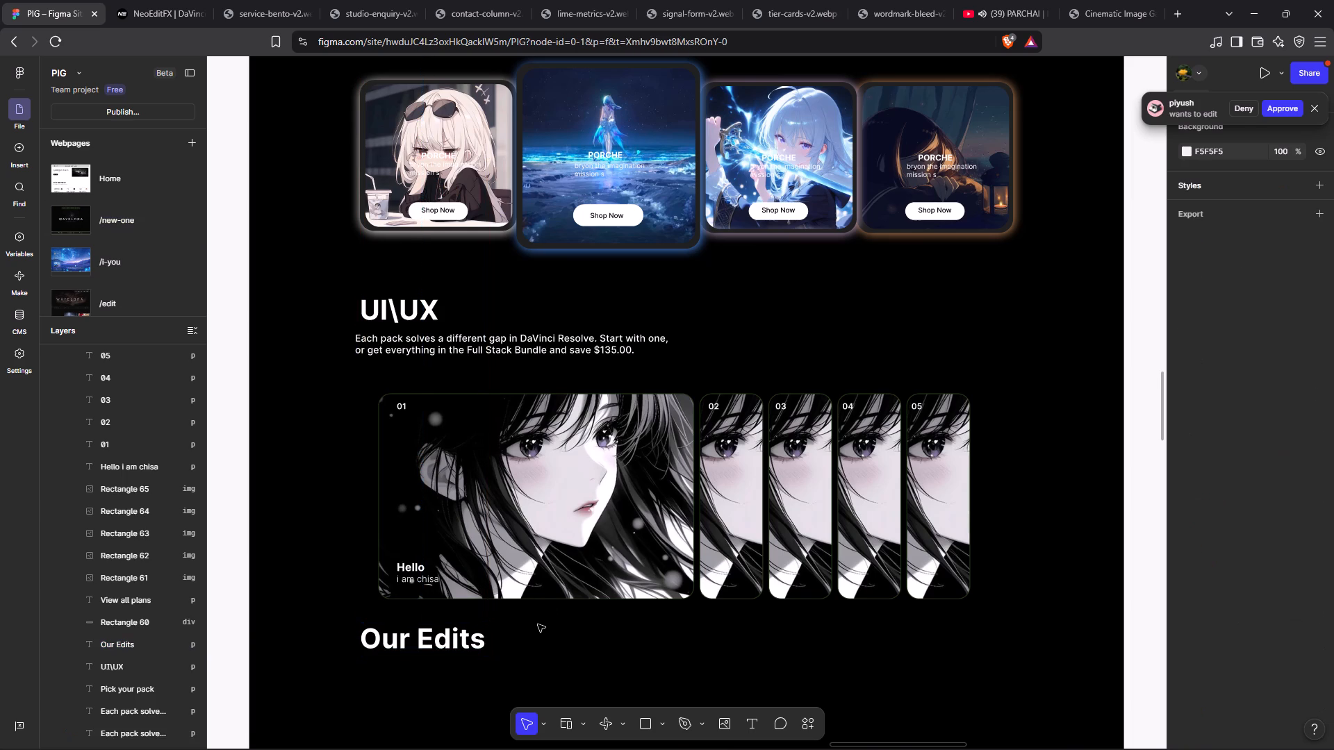
Draw a rectangle of about 563 × 398 in the empty area below the Our Edits heading.
scroll(538, 624, "down", 2)
left_click(554, 247)
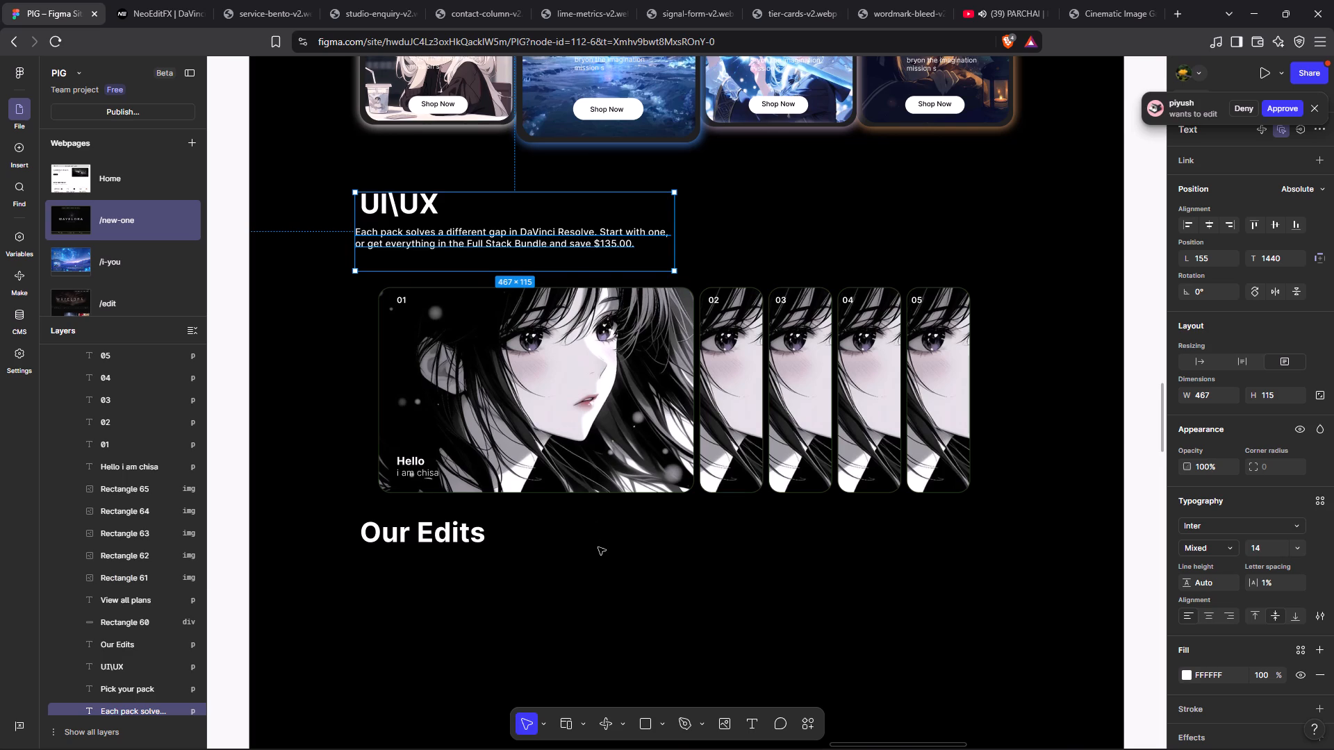
scroll(598, 547, "down", 3)
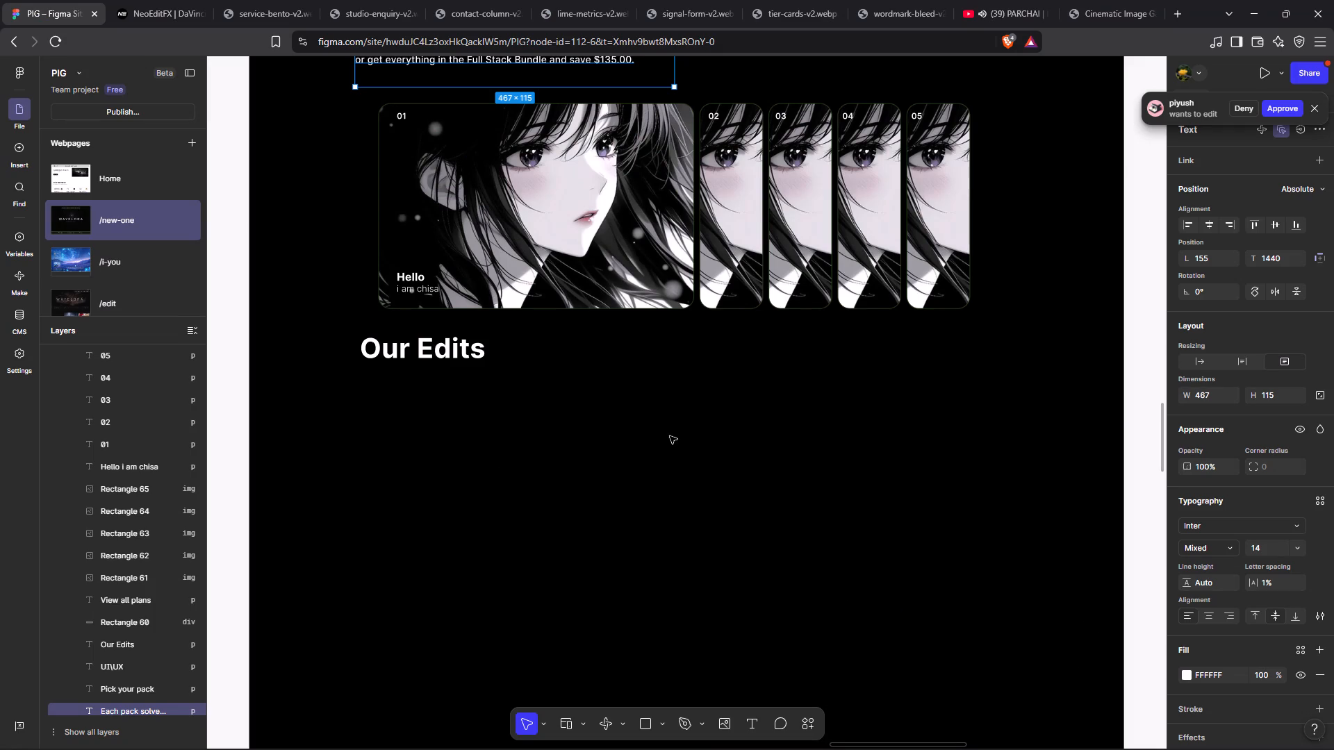
left_click(645, 722)
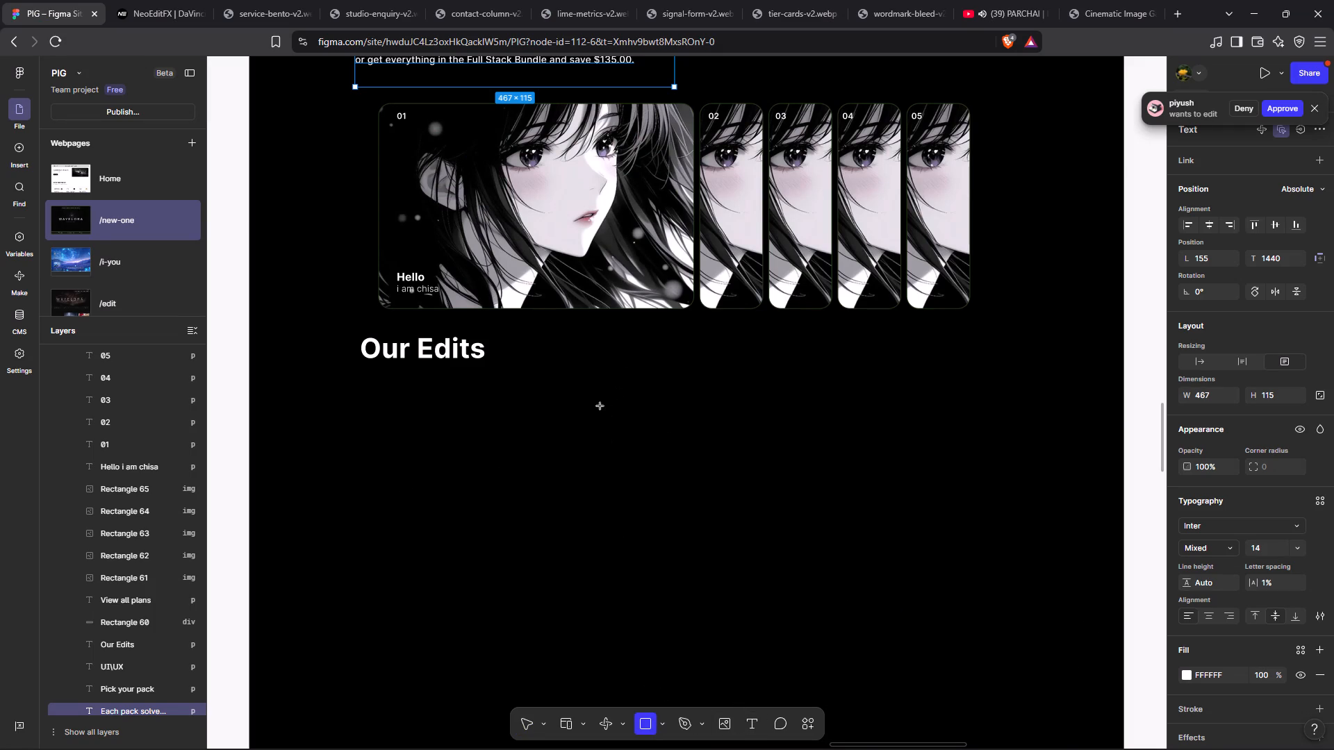
left_click_drag(581, 407, 981, 699)
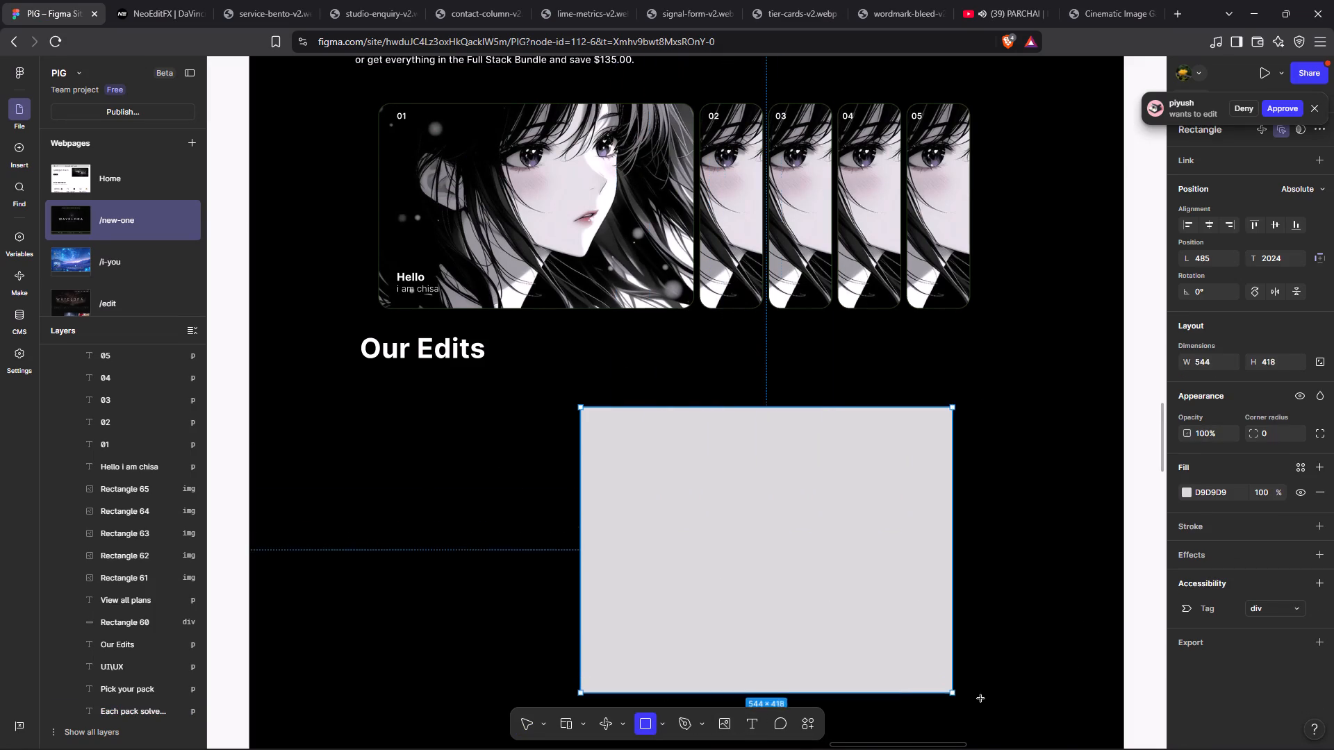
left_click_drag(981, 699, 969, 631)
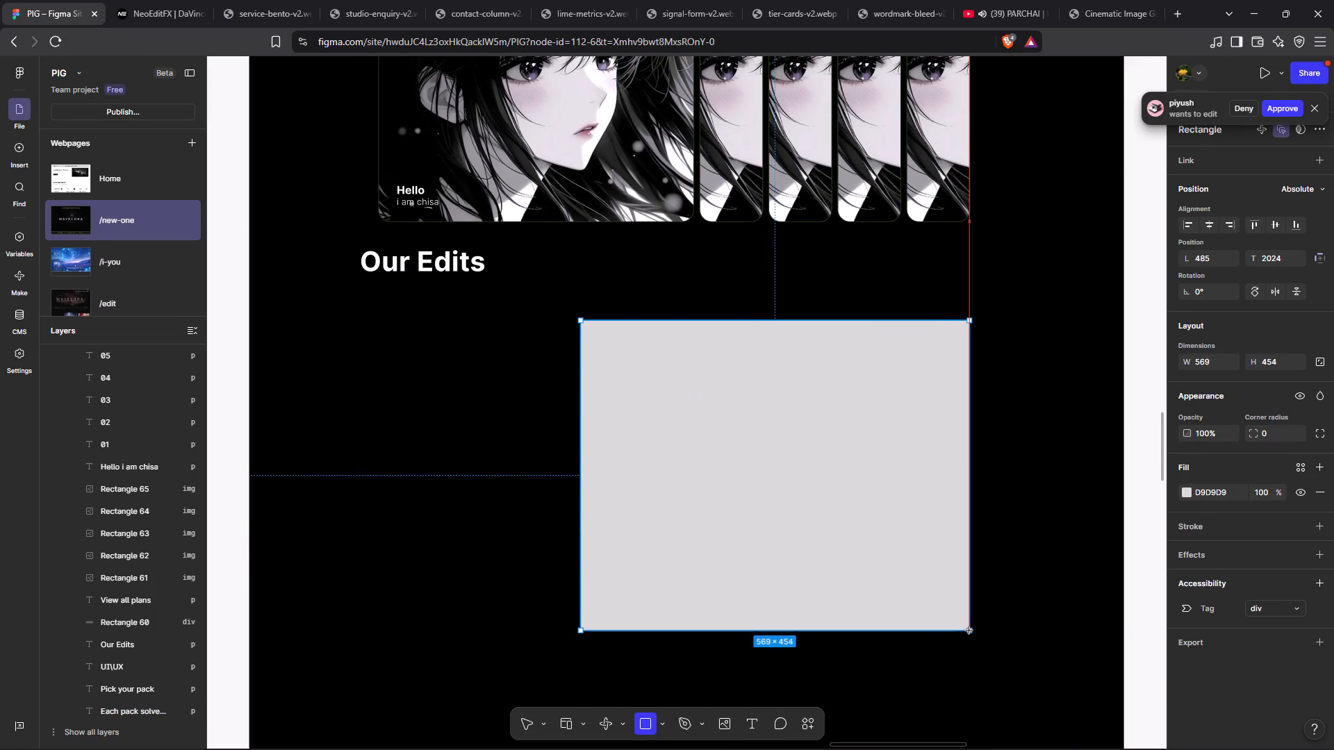
left_click_drag(969, 631, 965, 591)
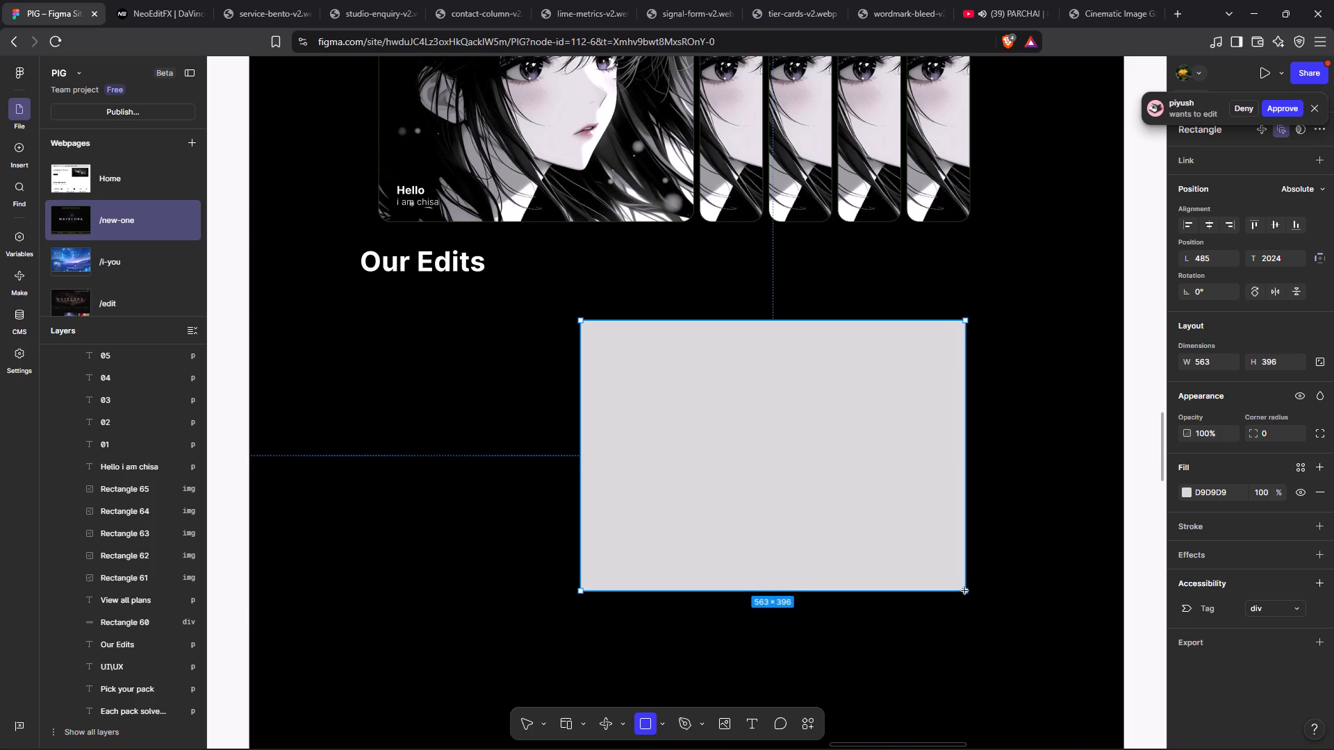
left_click_drag(965, 591, 965, 592)
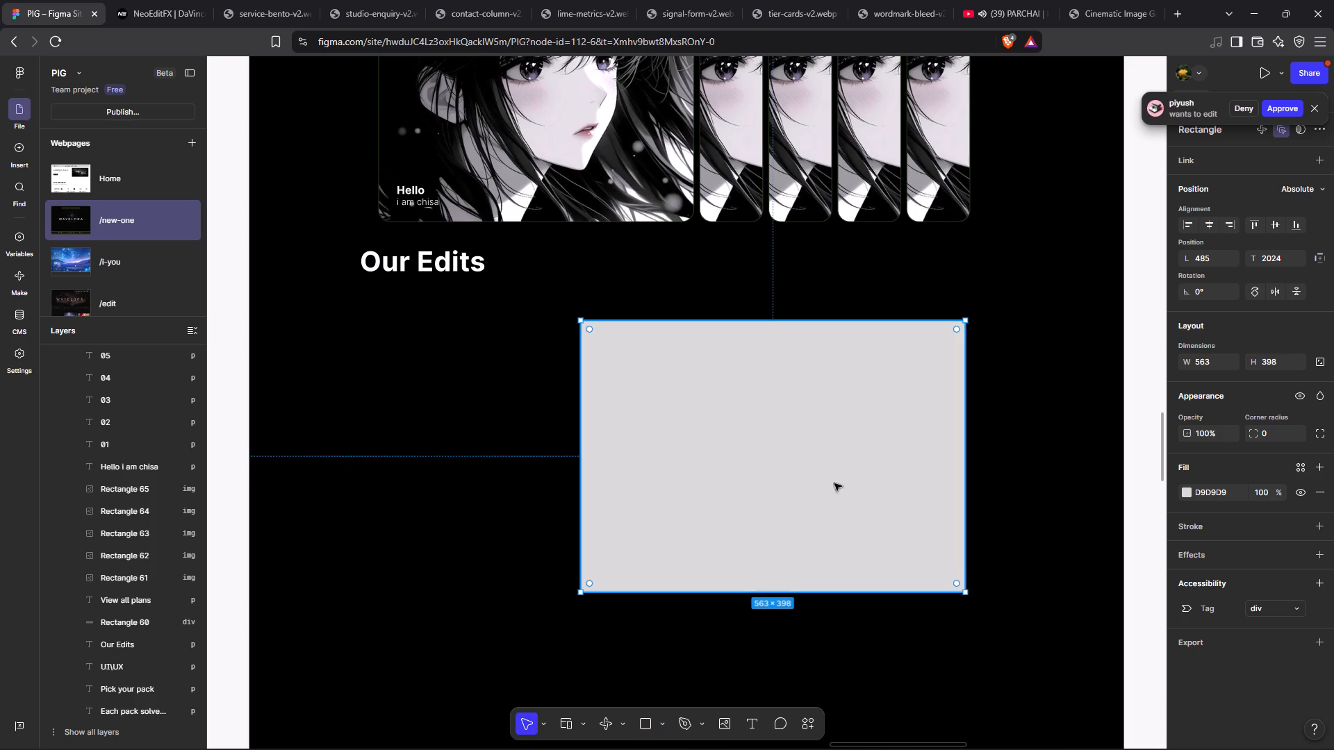
Reposition the new rectangle beneath the Our Edits heading to about L 479, T 2001.
left_click_drag(816, 467, 823, 446)
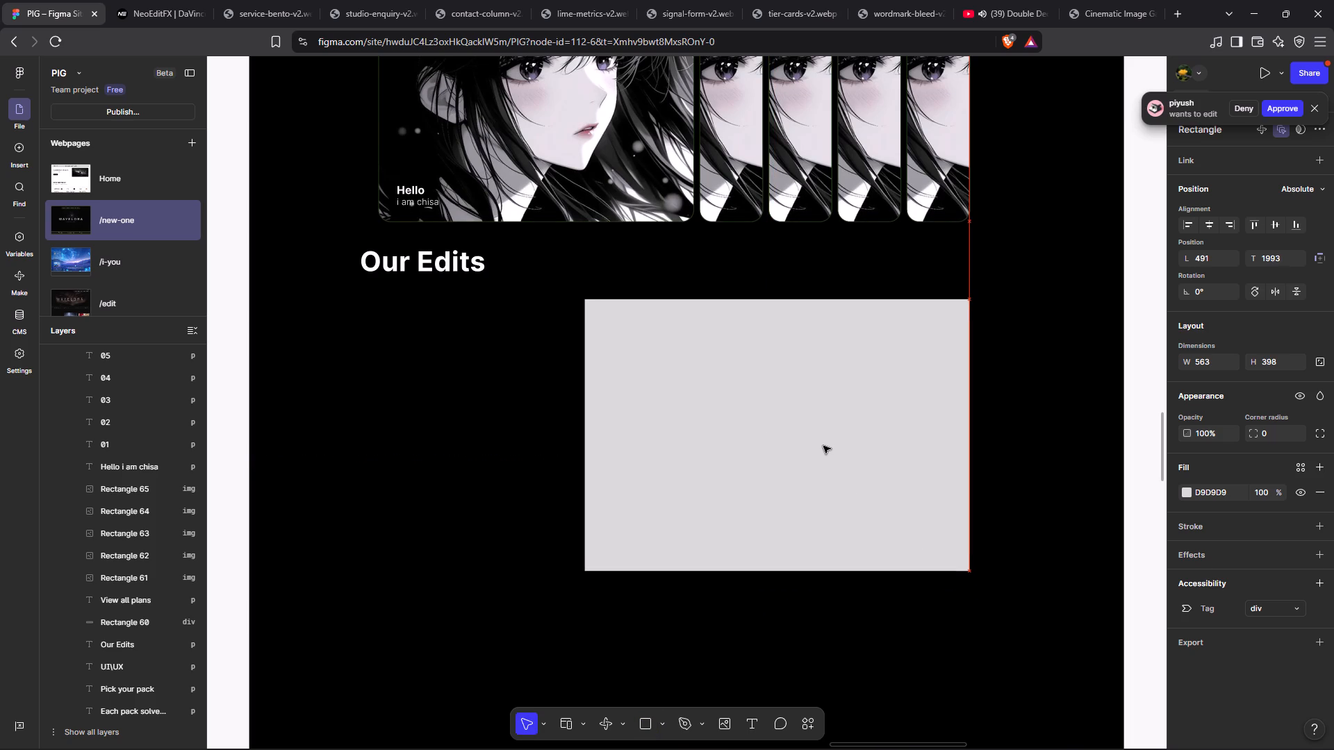
left_click_drag(823, 446, 850, 453)
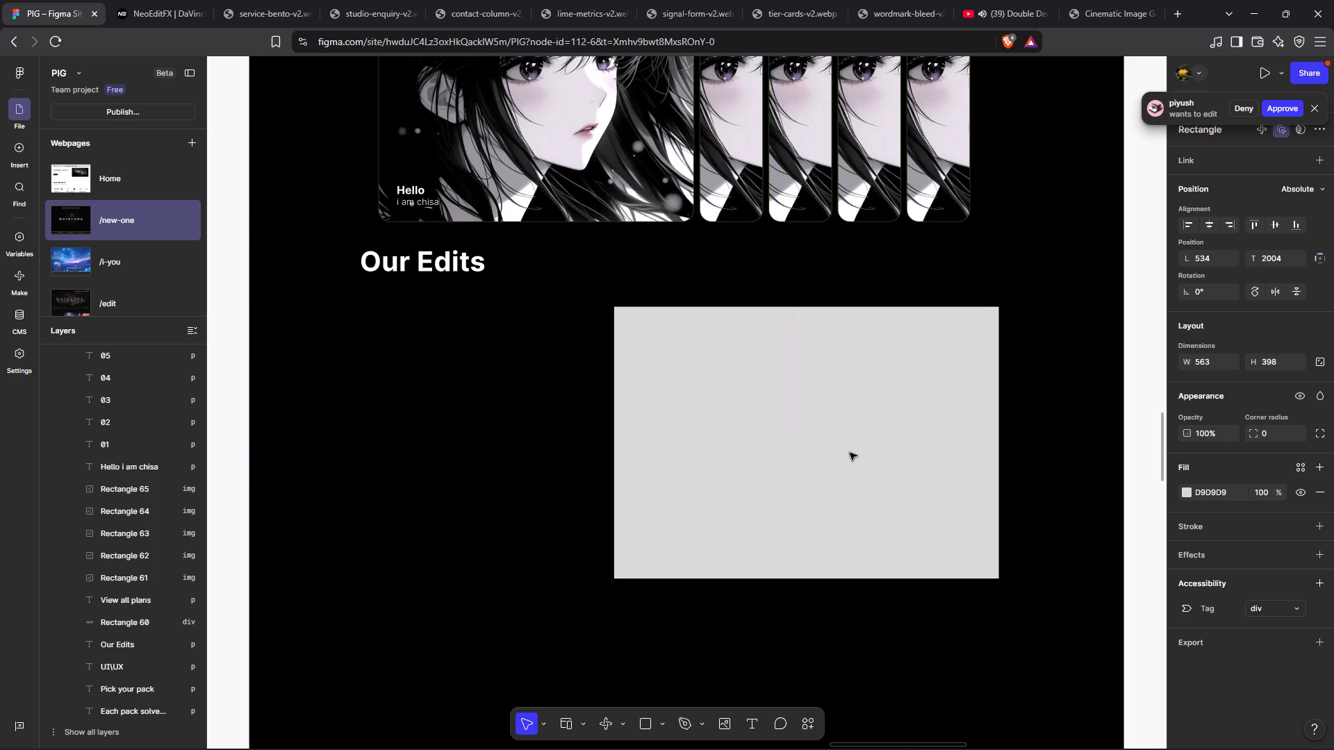
left_click_drag(850, 453, 845, 451)
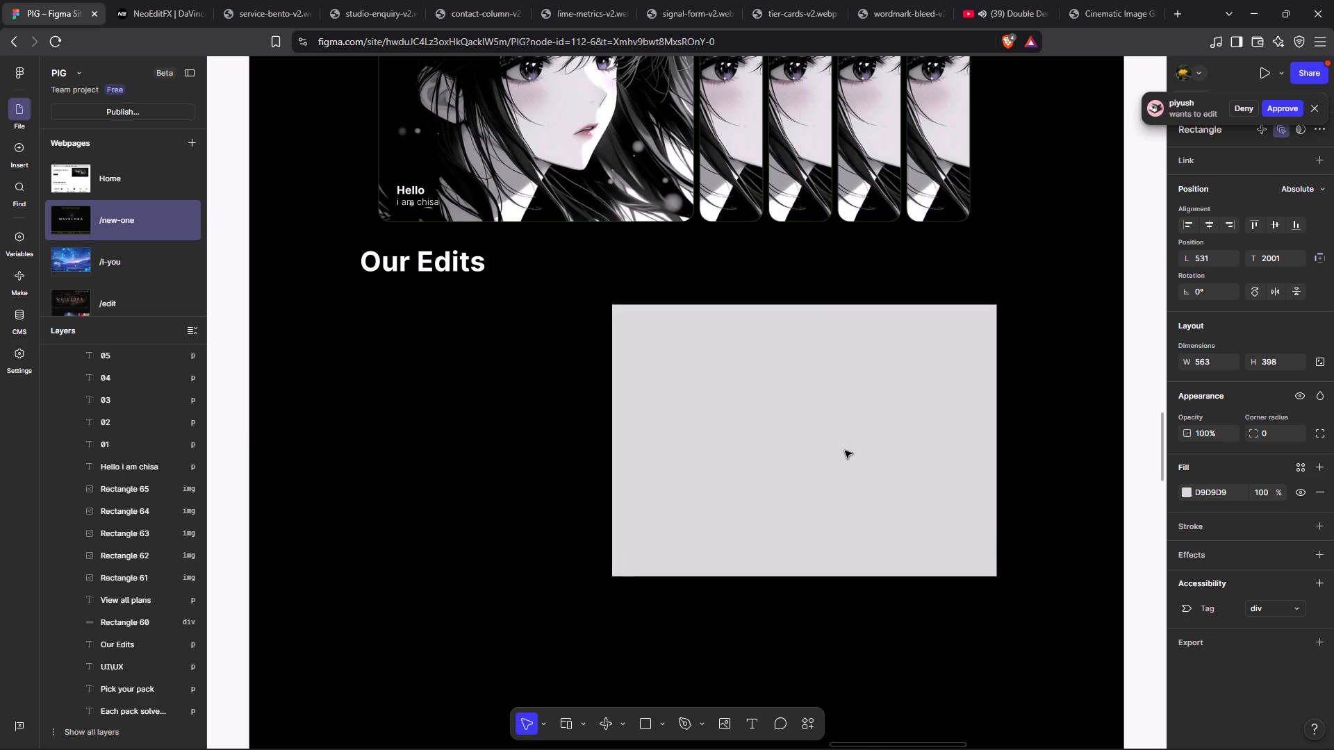
left_click_drag(845, 451, 815, 448)
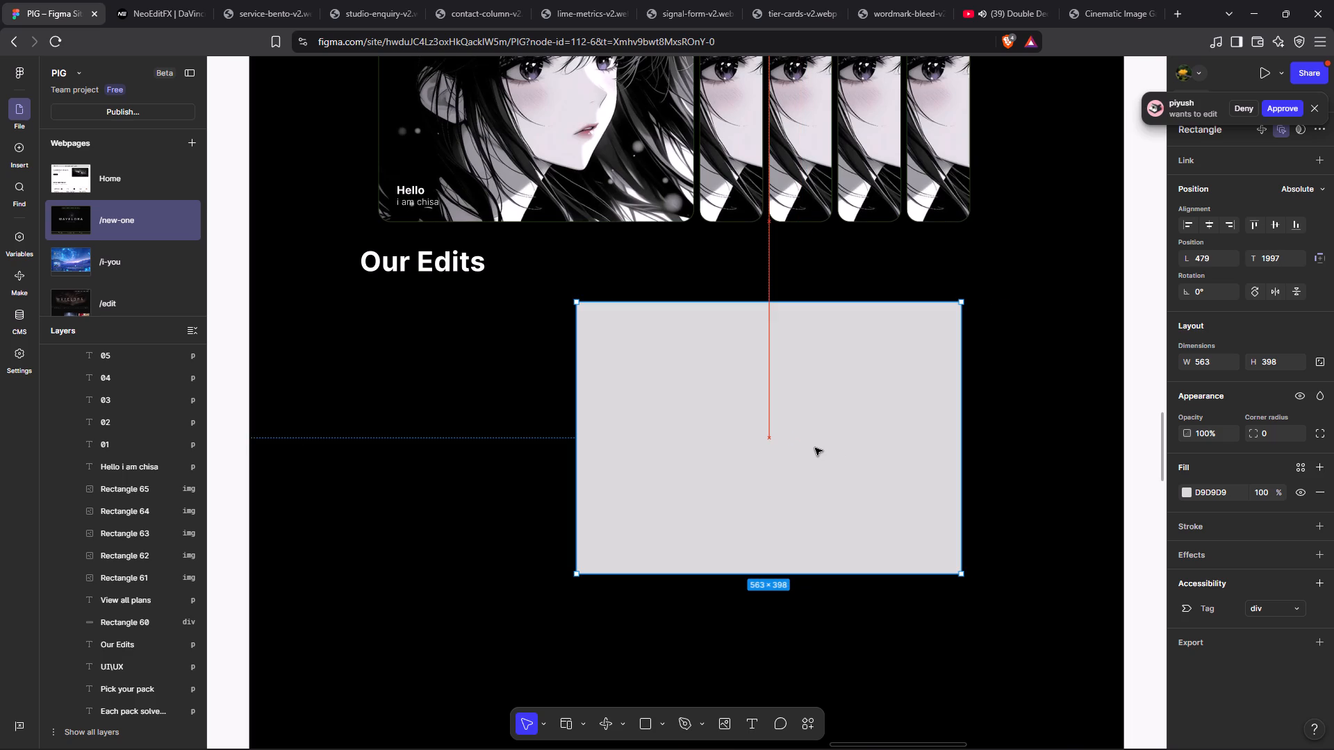
left_click_drag(815, 448, 815, 451)
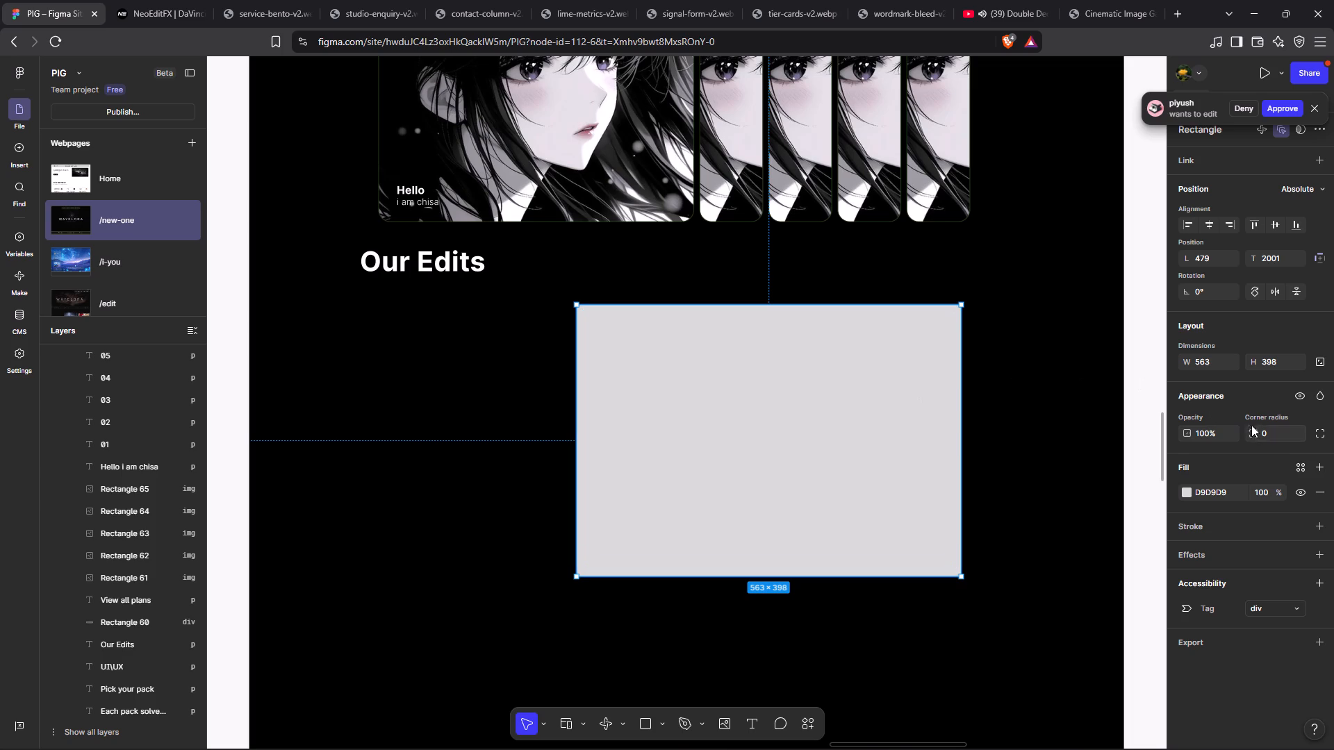
Round the new rectangle's corners to a radius of 24 and deselect it.
left_click_drag(1252, 433, 905, 380)
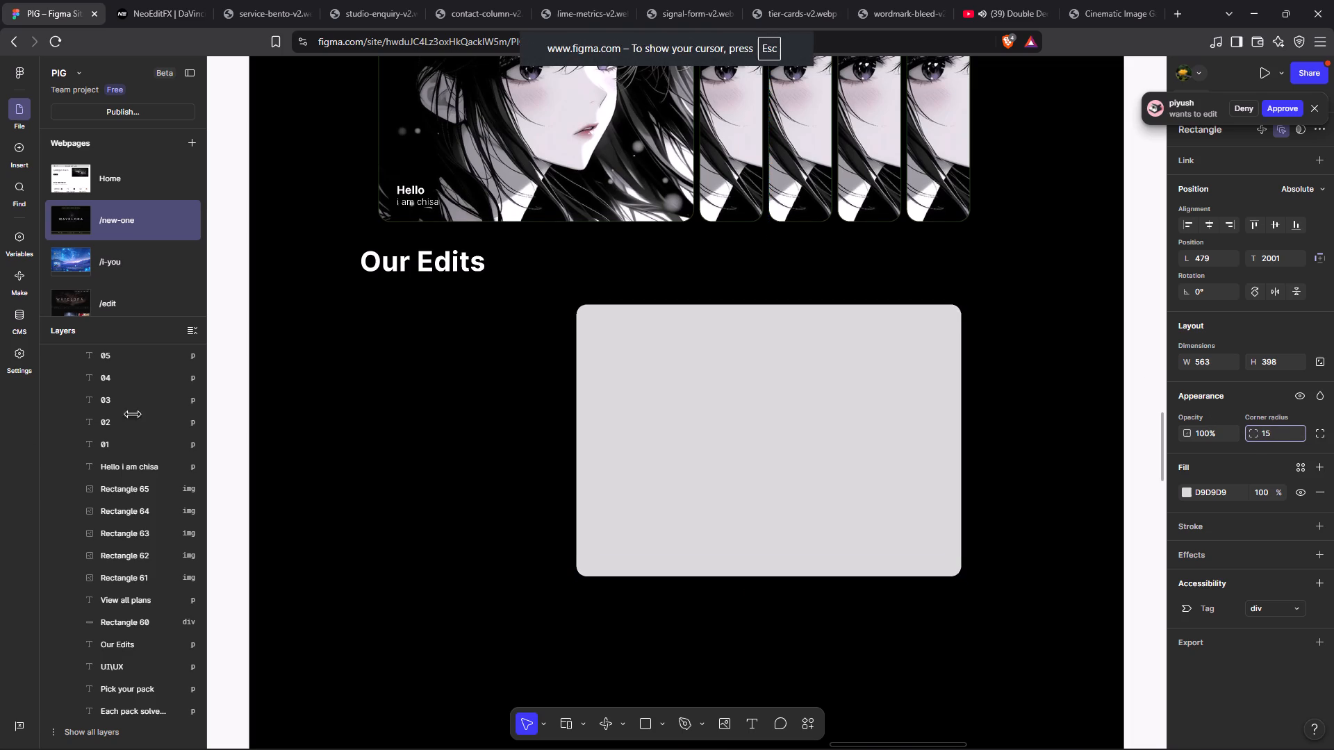
left_click_drag(905, 380, 989, 419)
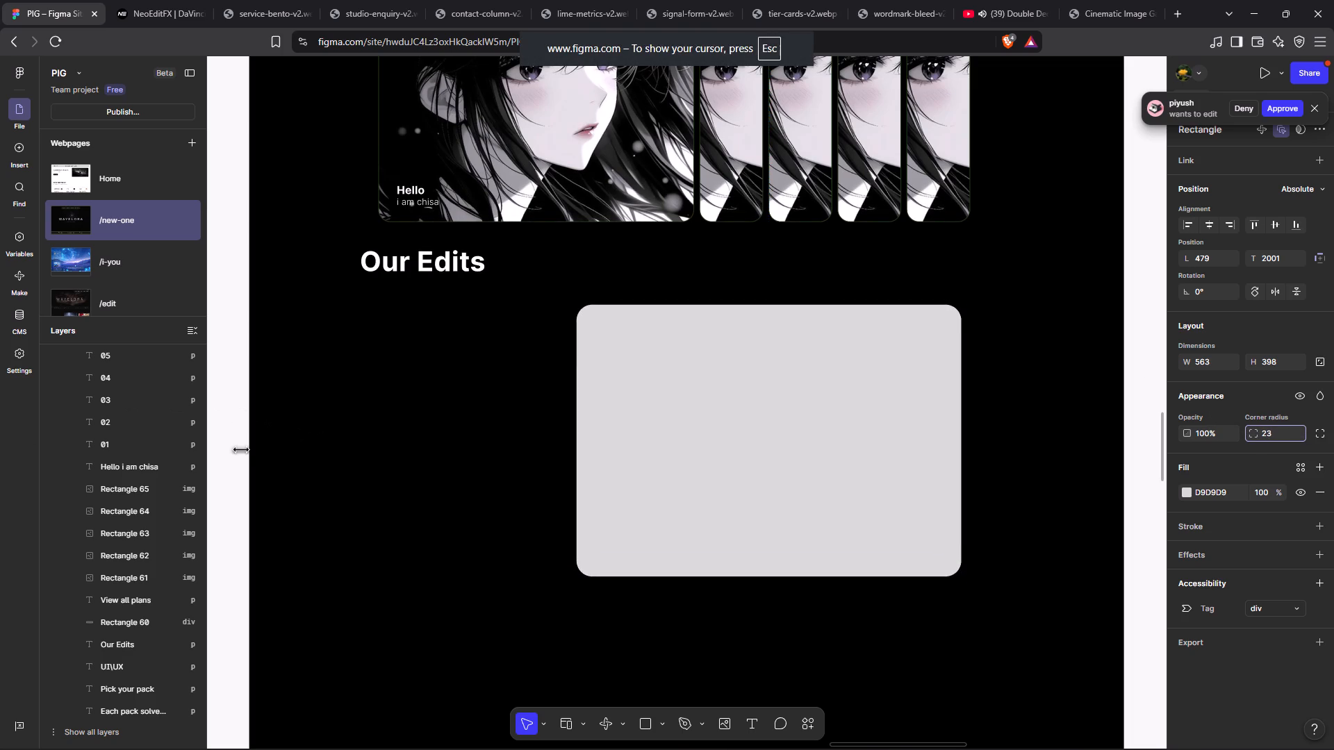
left_click_drag(989, 419, 1000, 419)
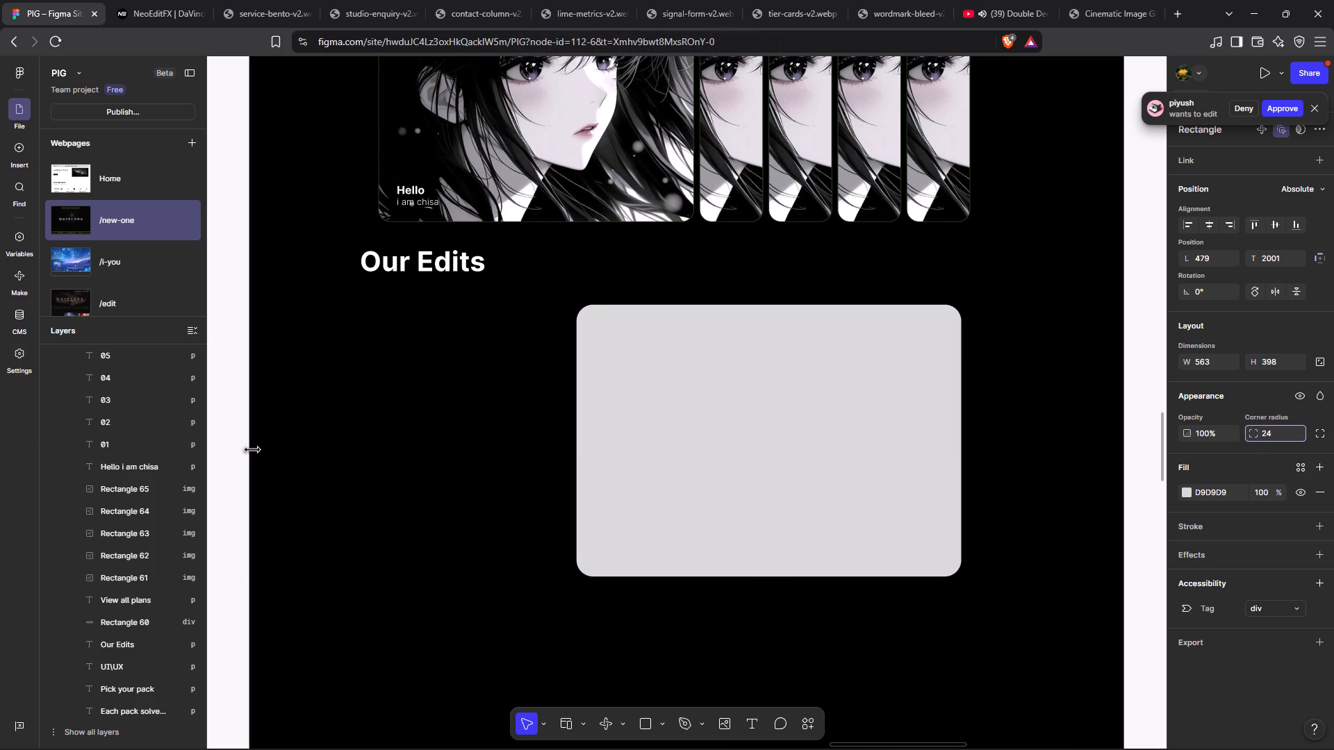
left_click_drag(1000, 419, 1002, 417)
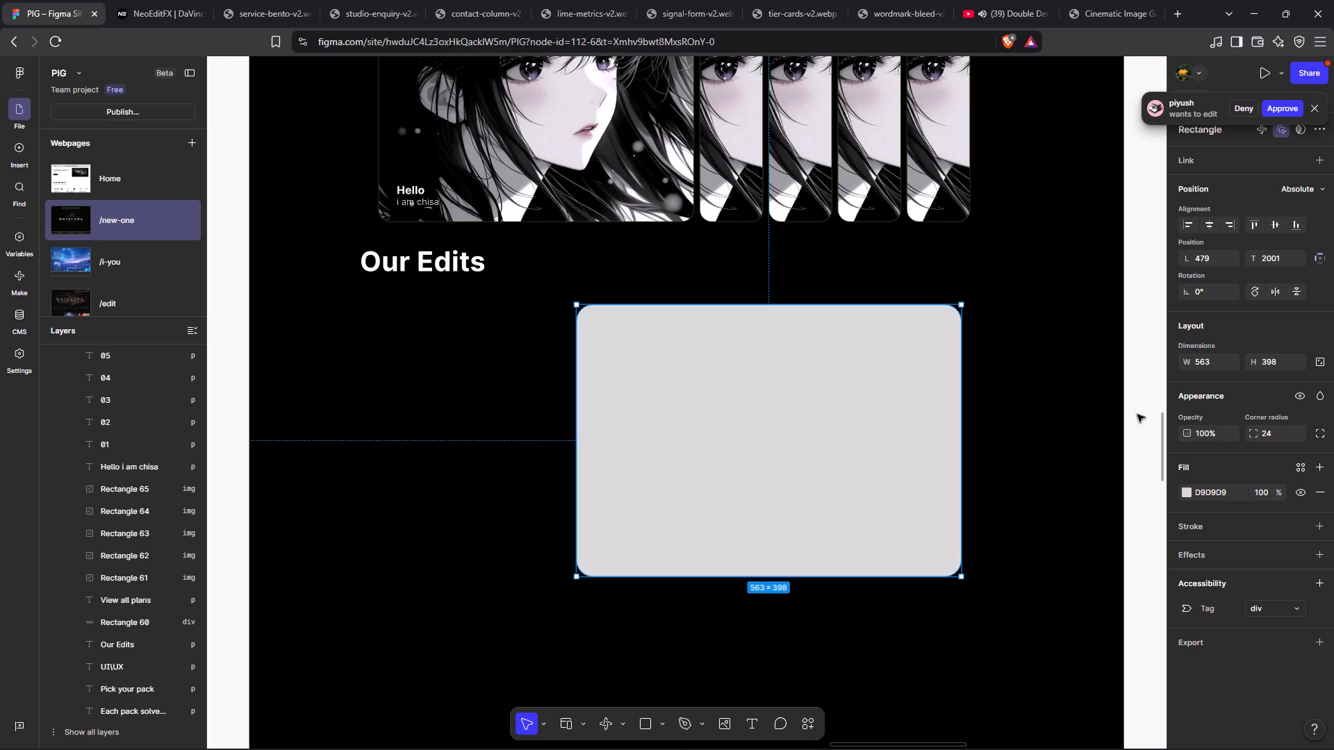
left_click(1137, 415)
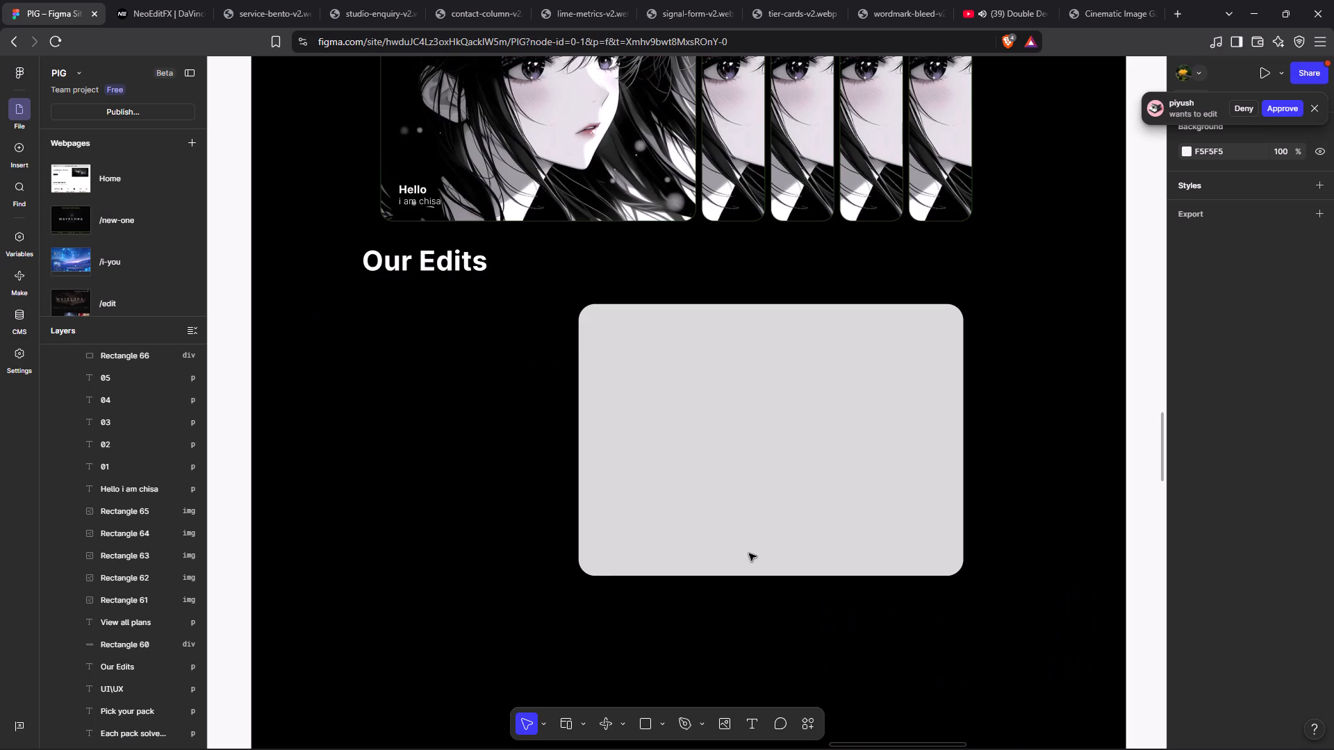
Set the rounded rectangle below the Our Edits heading to a width of 550 and a height of 400.
left_click(814, 511)
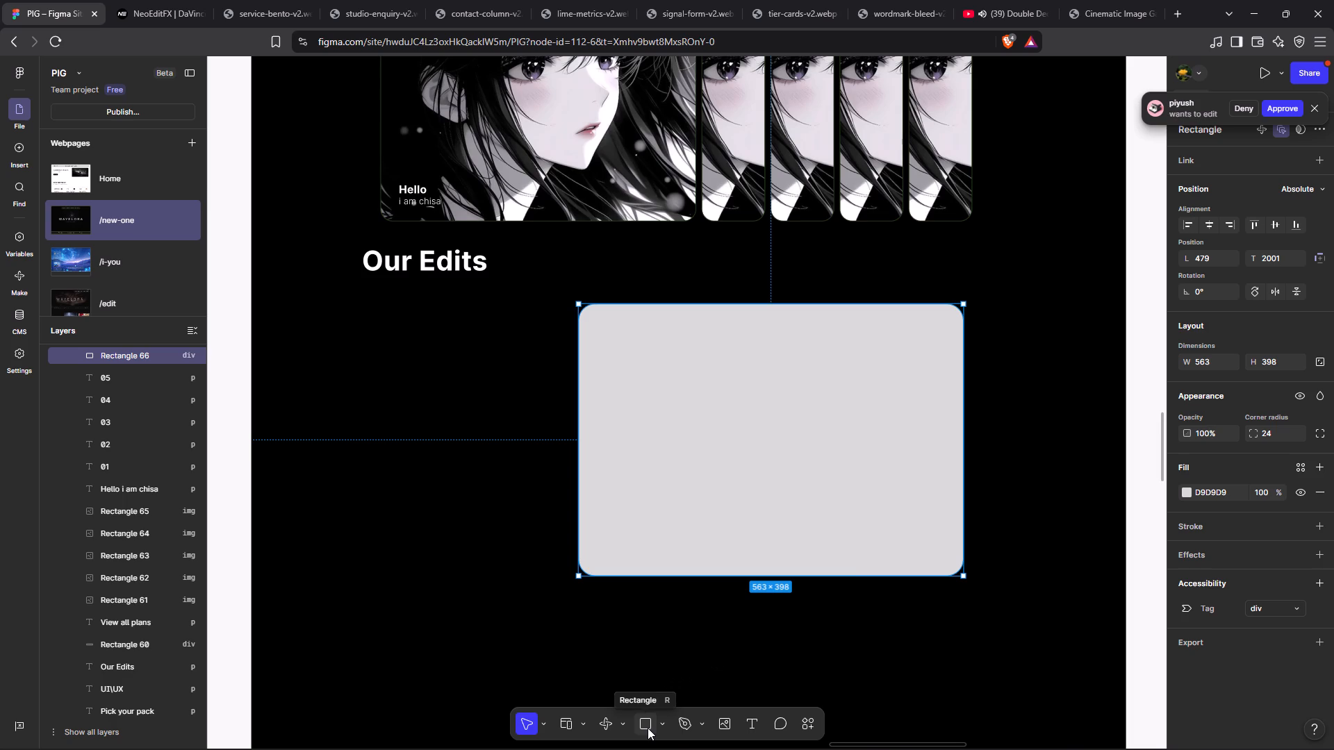
double_click(1214, 360)
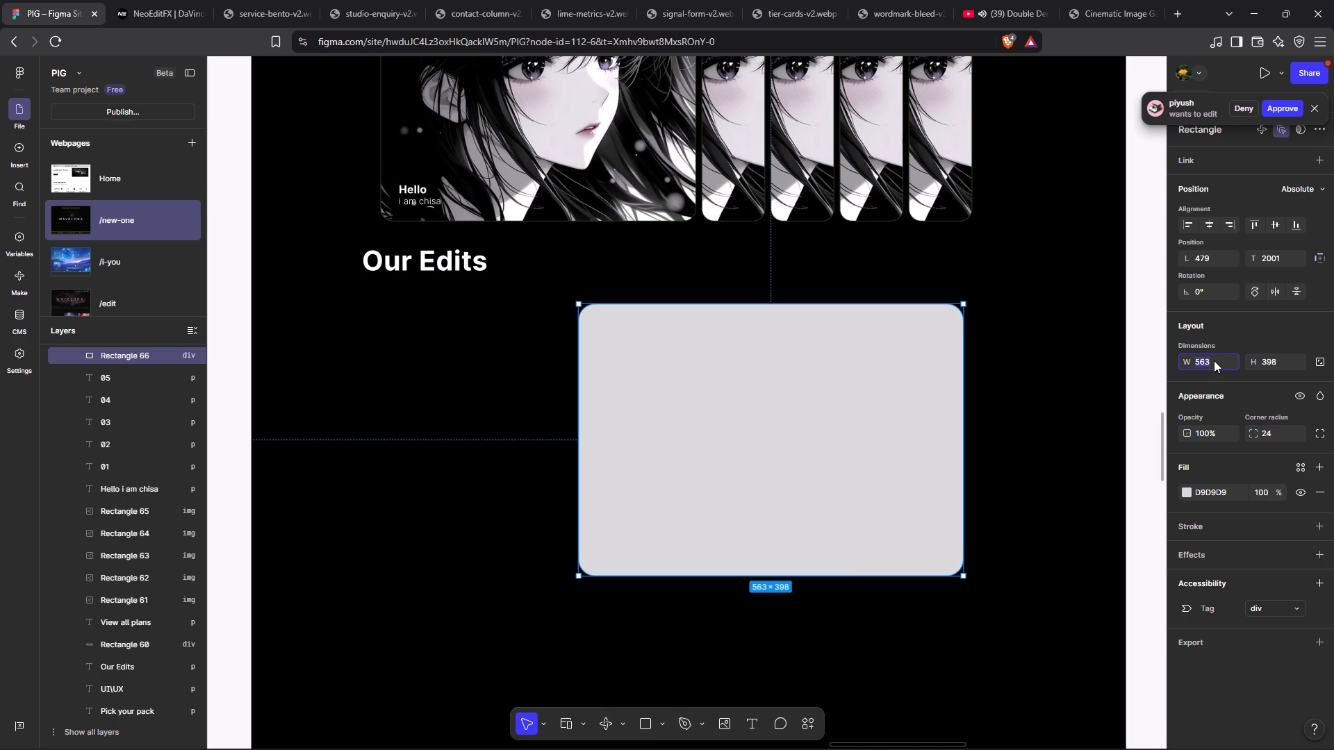
key("BackSpace")
type("550")
left_click(1279, 365)
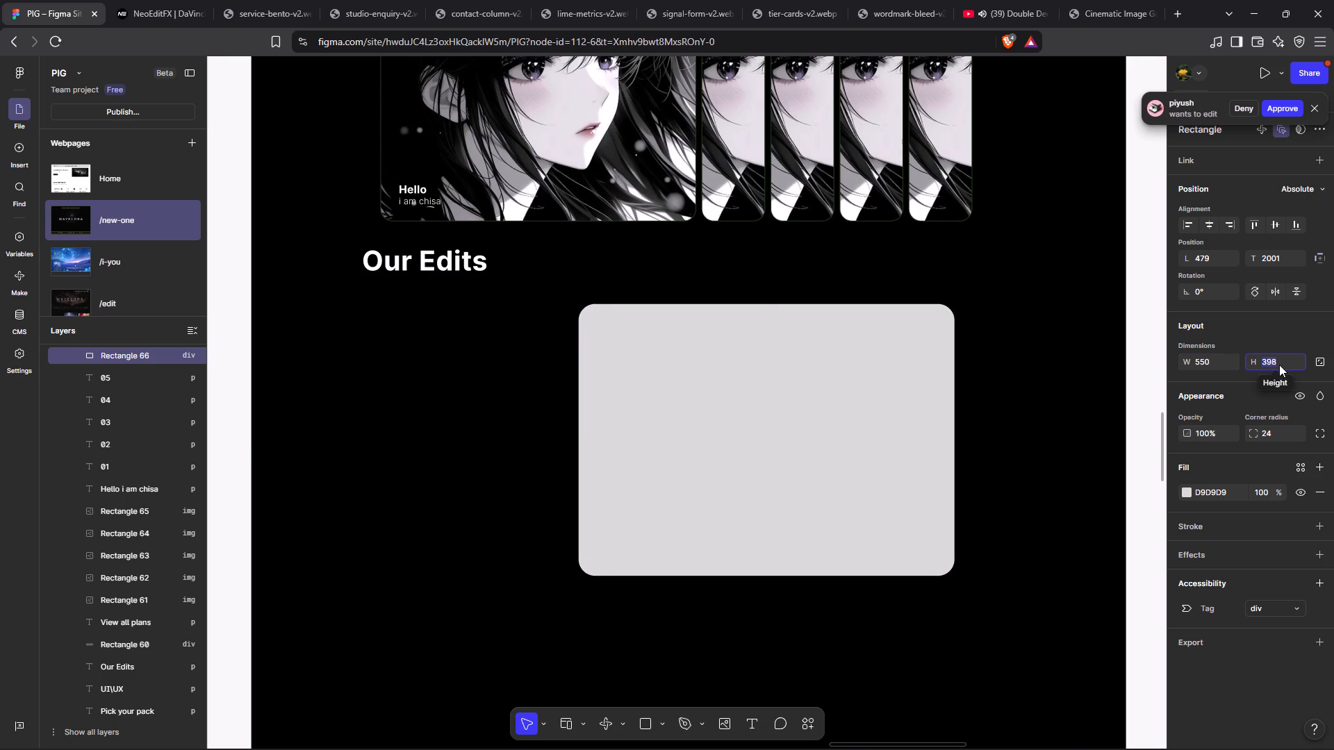
key("BackSpace")
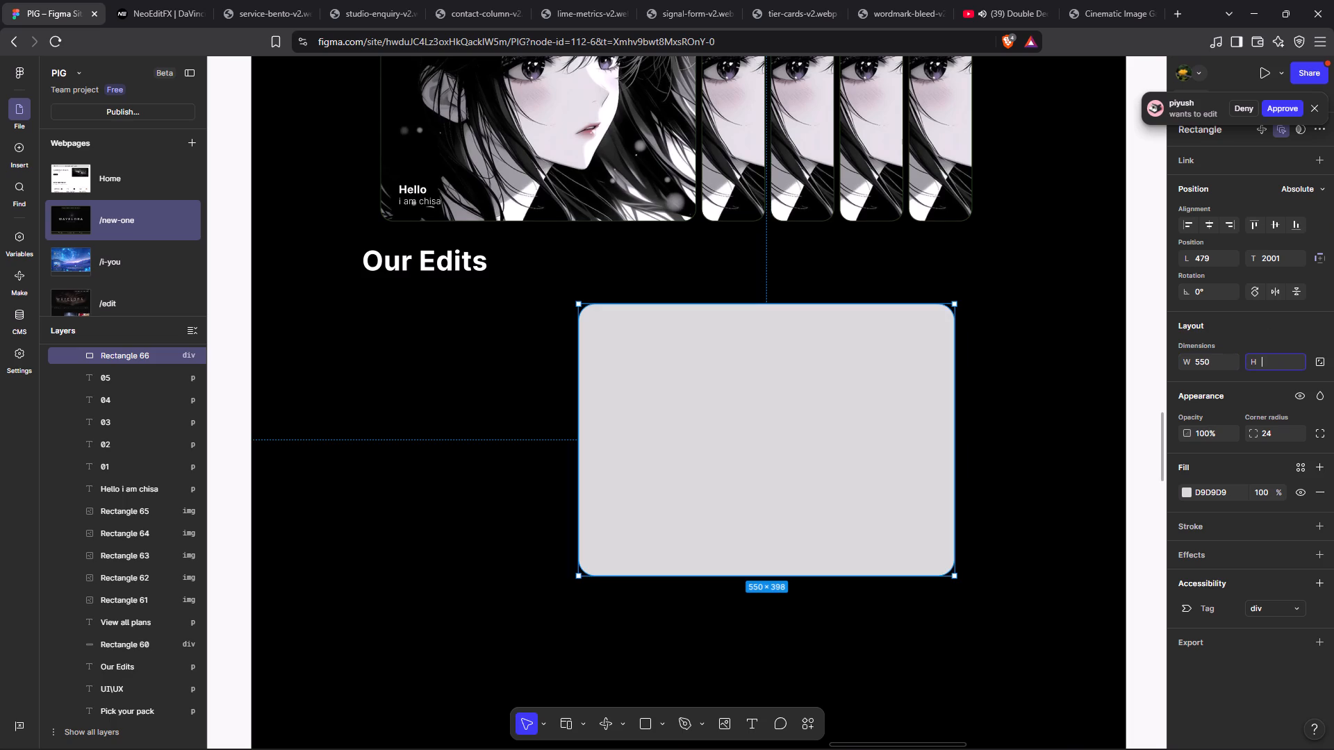
left_click(1265, 399)
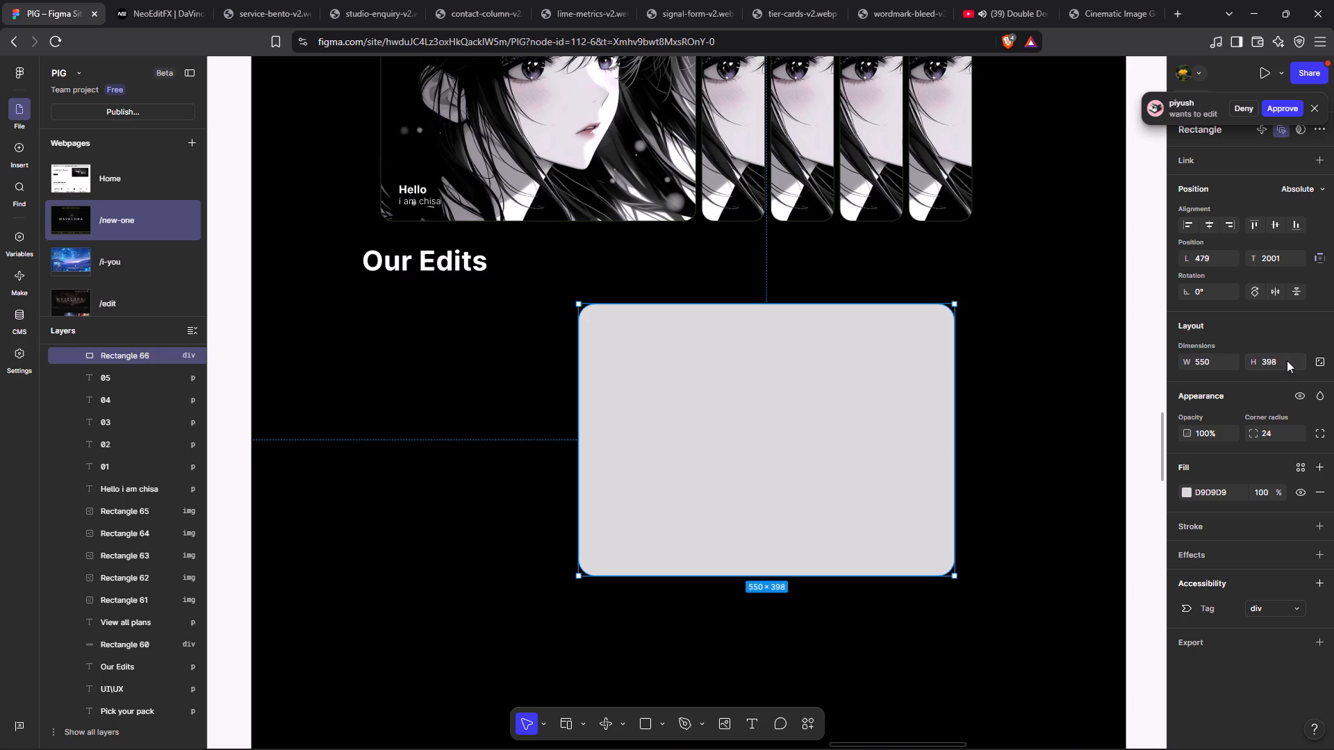
left_click(1287, 360)
type("44")
key("BackSpace")
type("00")
key("Return")
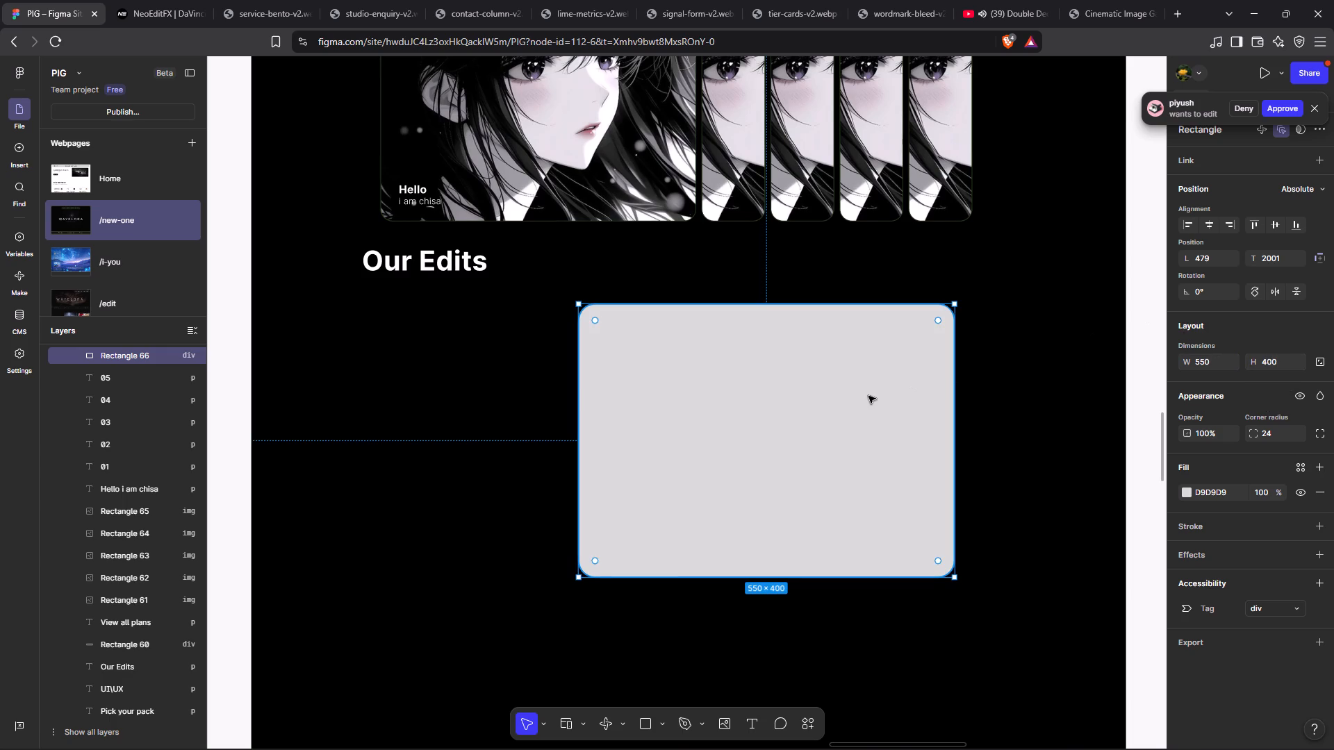
Duplicate the 550 × 400 rectangle and shrink the copy to about 532 × 385 inside the original.
left_click(868, 396)
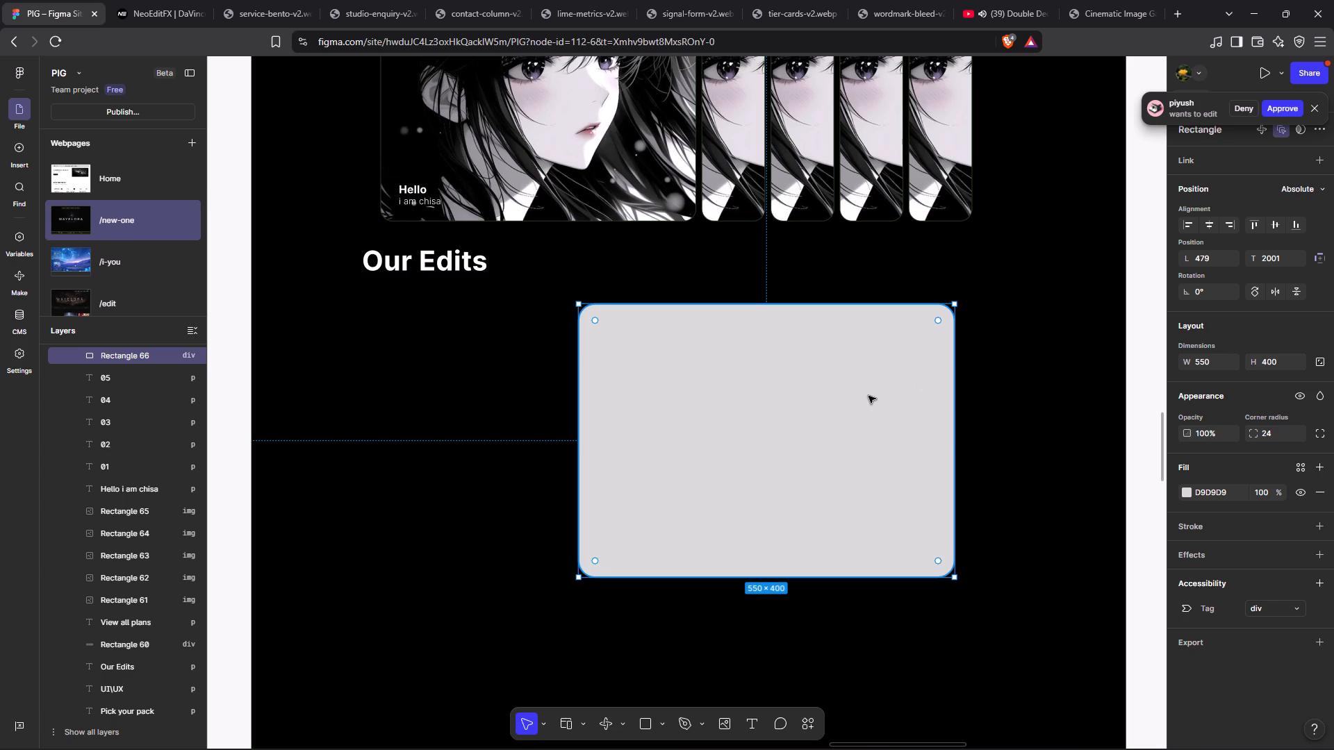
left_click(868, 396)
key("ctrl+d")
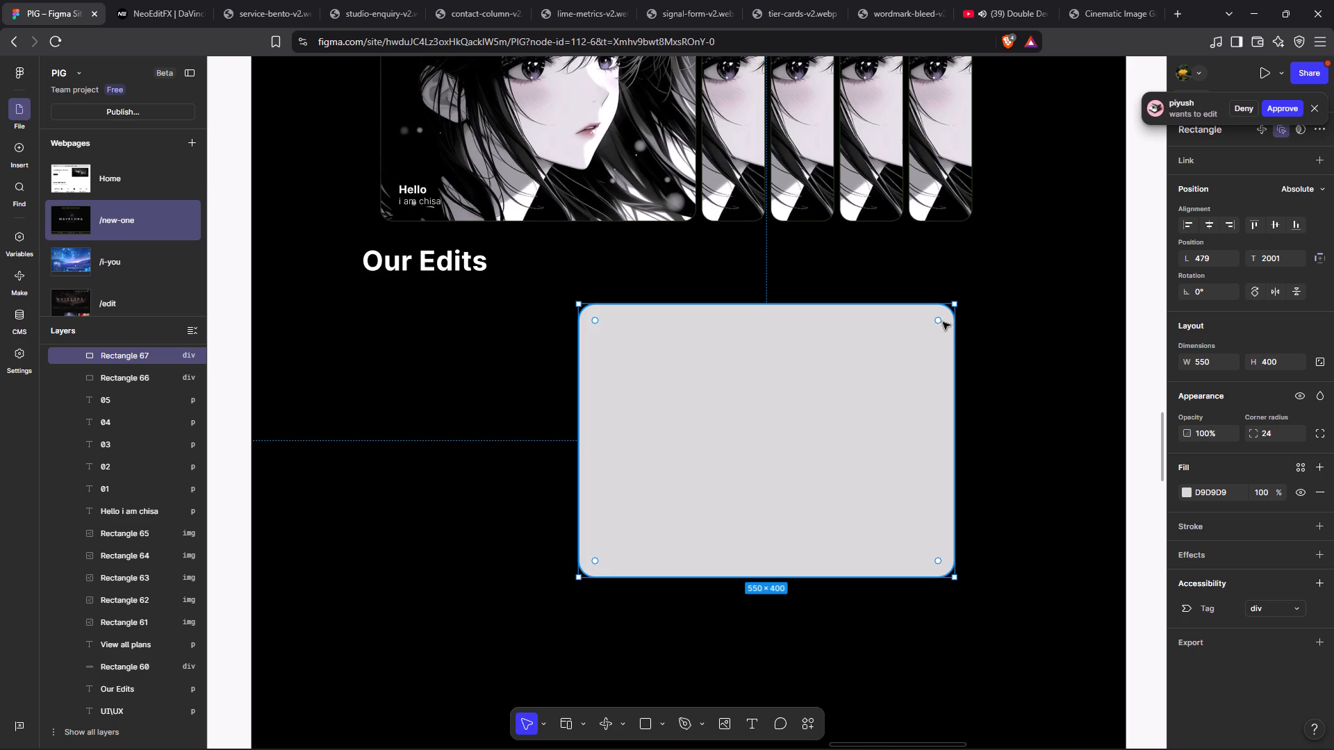
left_click(951, 306)
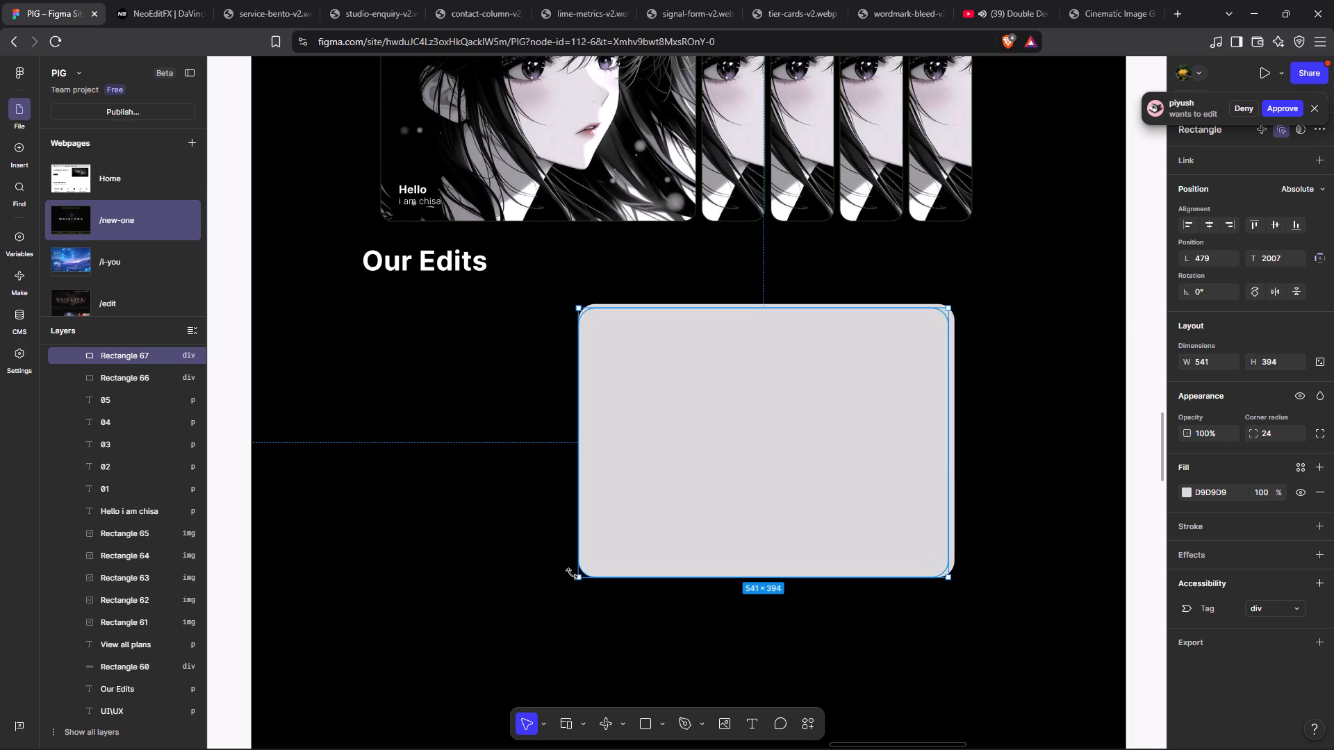
left_click_drag(575, 578, 583, 575)
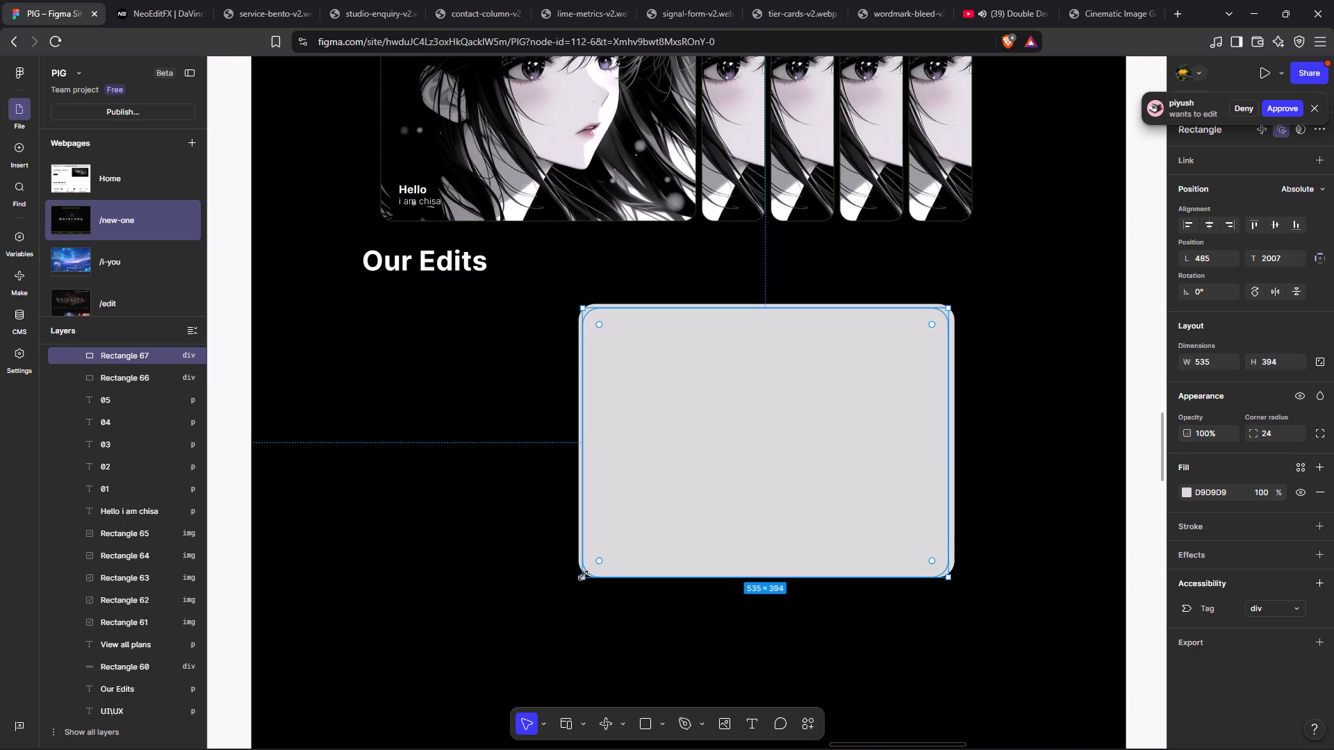
left_click_drag(583, 575, 584, 569)
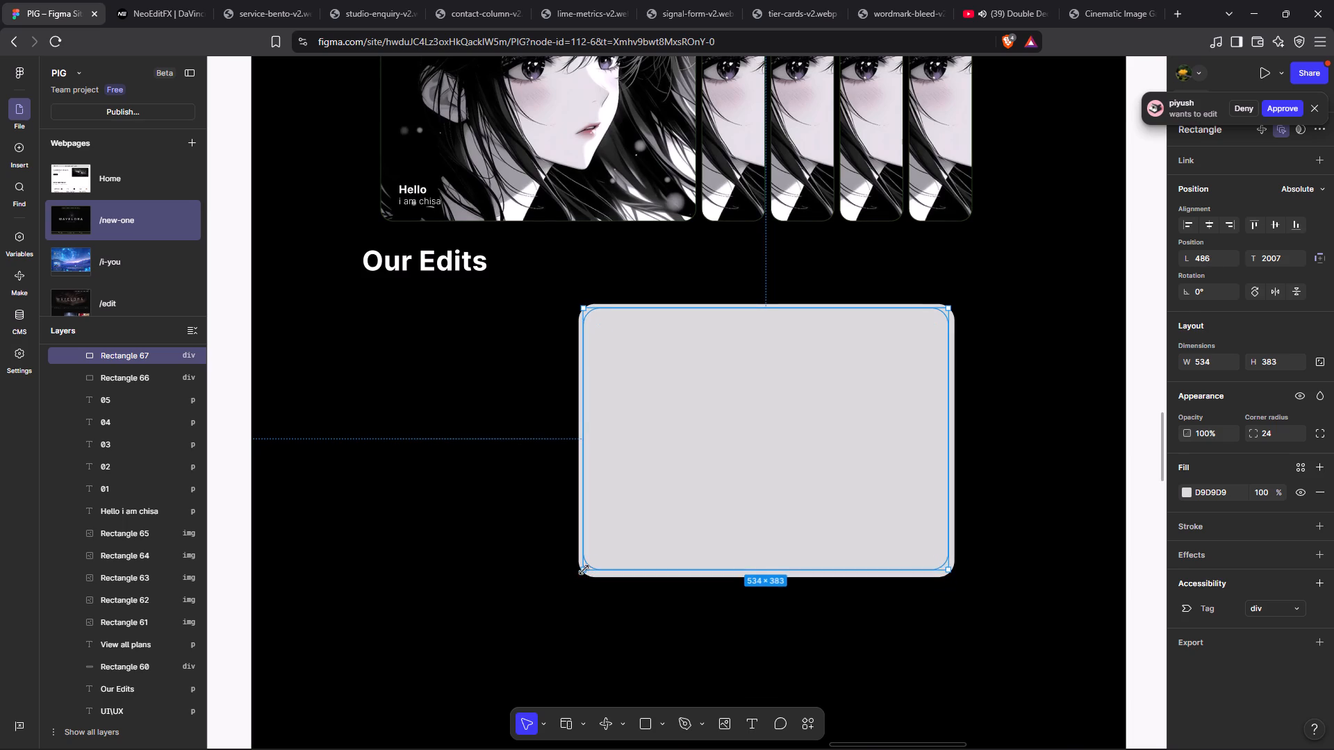
left_click_drag(584, 569, 581, 572)
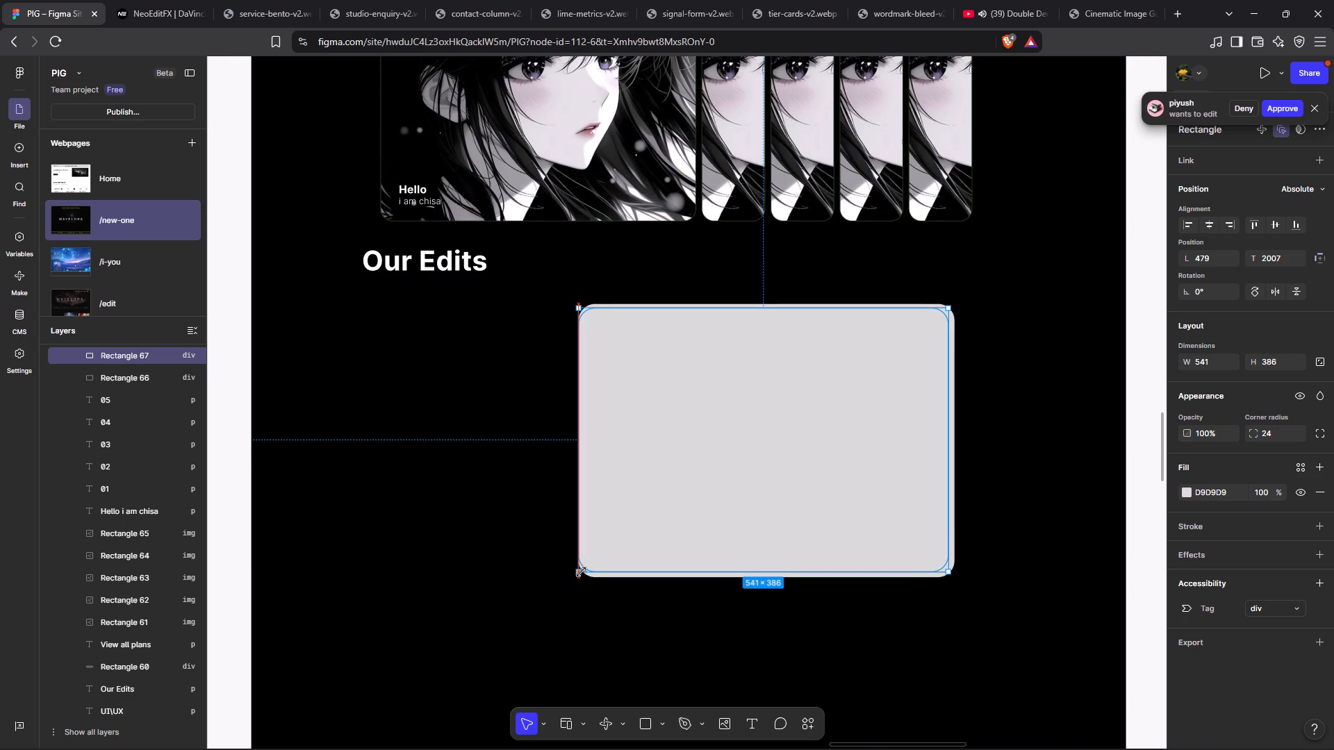
left_click_drag(581, 572, 590, 578)
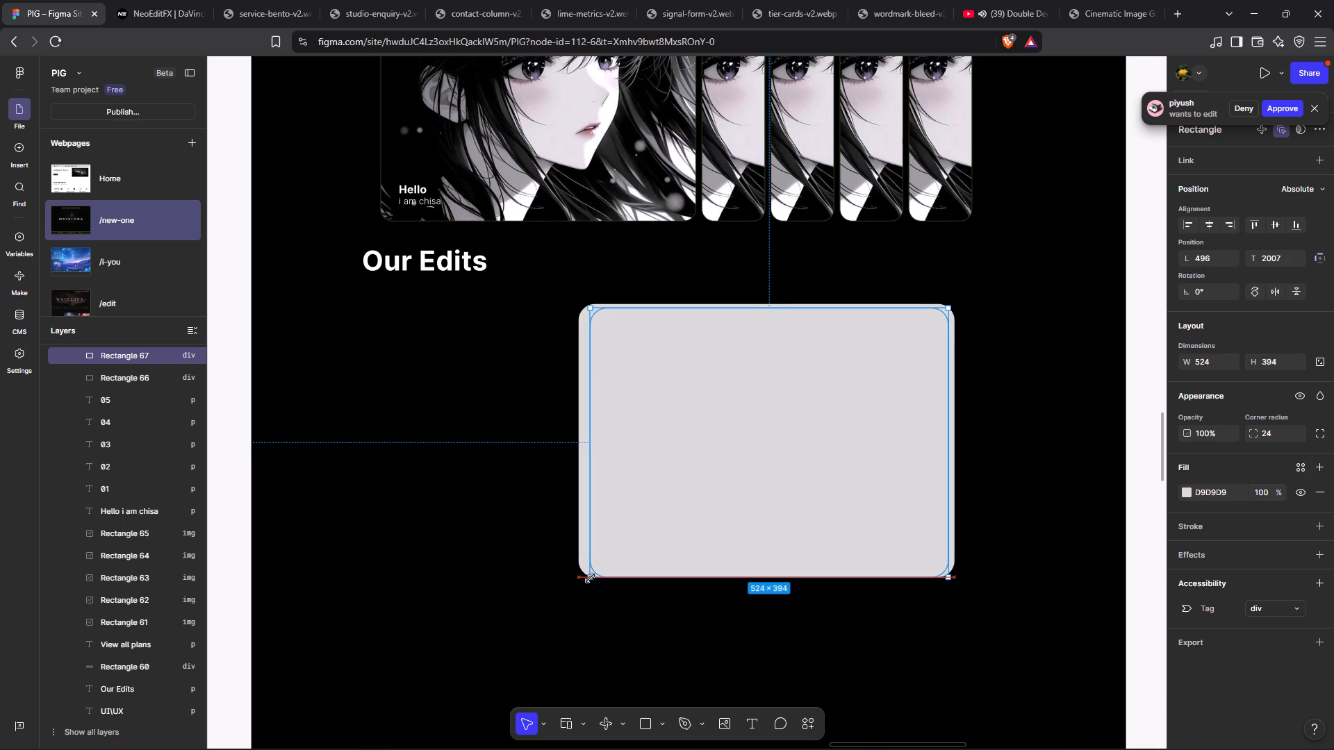
left_click_drag(590, 578, 577, 568)
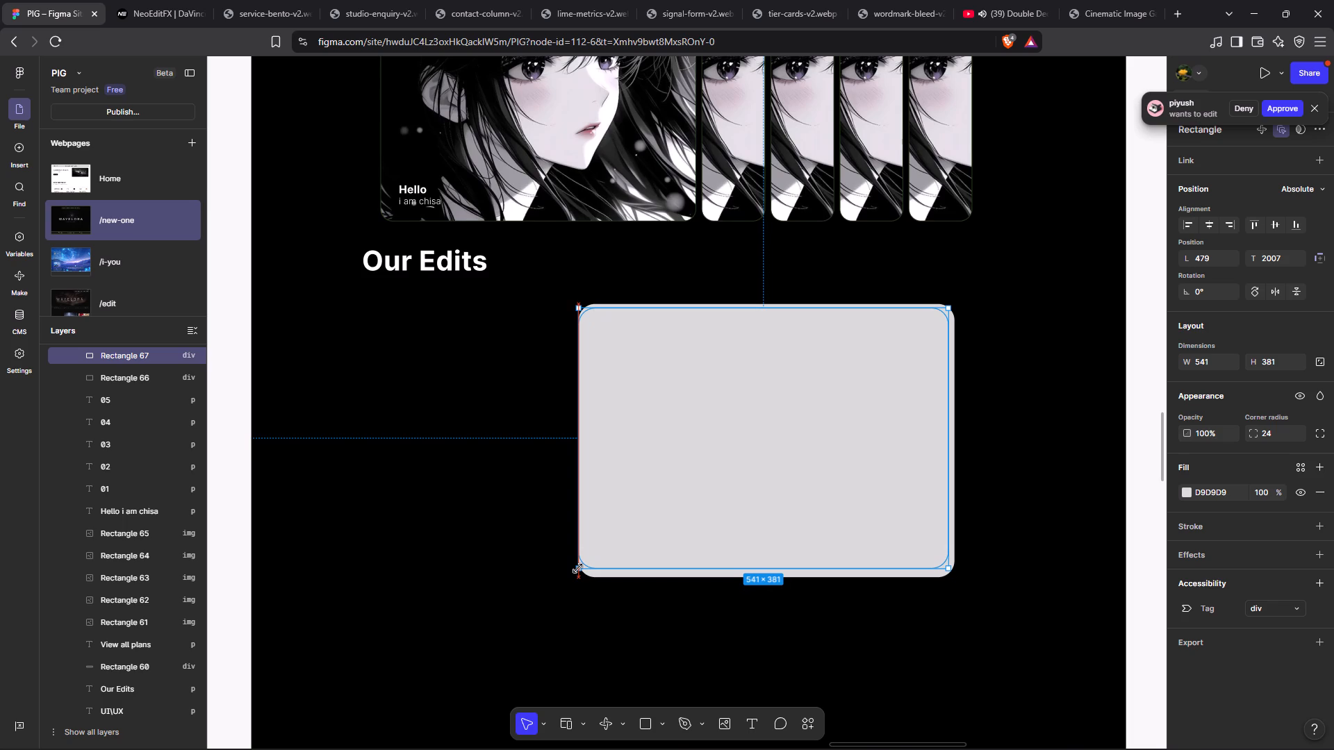
left_click_drag(579, 568, 585, 569)
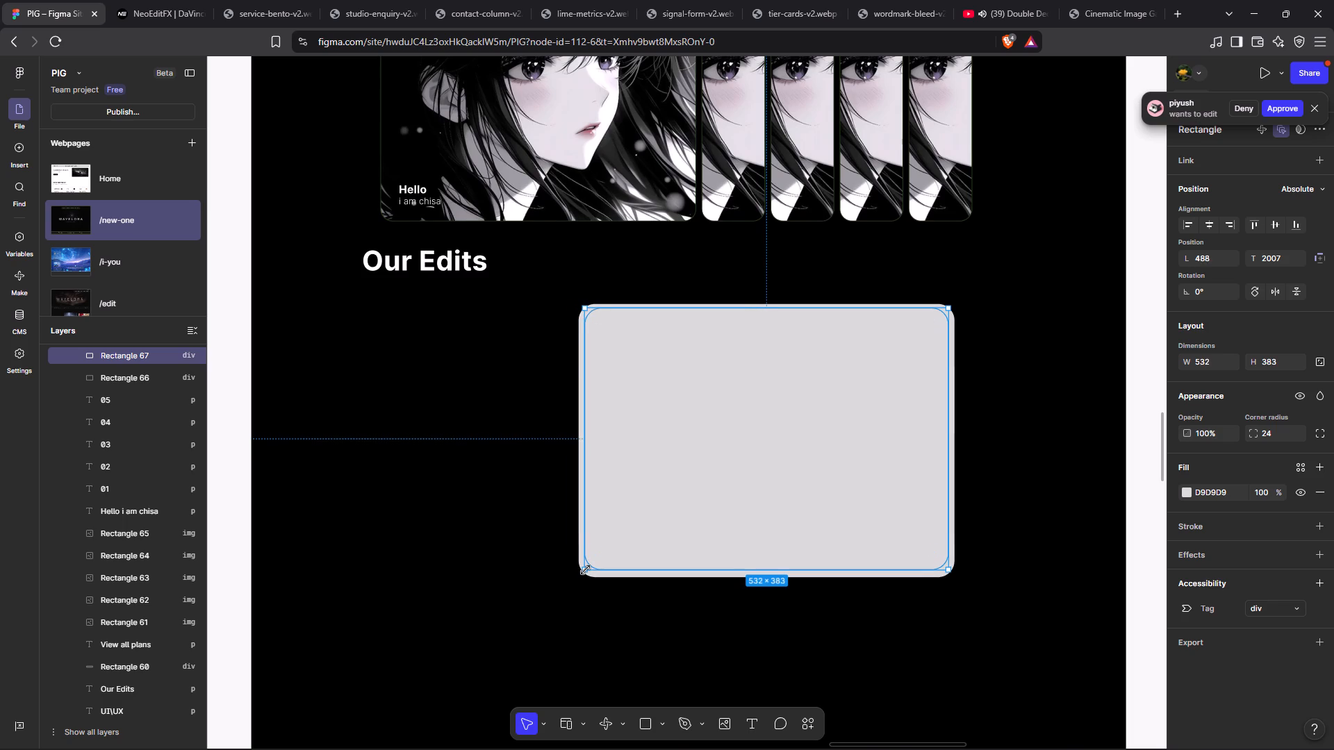
left_click_drag(585, 569, 587, 573)
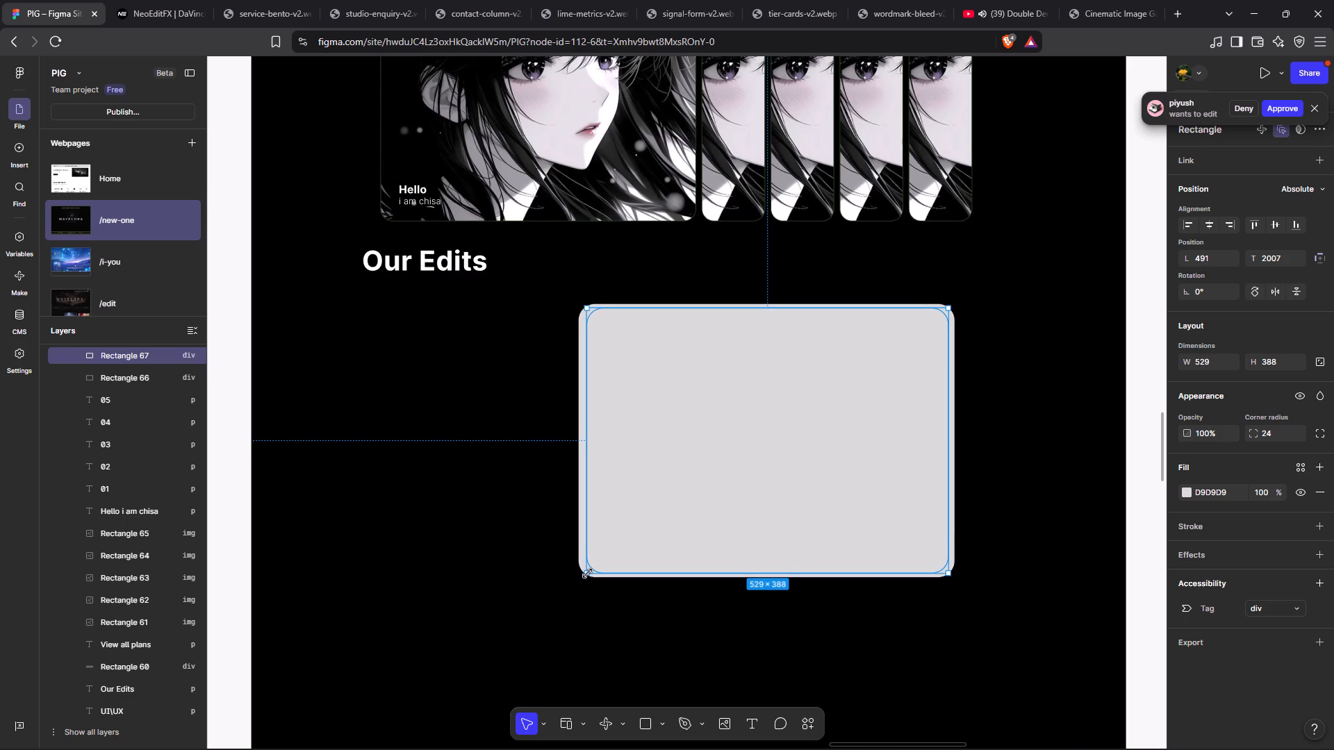
left_click_drag(587, 573, 584, 573)
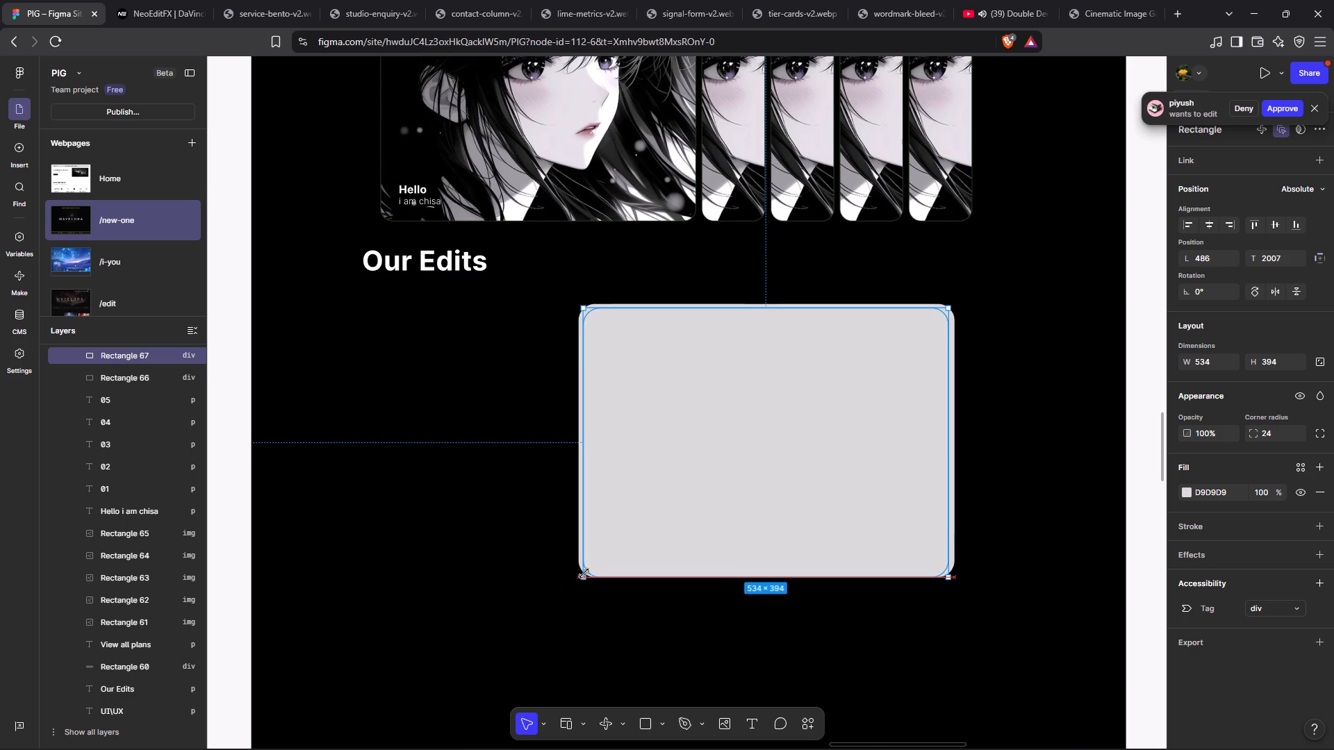
left_click_drag(584, 573, 585, 571)
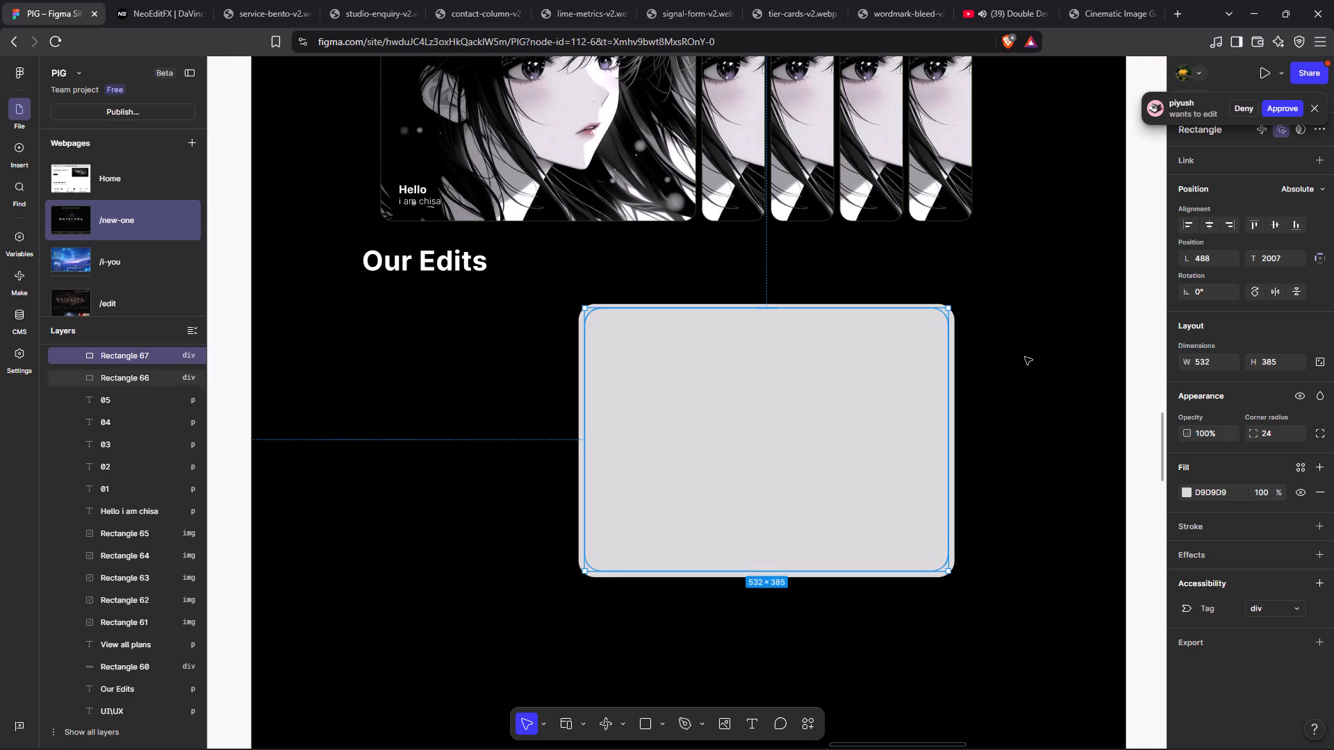
Centre the smaller rectangle within the larger one at about L 488, T 2008, and deselect it.
left_click(1037, 373)
left_click(885, 378)
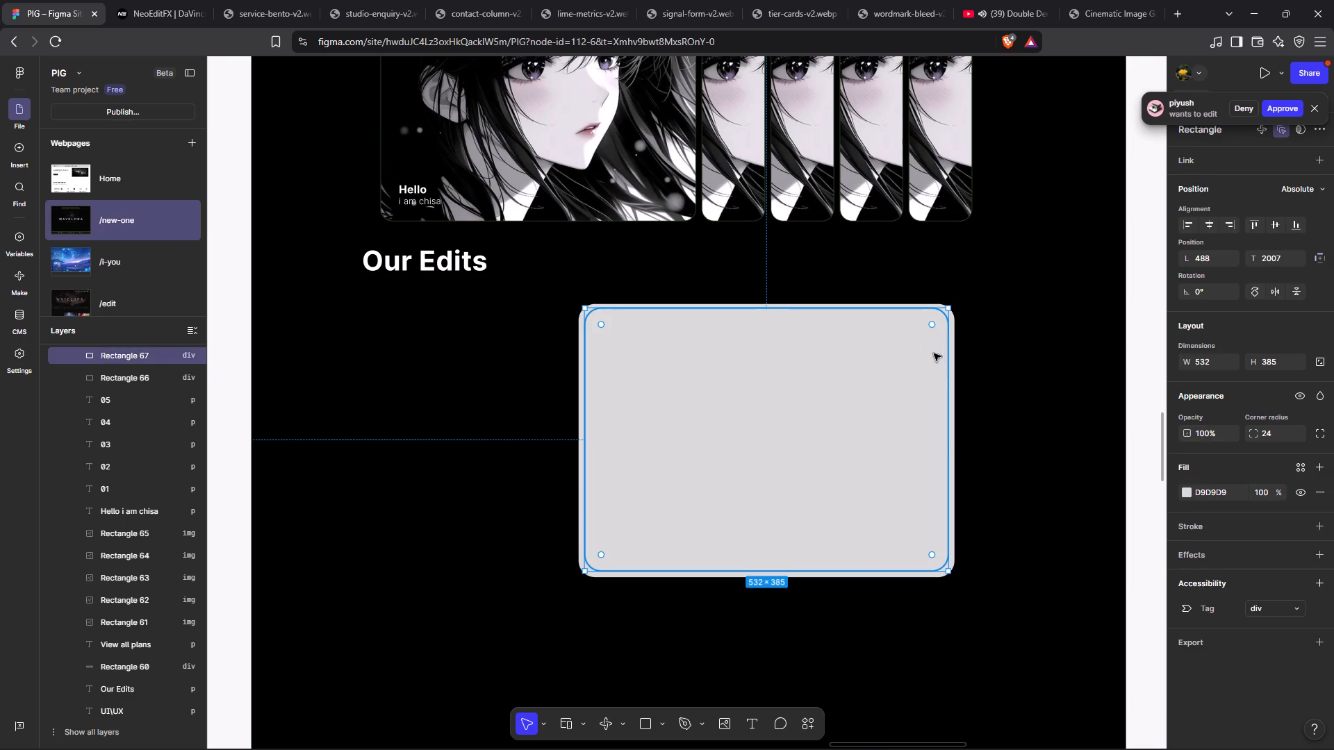
left_click(848, 448)
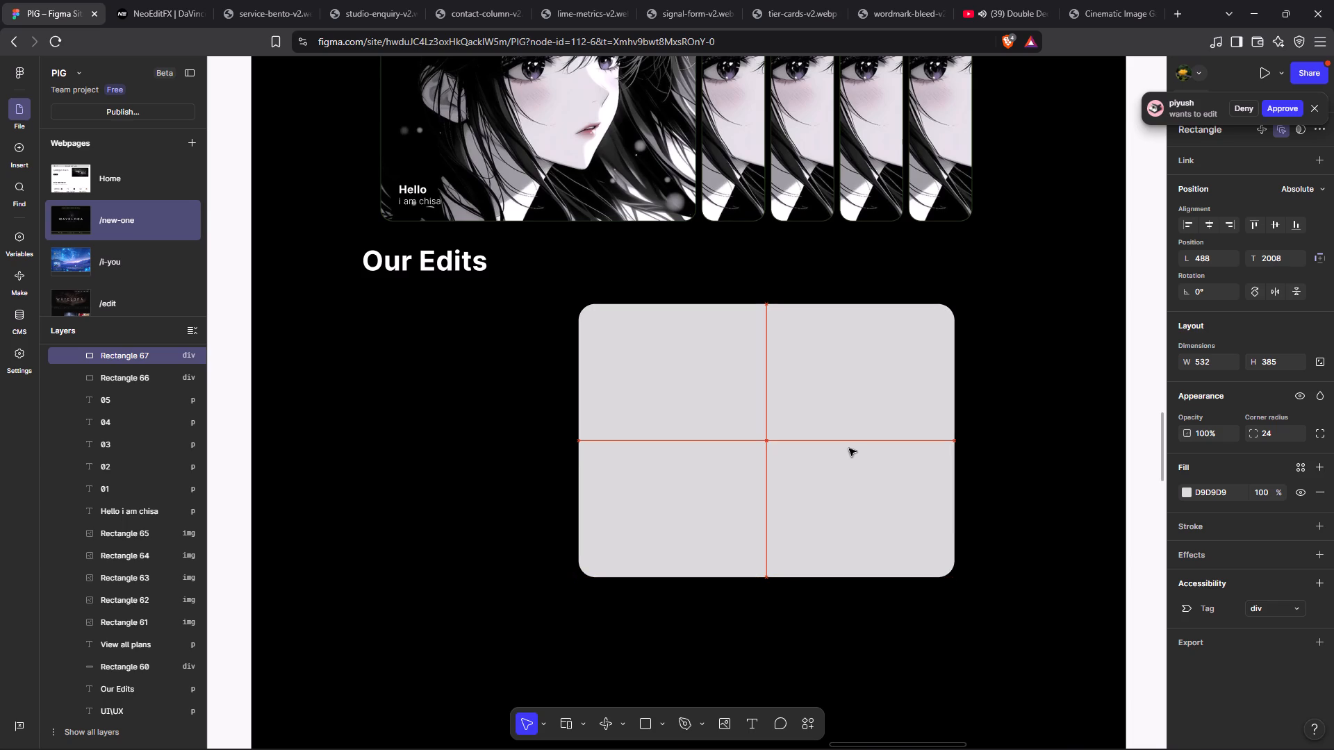
left_click(1064, 485)
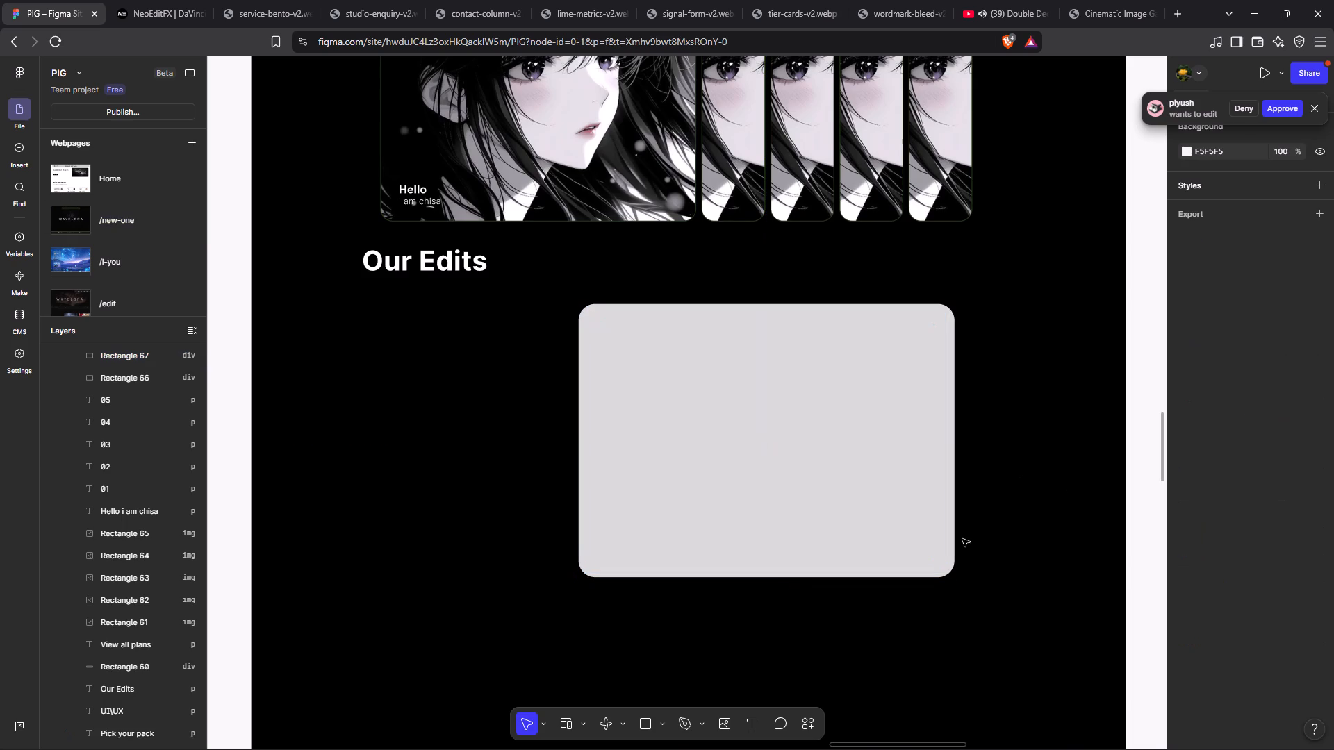
Fill the larger outer rectangle with the page's green 85D05C at 25% opacity and deselect it.
left_click(950, 562)
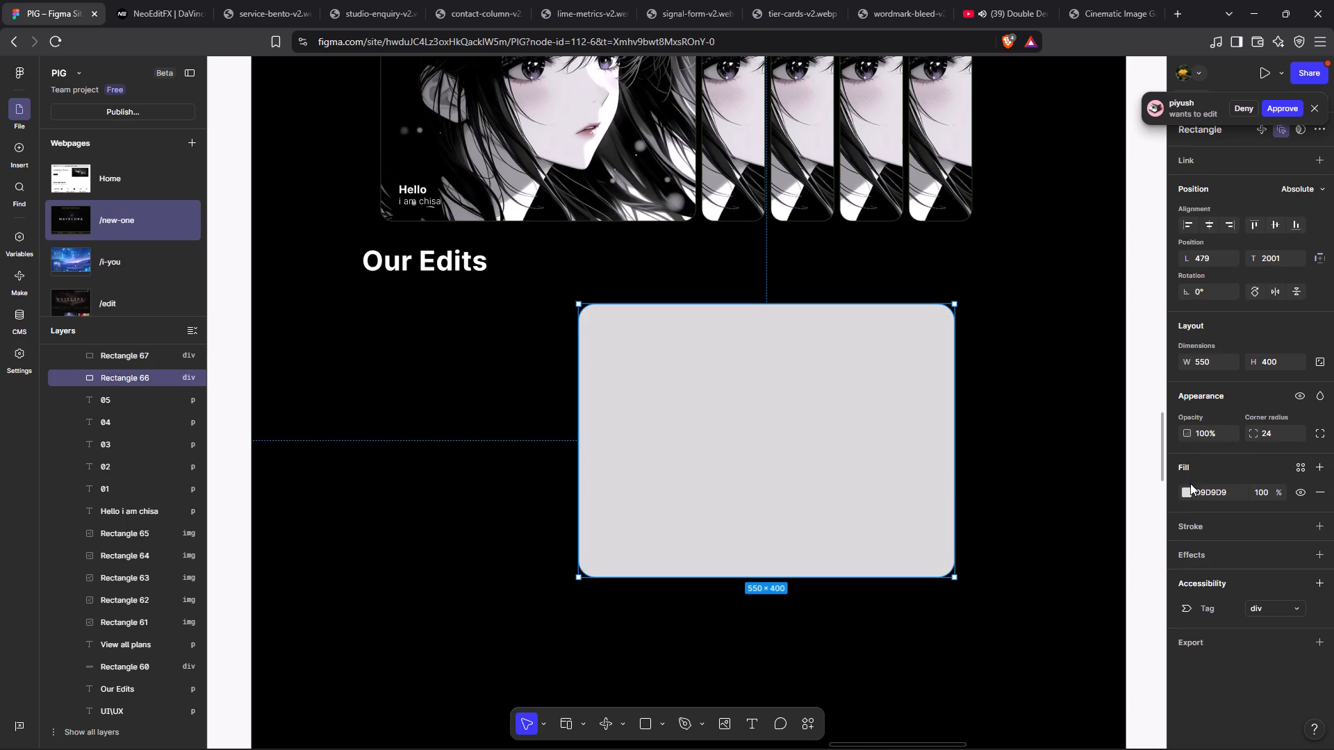
left_click(1189, 491)
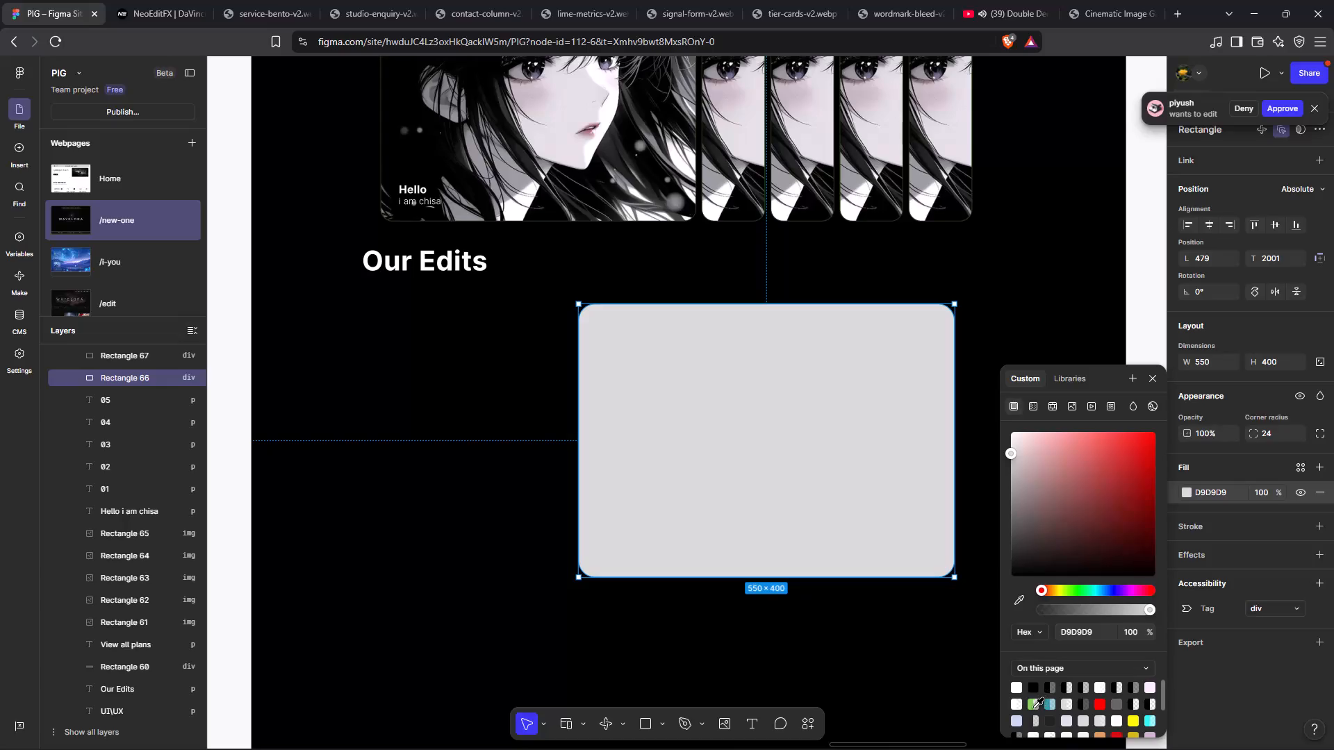
left_click(1034, 708)
left_click(1089, 285)
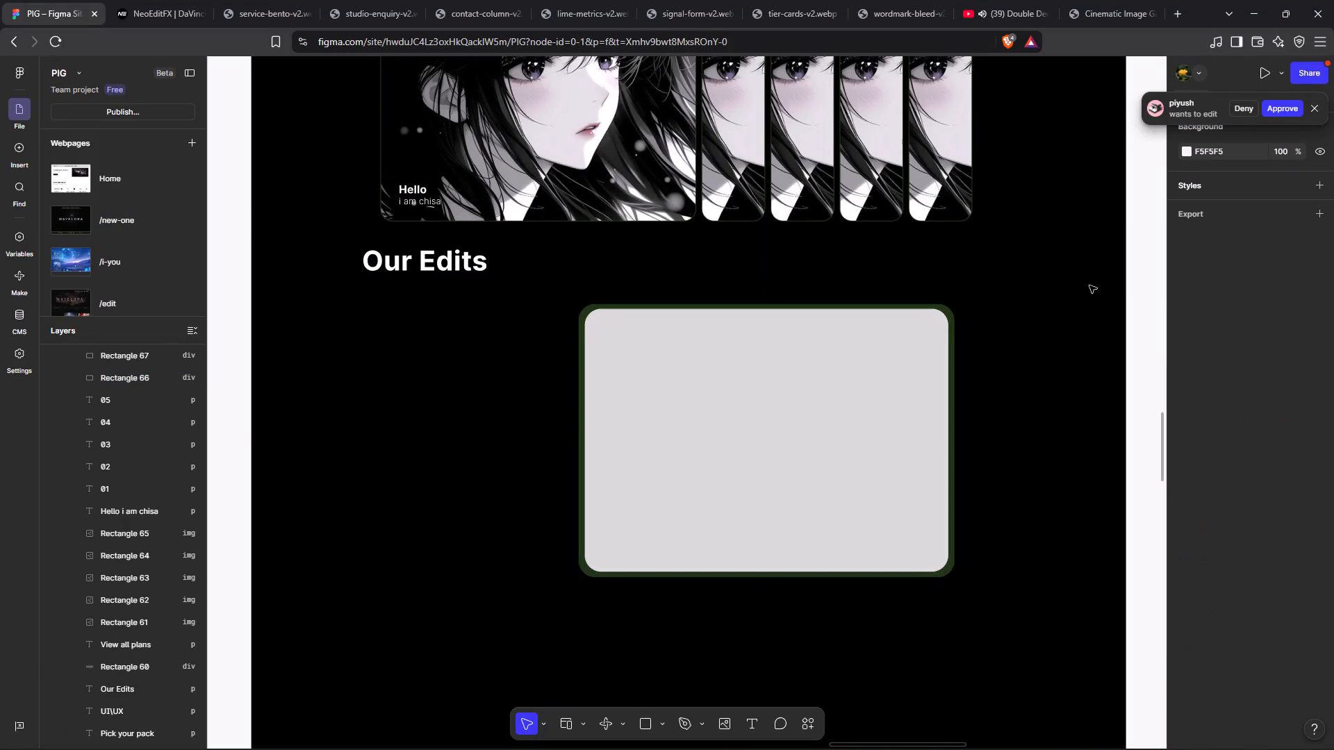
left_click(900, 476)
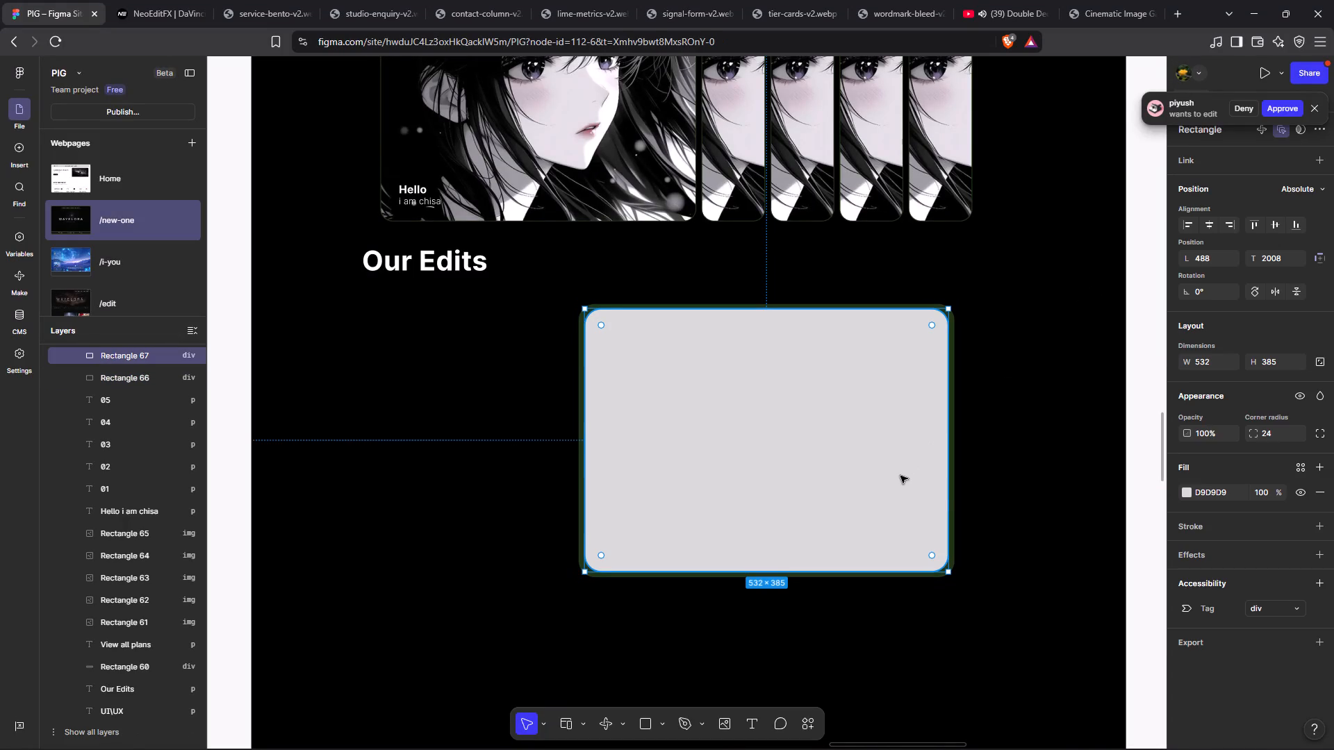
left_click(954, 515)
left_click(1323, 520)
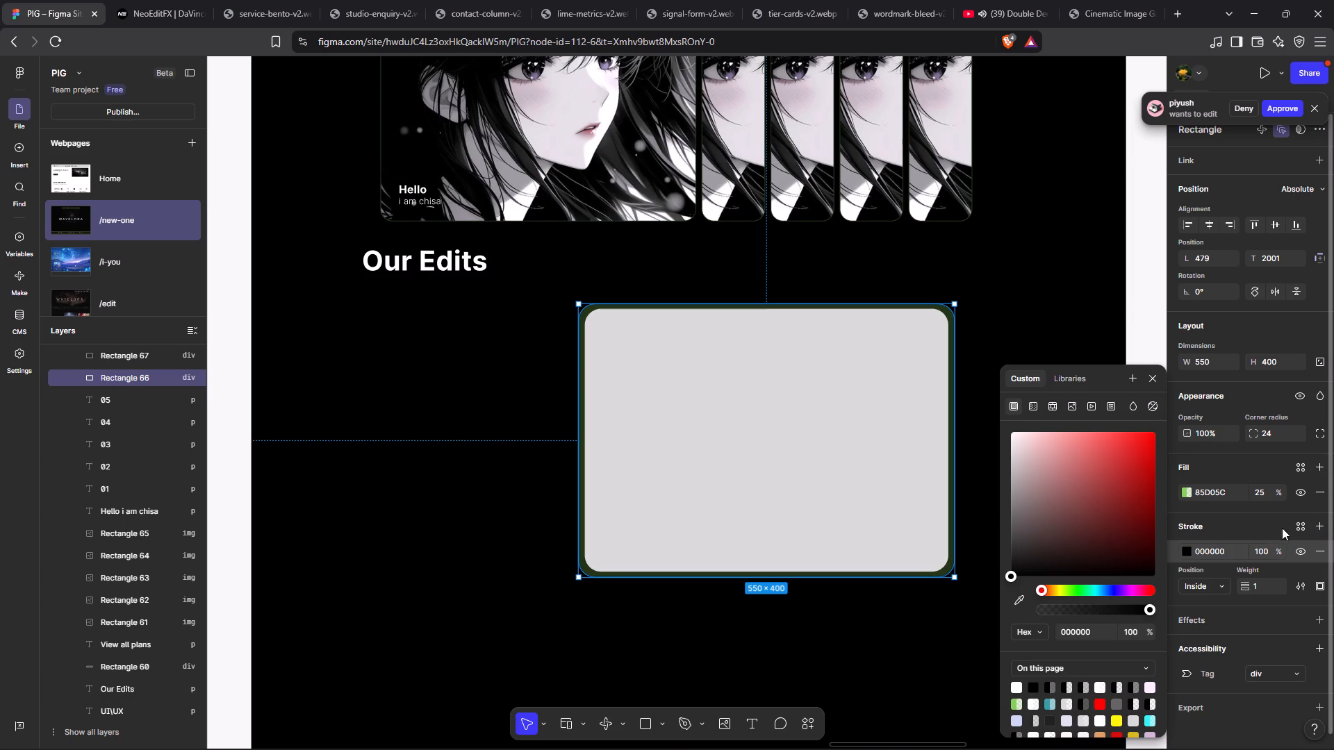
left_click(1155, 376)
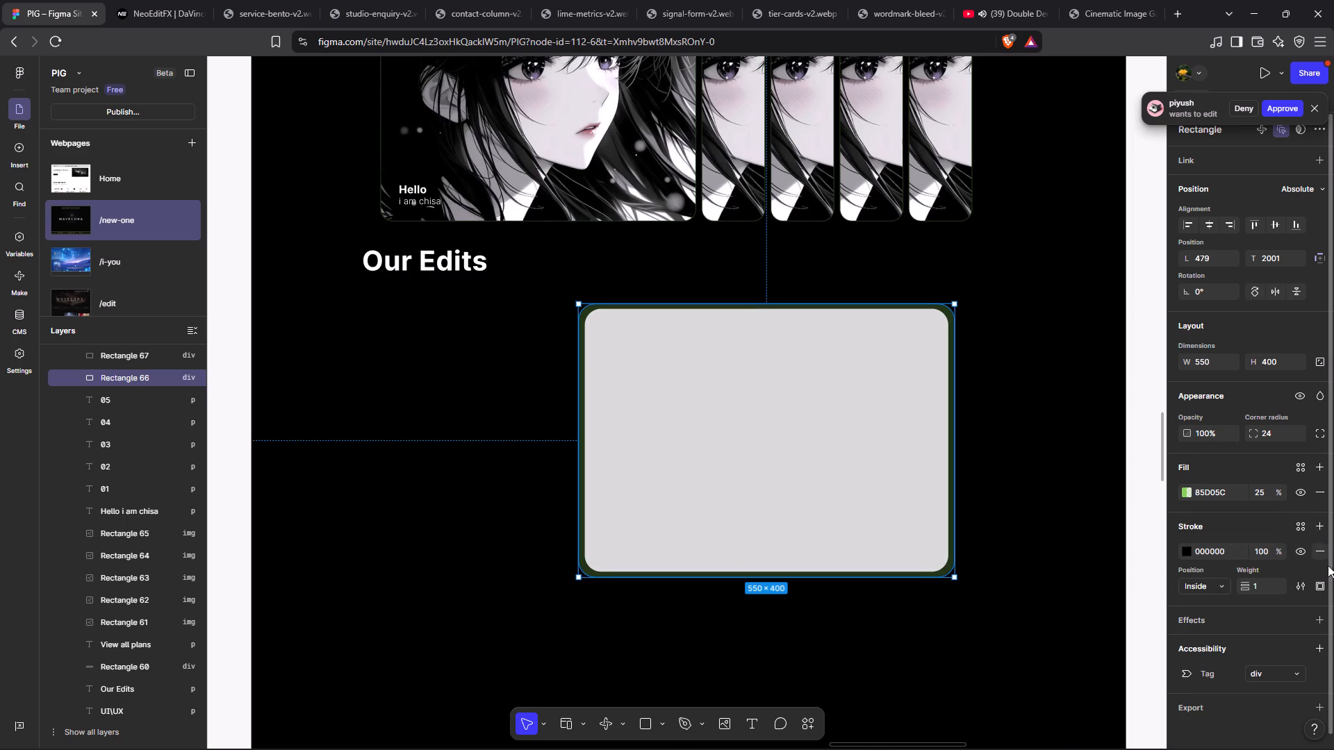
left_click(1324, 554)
Remove the black stroke from the larger outer rectangle below the Our Edits heading.
left_click(1320, 551)
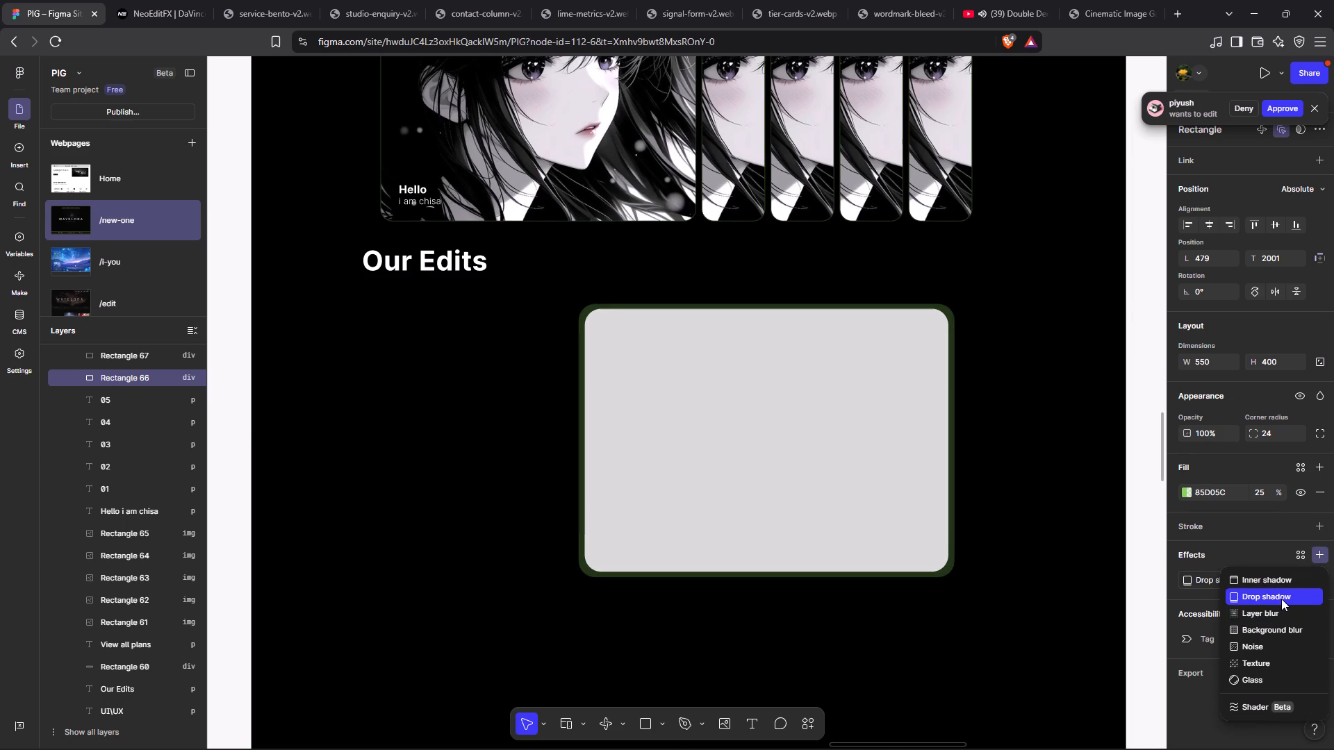
Add a drop shadow to the outer rectangle in the page's green 85D05C at 25% opacity.
left_click(1281, 599)
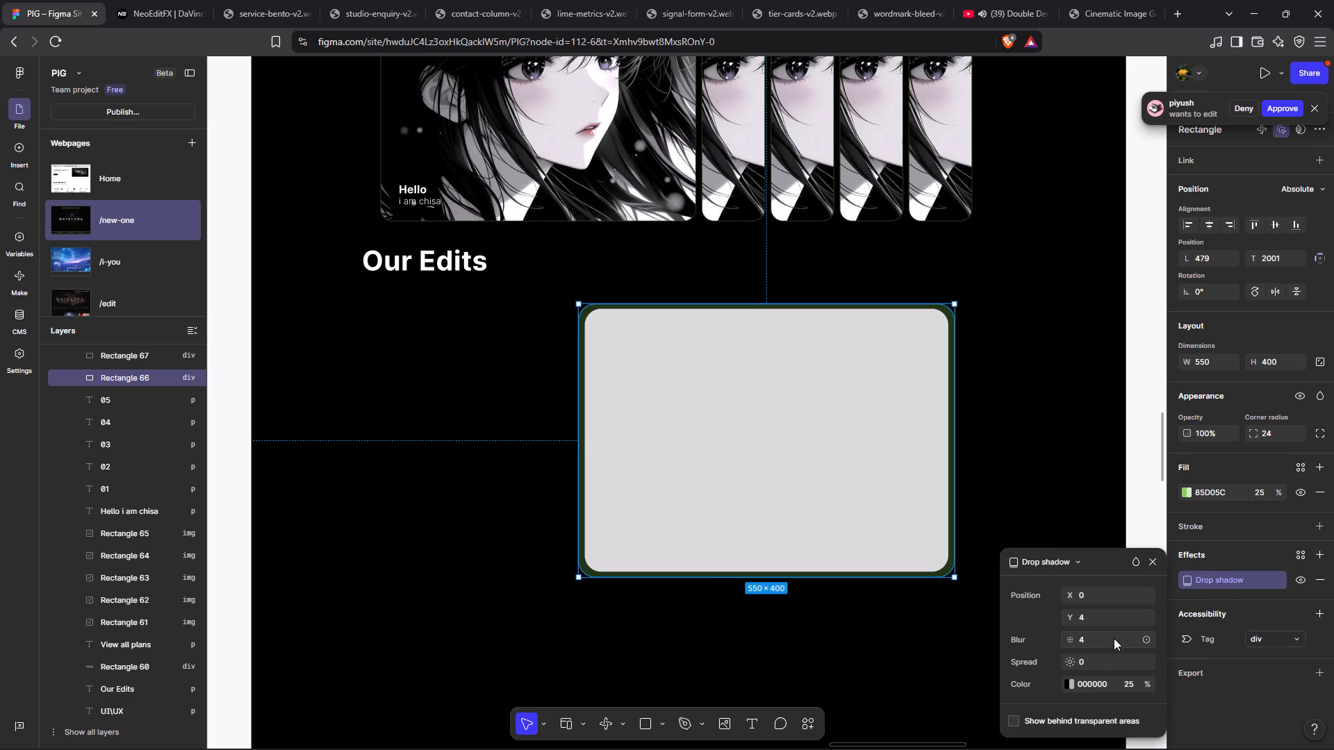
left_click(1073, 683)
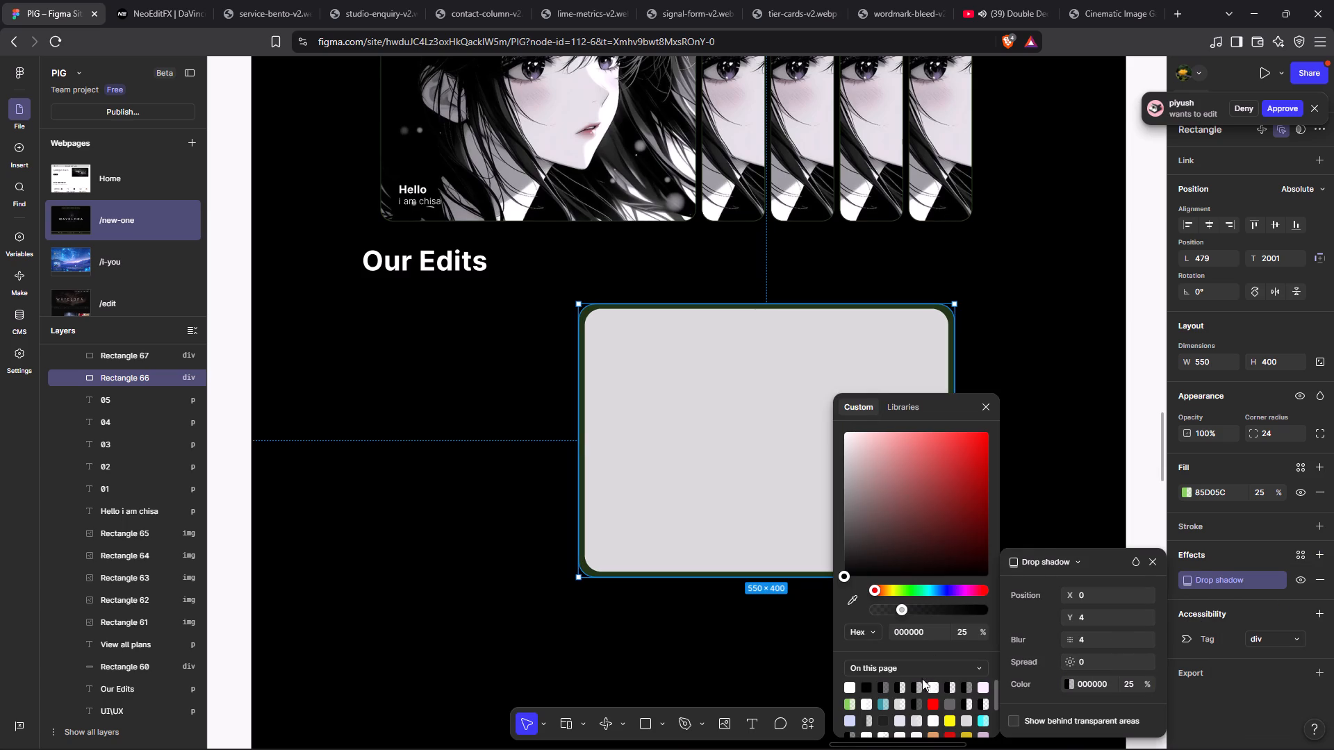
left_click(852, 705)
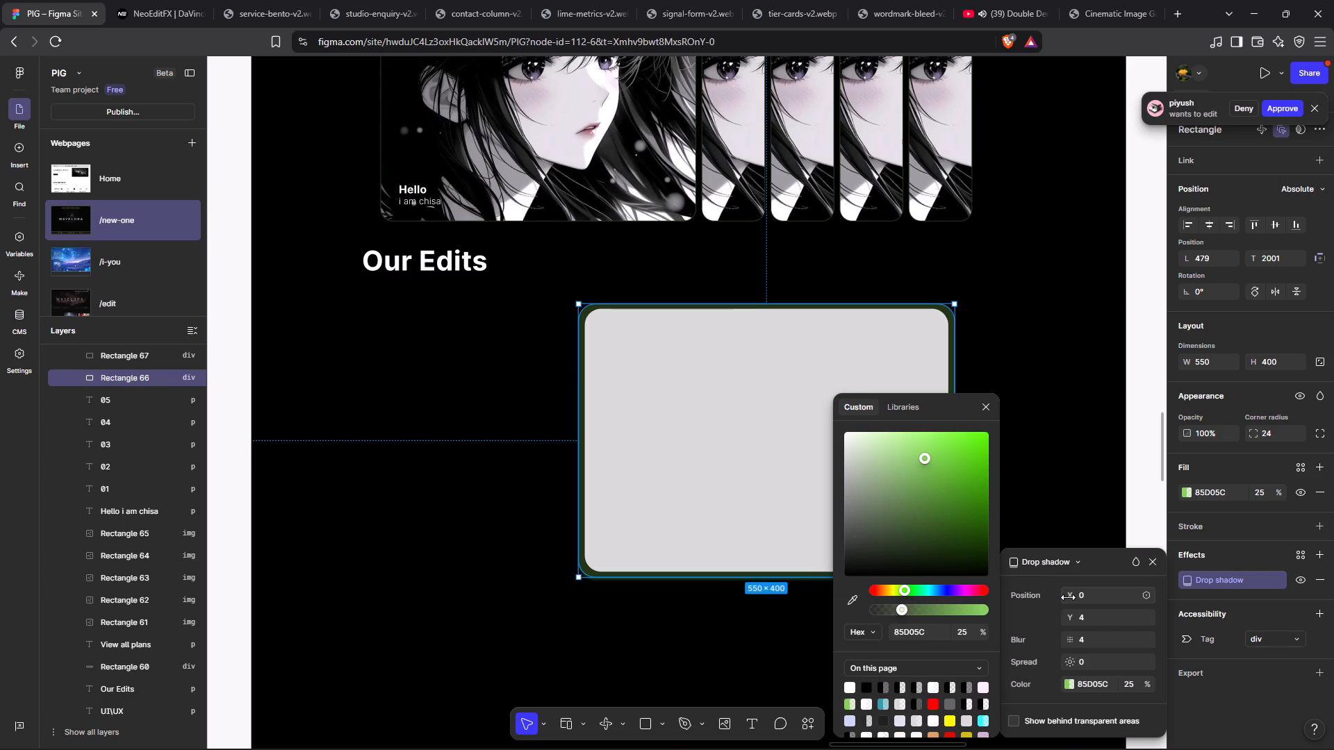
Adjust the blur of the outer rectangle's green drop shadow to 7.8.
left_click_drag(1072, 642, 705, 399)
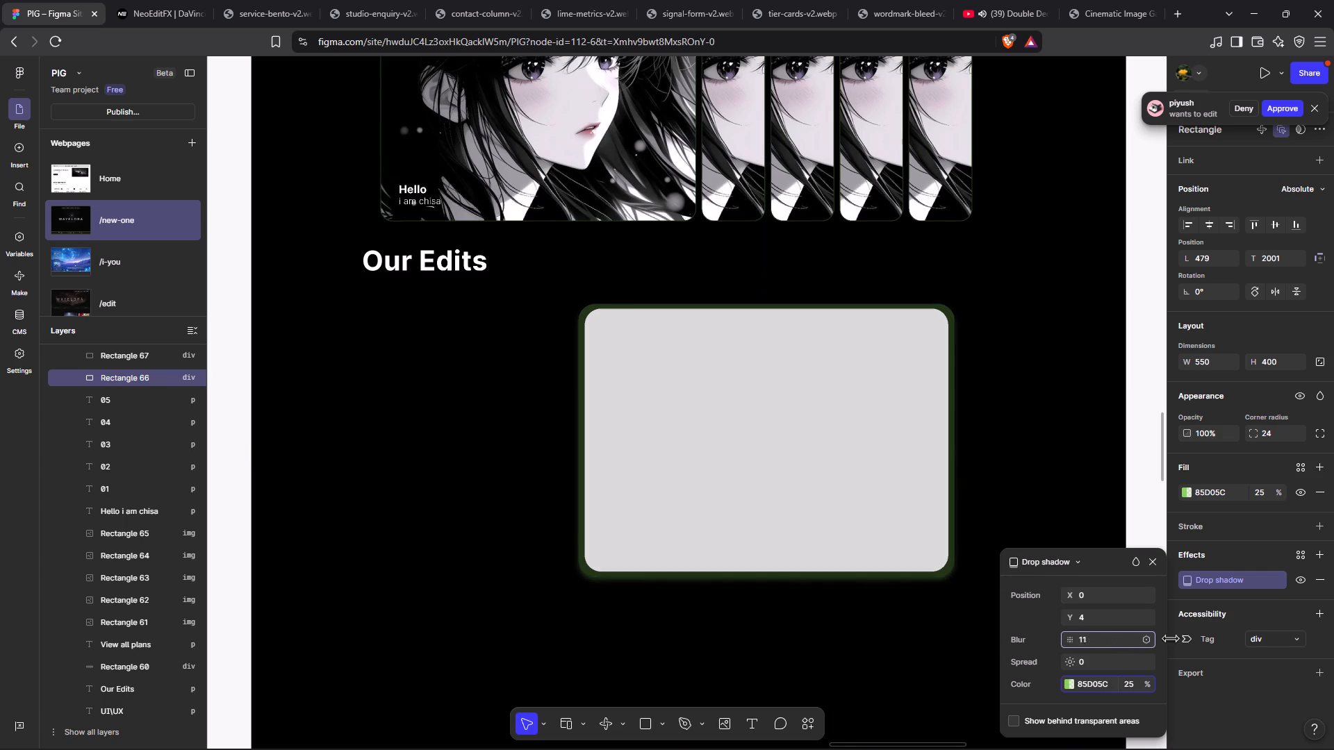
left_click_drag(705, 399, 659, 413)
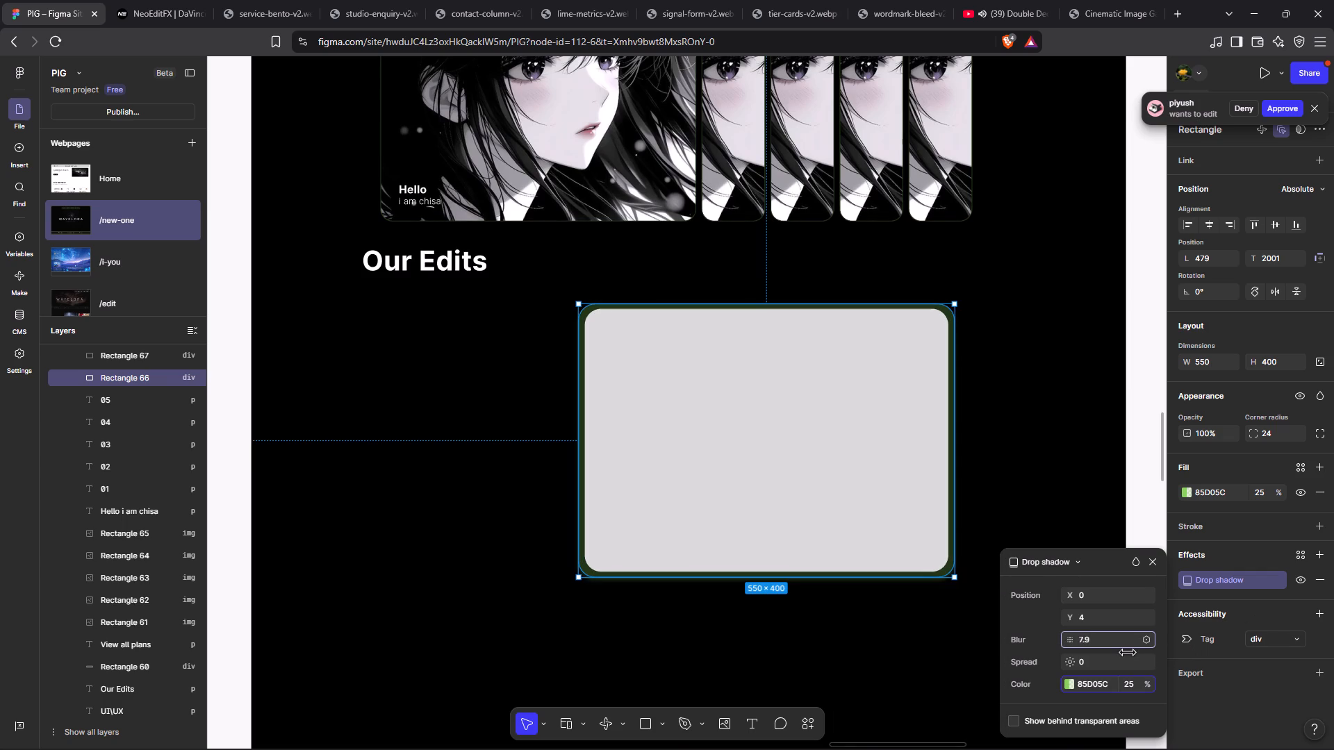
left_click_drag(659, 413, 644, 408)
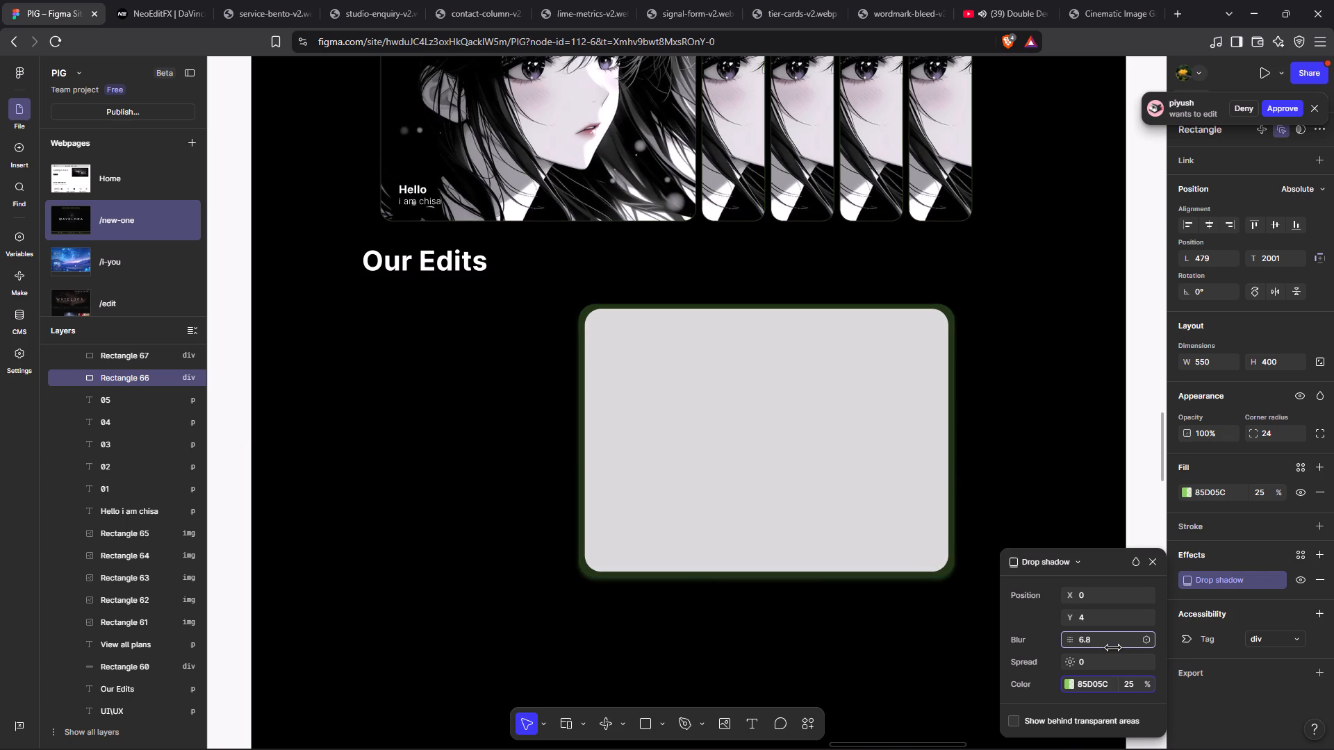
left_click_drag(644, 408, 654, 412)
left_click_drag(654, 412, 677, 417)
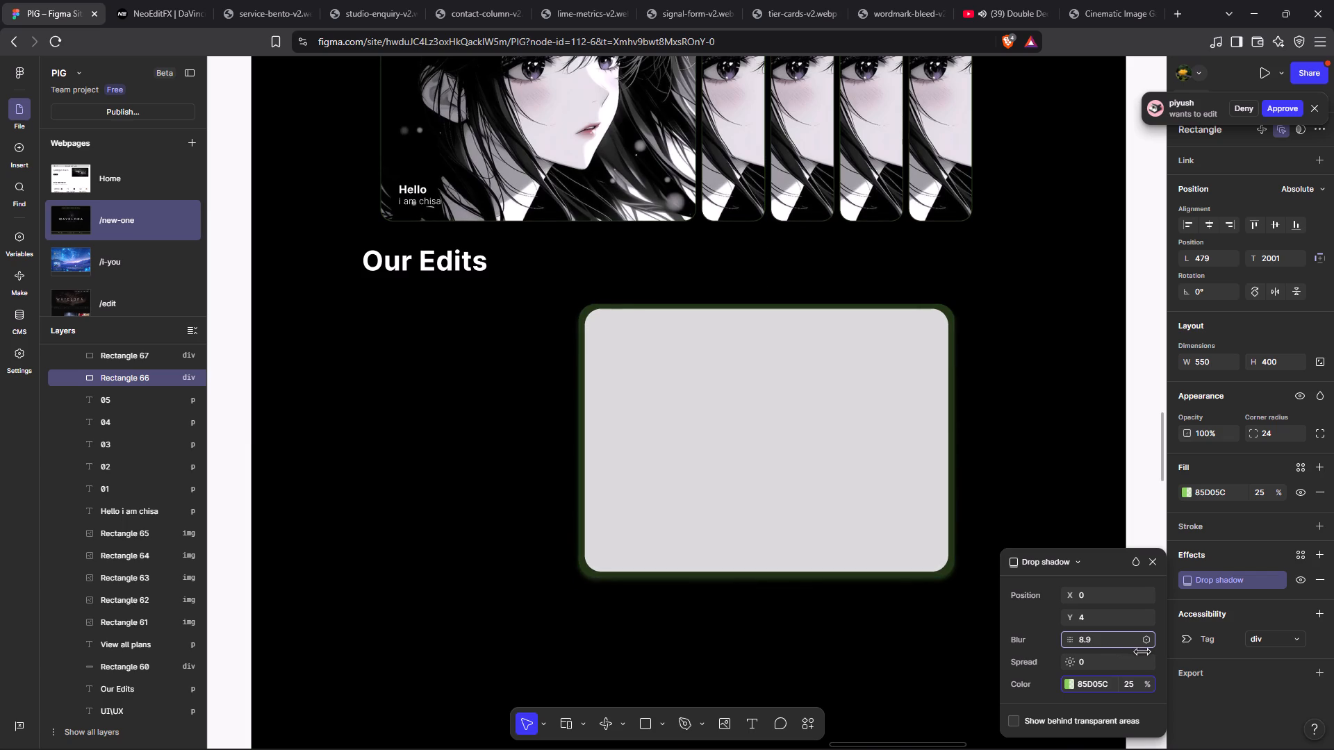
left_click_drag(677, 417, 661, 415)
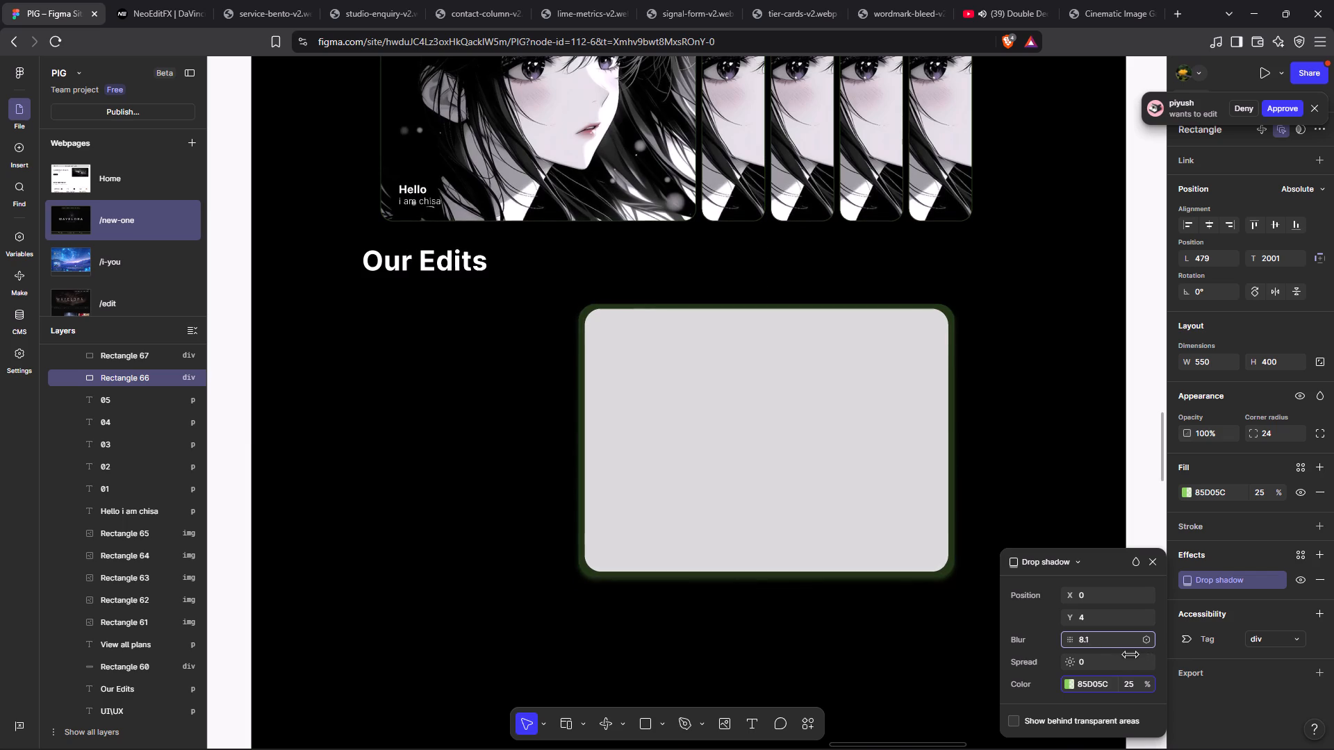
left_click_drag(661, 415, 657, 410)
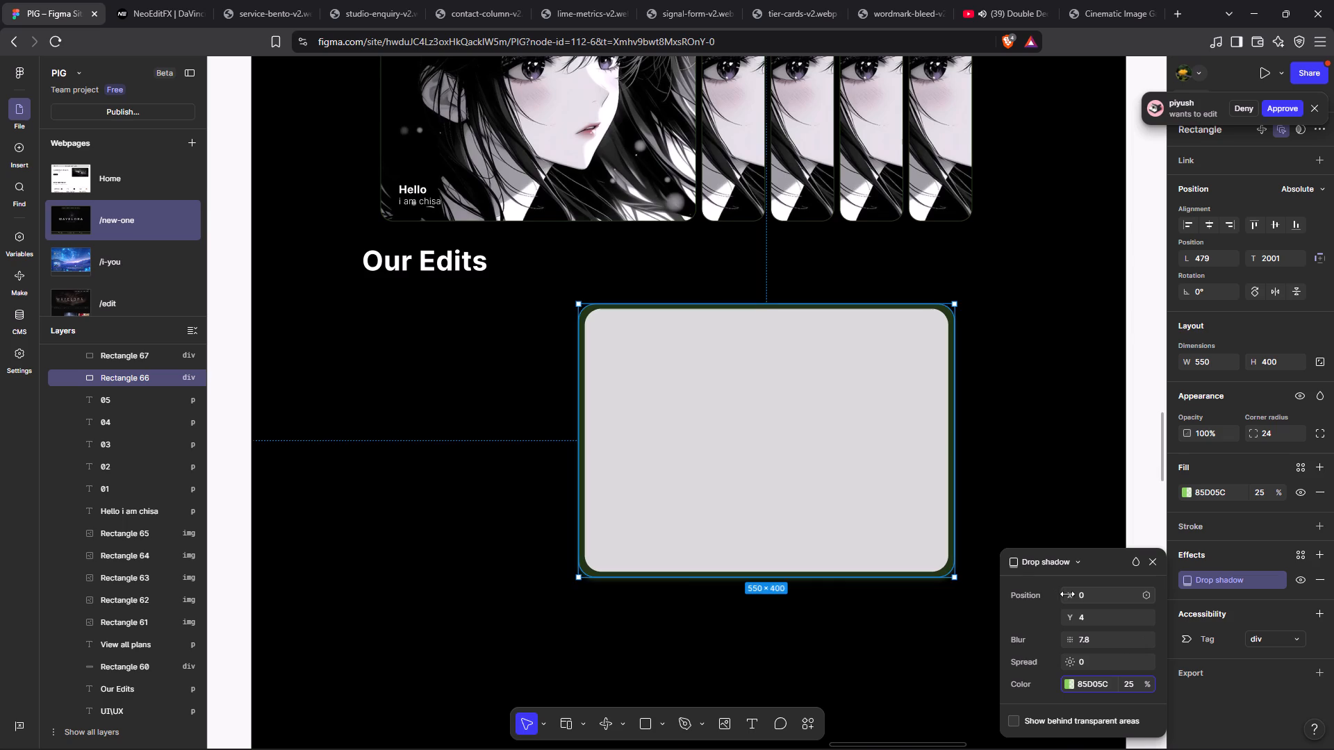
Offset the outer rectangle's drop shadow to X 1 and Y 1, and deselect the rectangle.
left_click(1067, 594)
left_click(1139, 522)
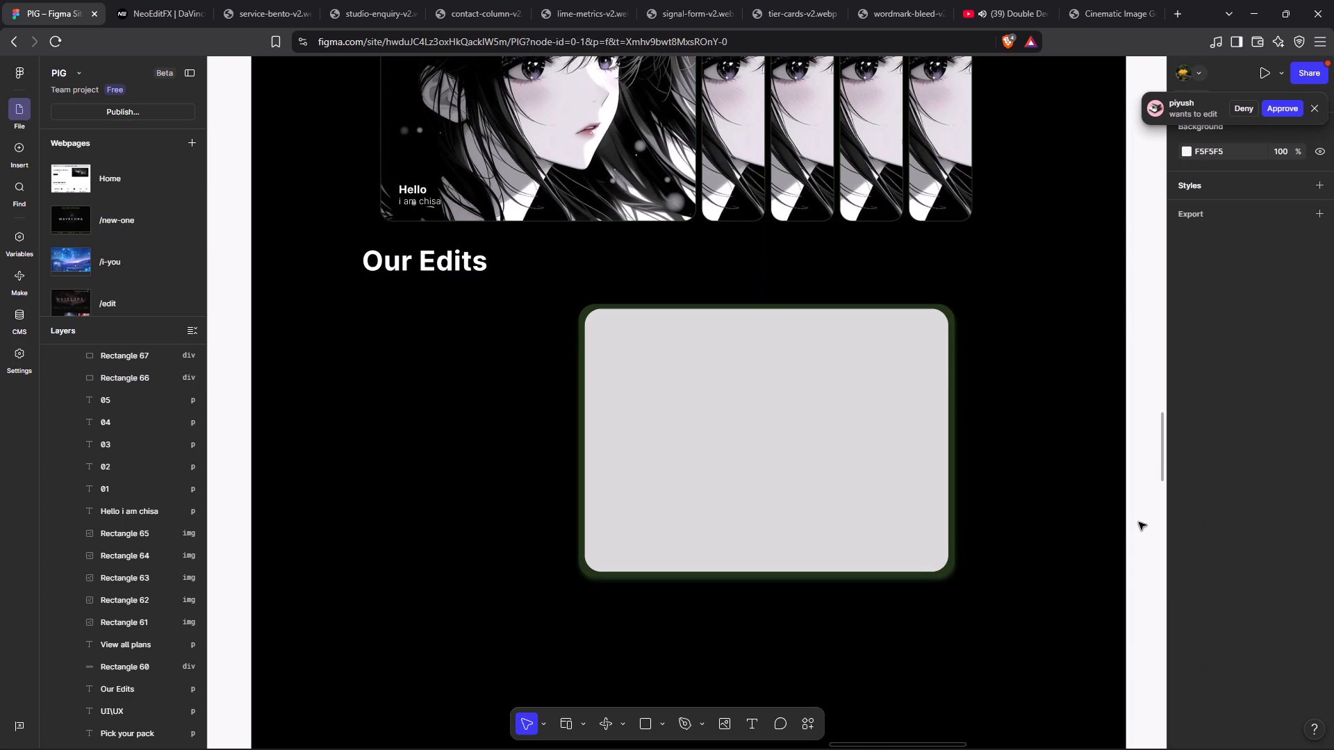
left_click(945, 577)
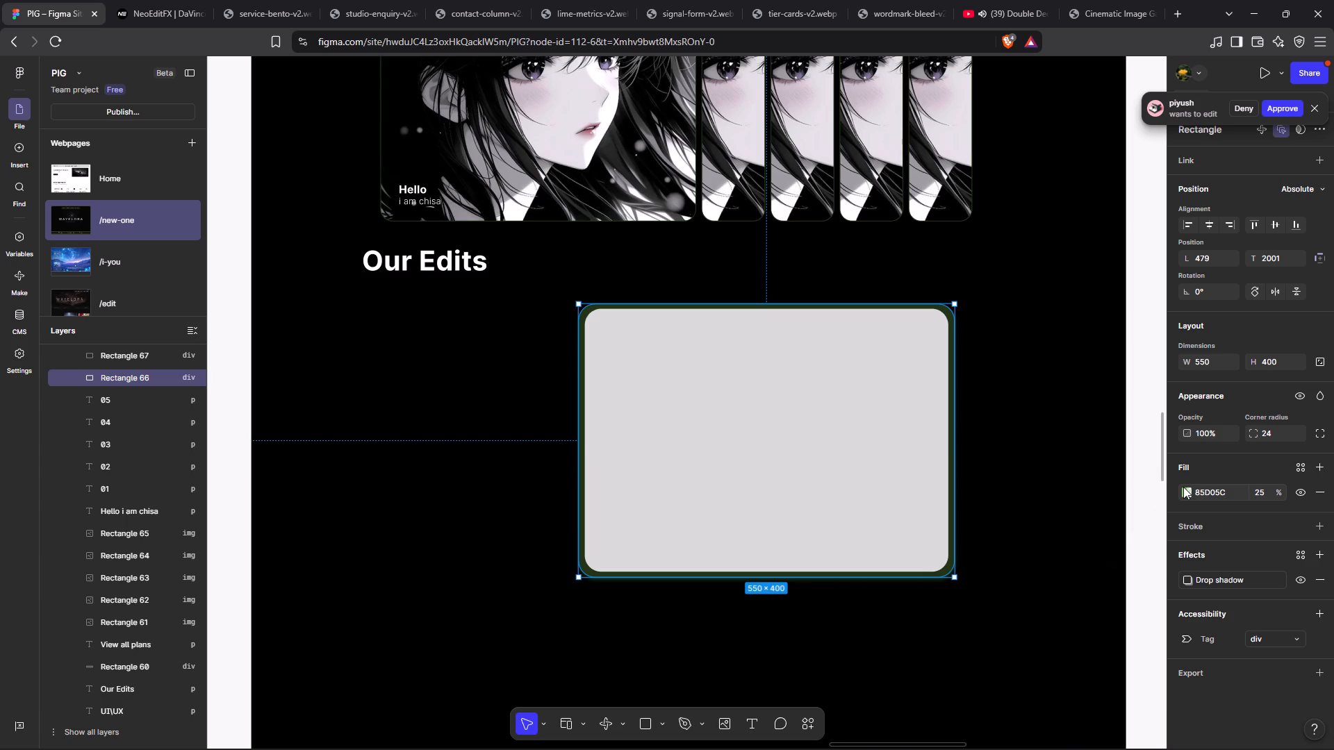
left_click(1183, 487)
left_click(1188, 577)
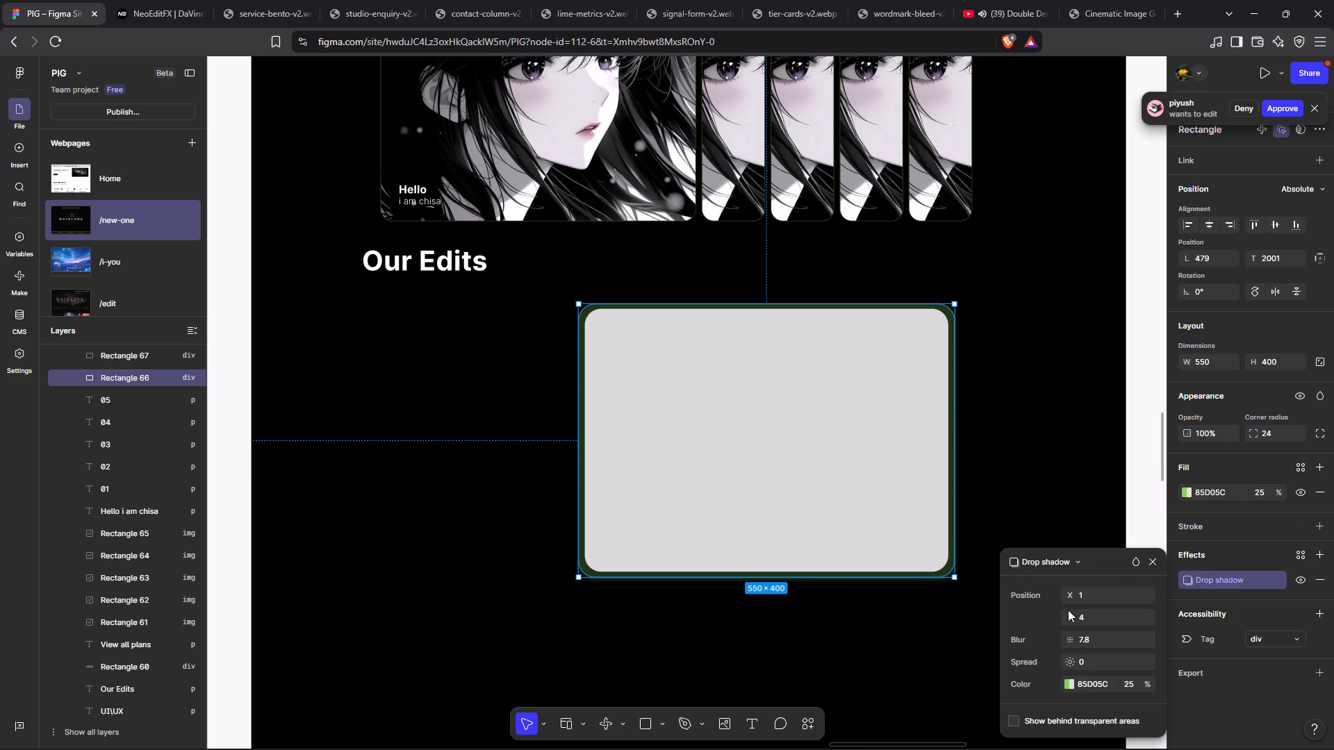
left_click(1071, 618)
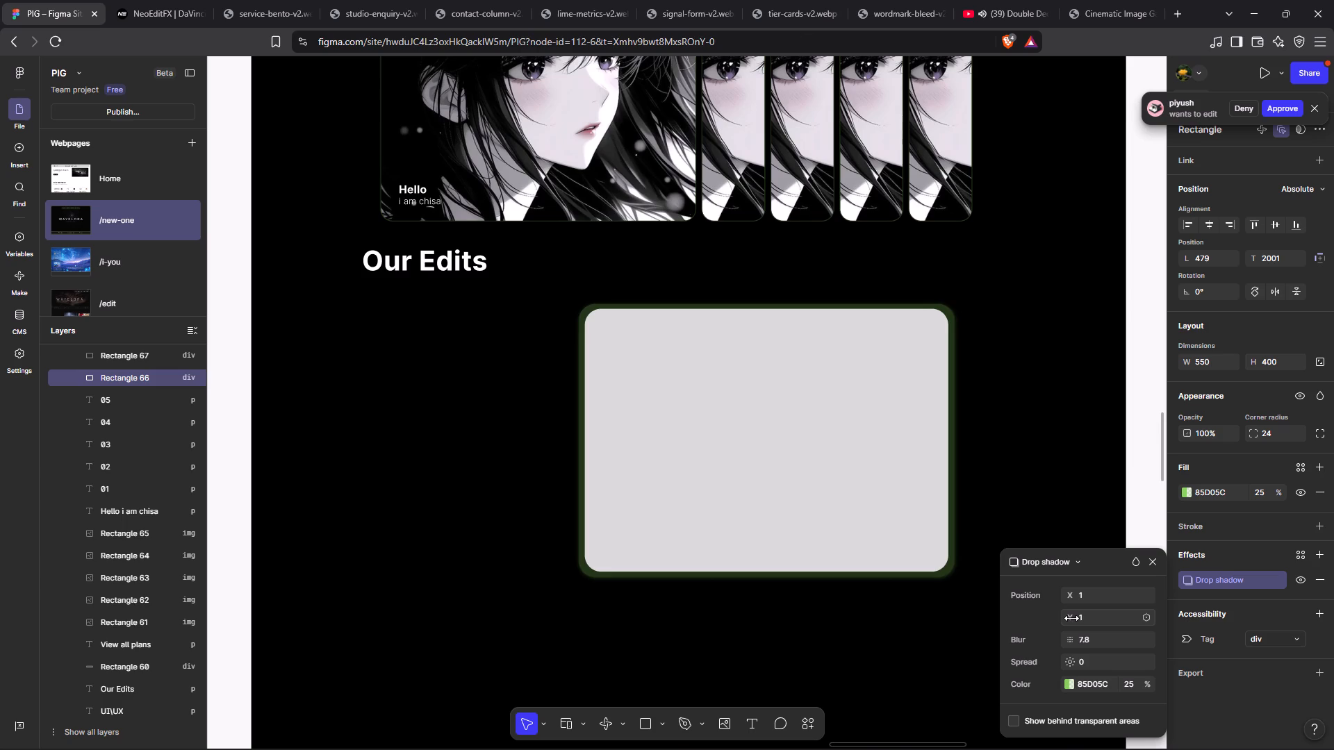
left_click(1148, 447)
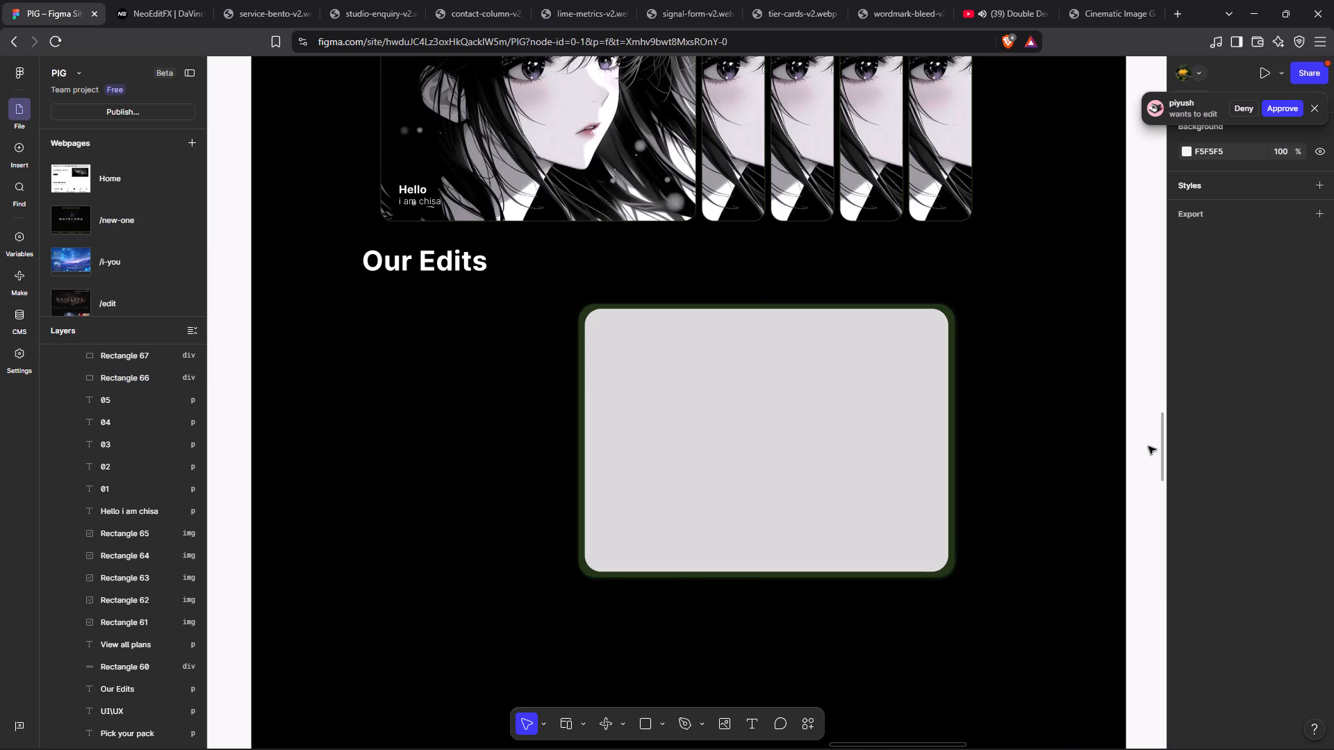
Fill the inner 532 × 385 rectangle with the image download (33) from the Downloads folder, and deselect it.
left_click(842, 534)
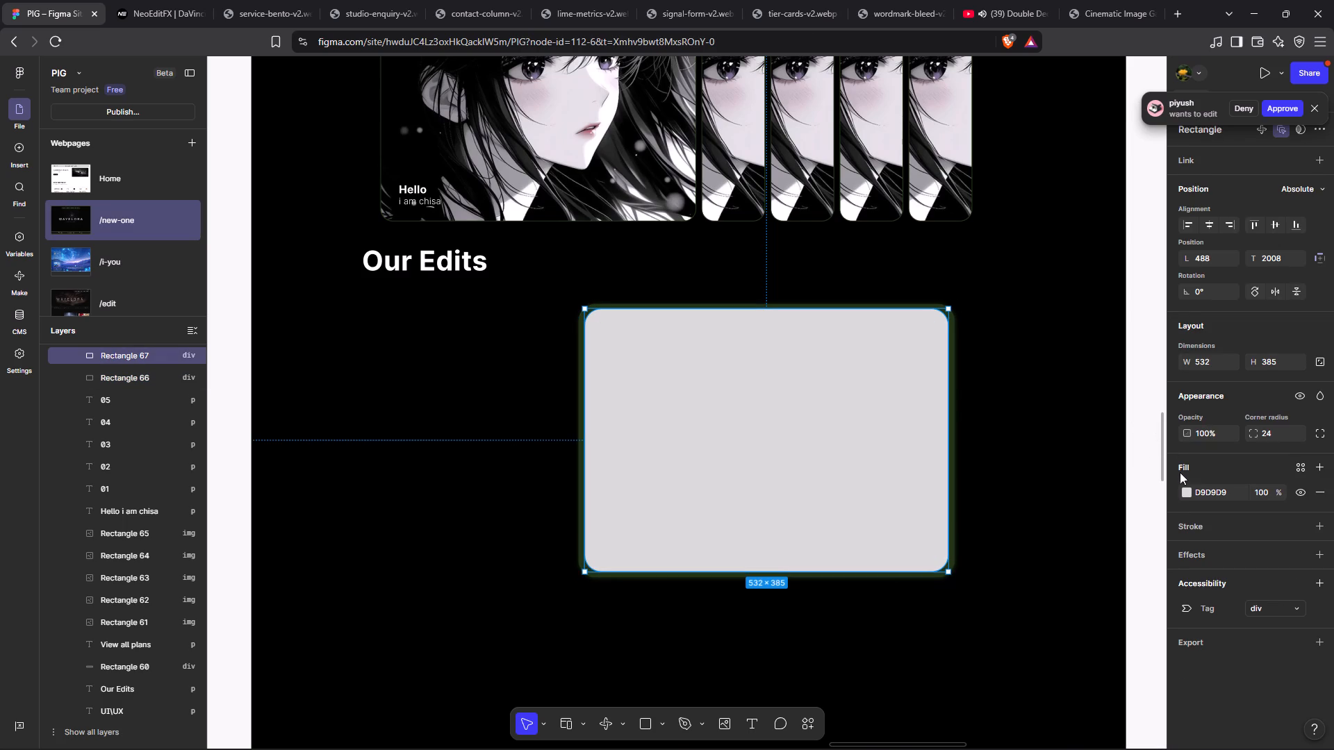
left_click(1185, 497)
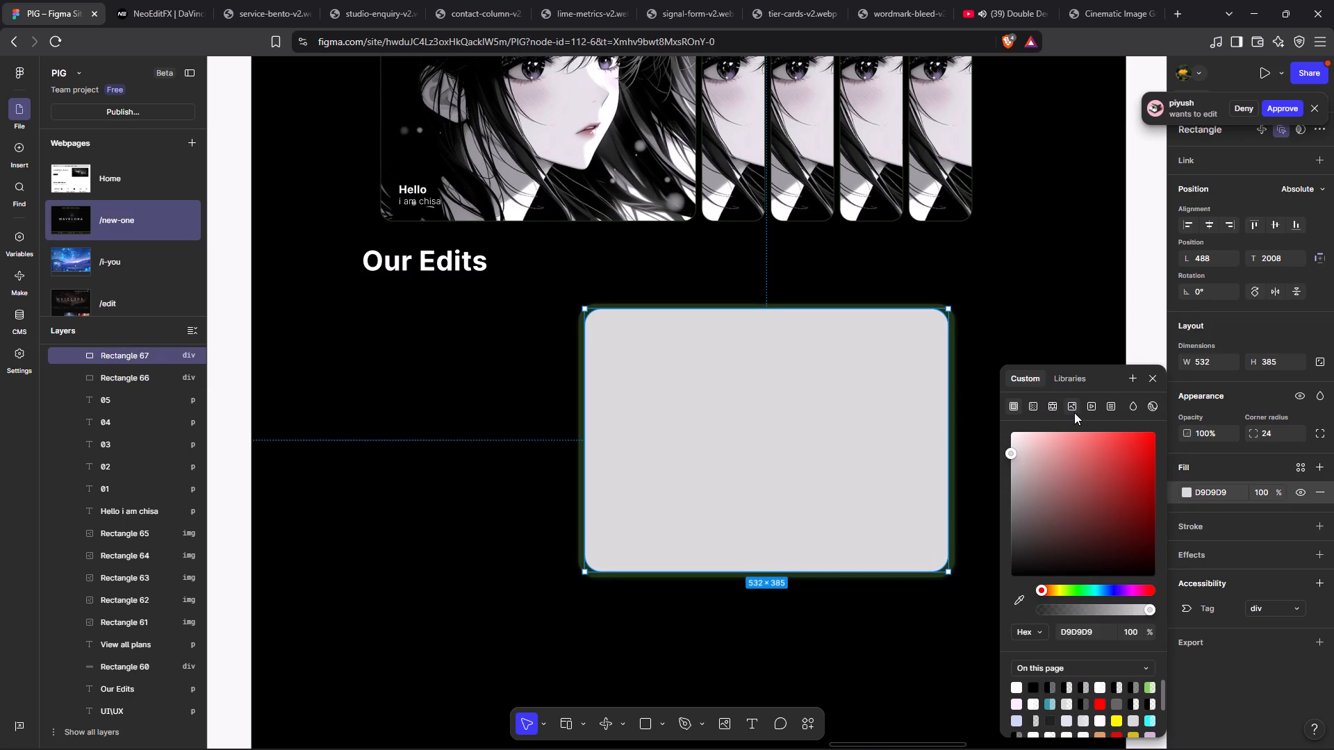
left_click(1074, 412)
left_click(1099, 466)
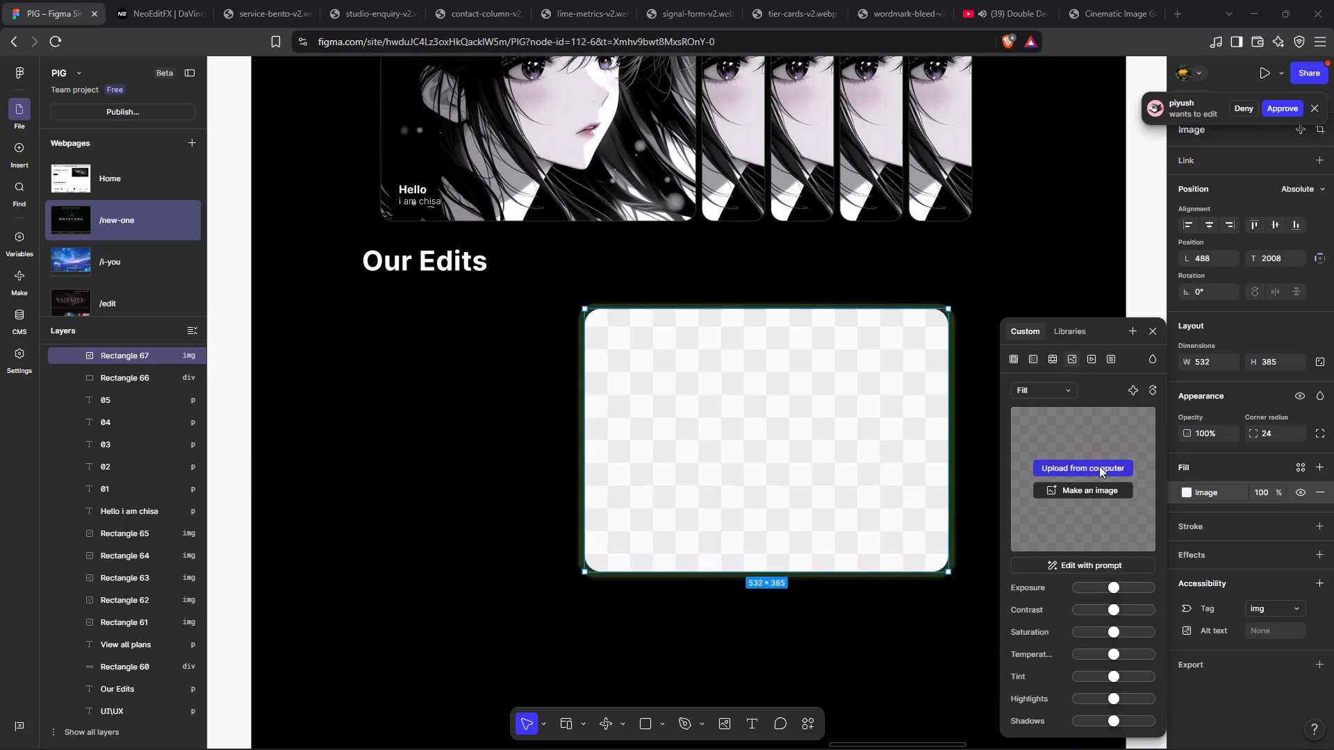
scroll(261, 215, "down", 8)
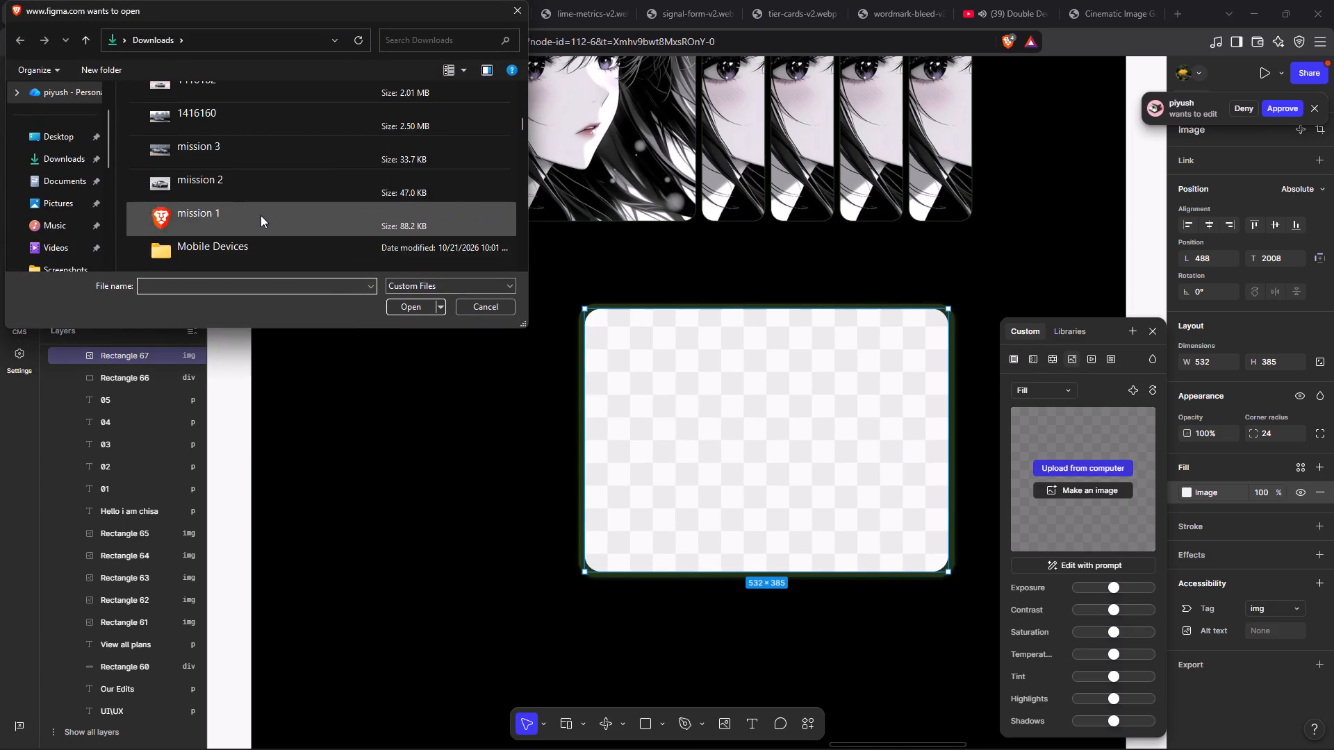
scroll(261, 215, "down", 3)
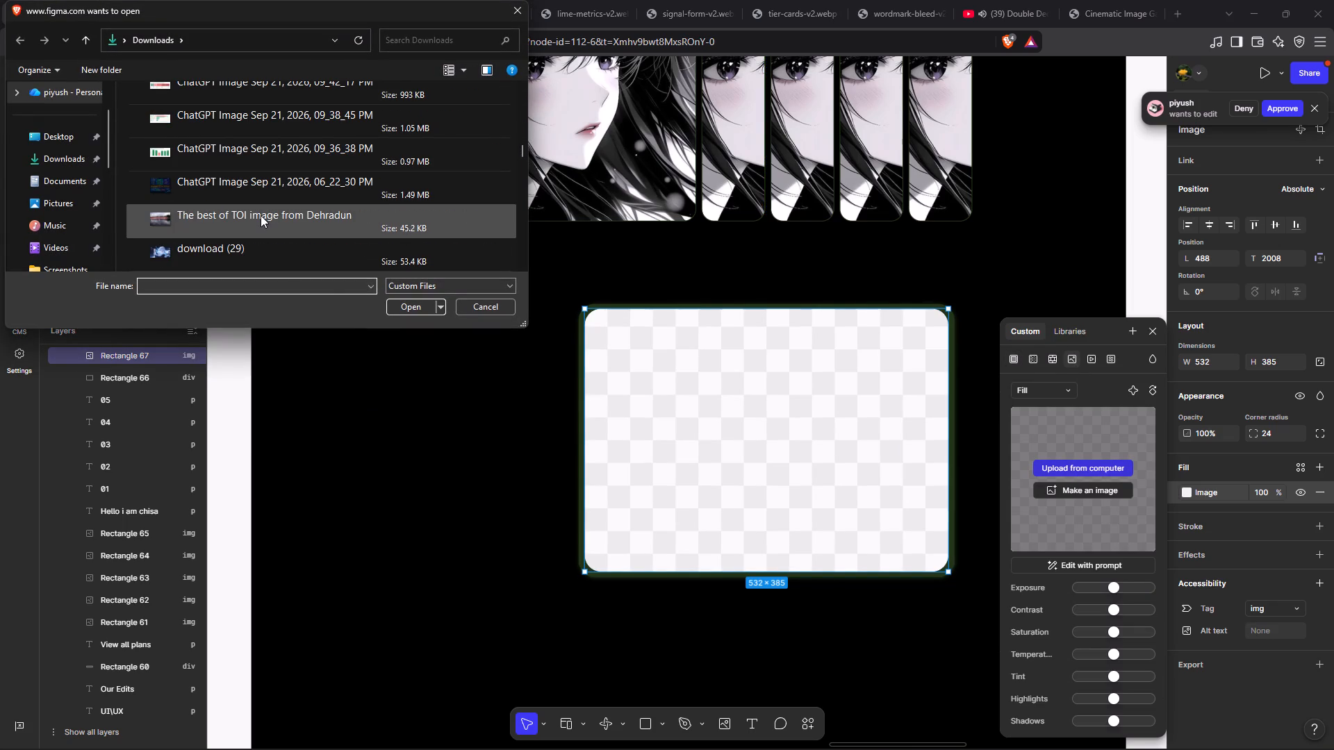
scroll(213, 175, "down", 1)
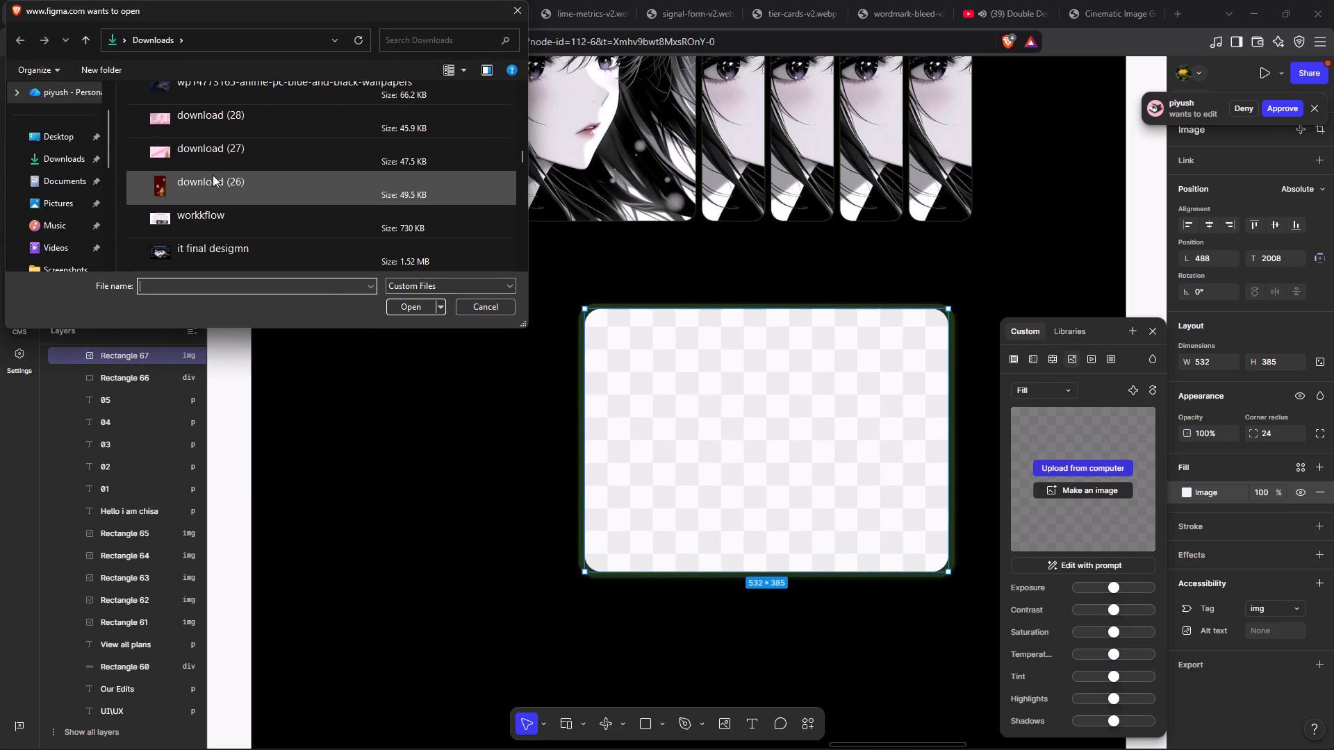
scroll(213, 175, "up", 1)
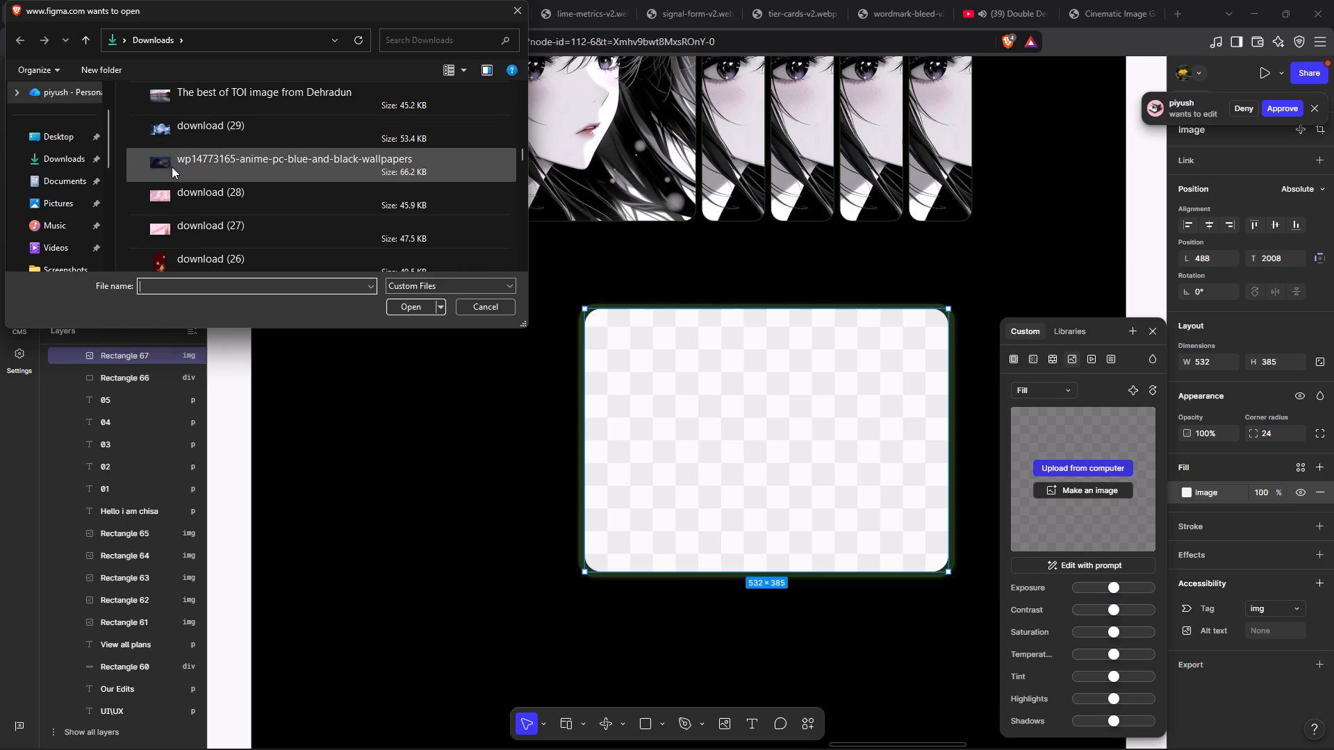
scroll(167, 166, "down", 1)
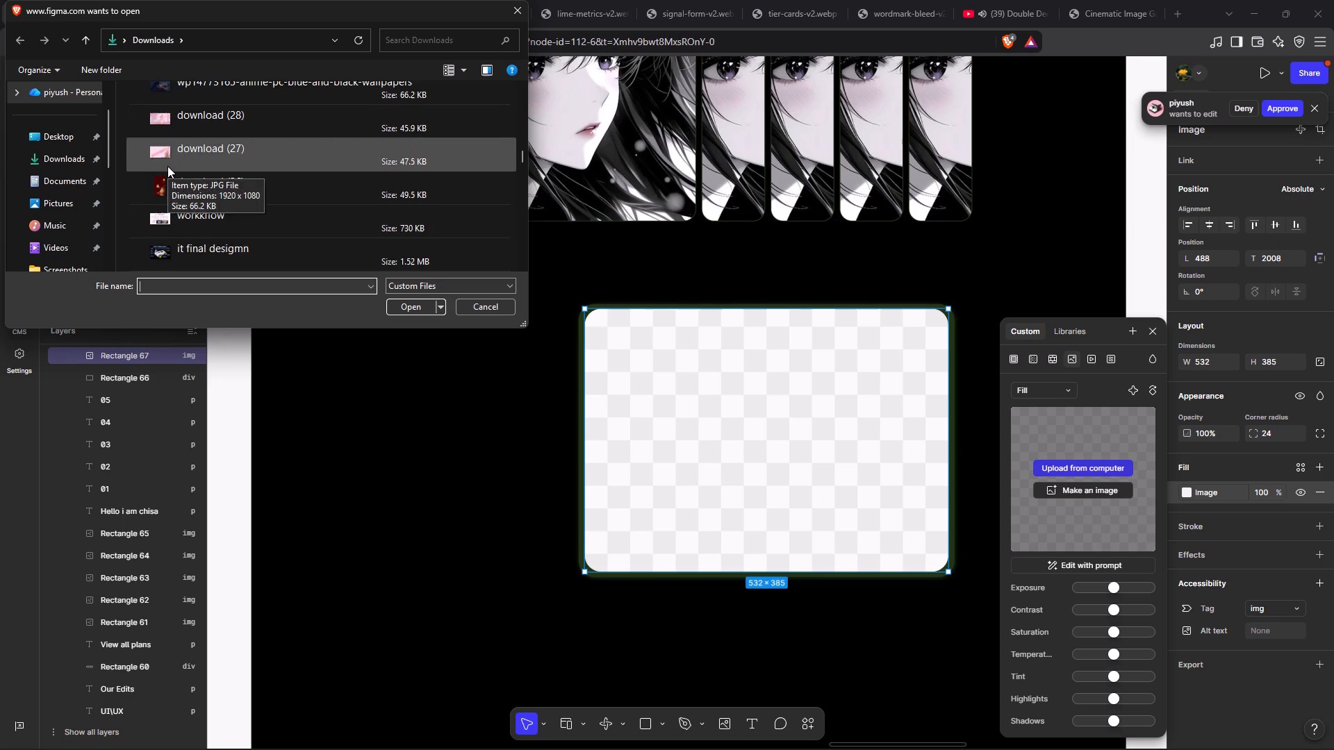
scroll(167, 166, "down", 1)
scroll(167, 166, "up", 1)
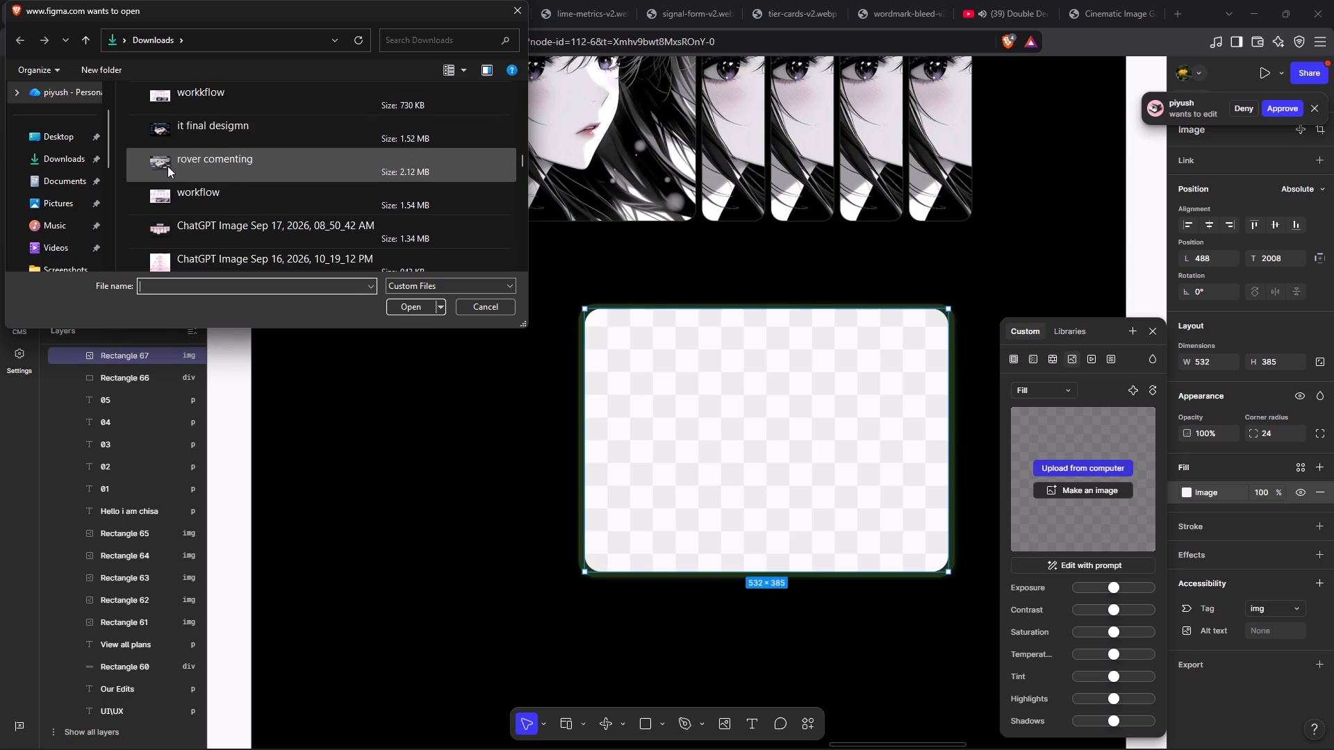
scroll(166, 178, "down", 2)
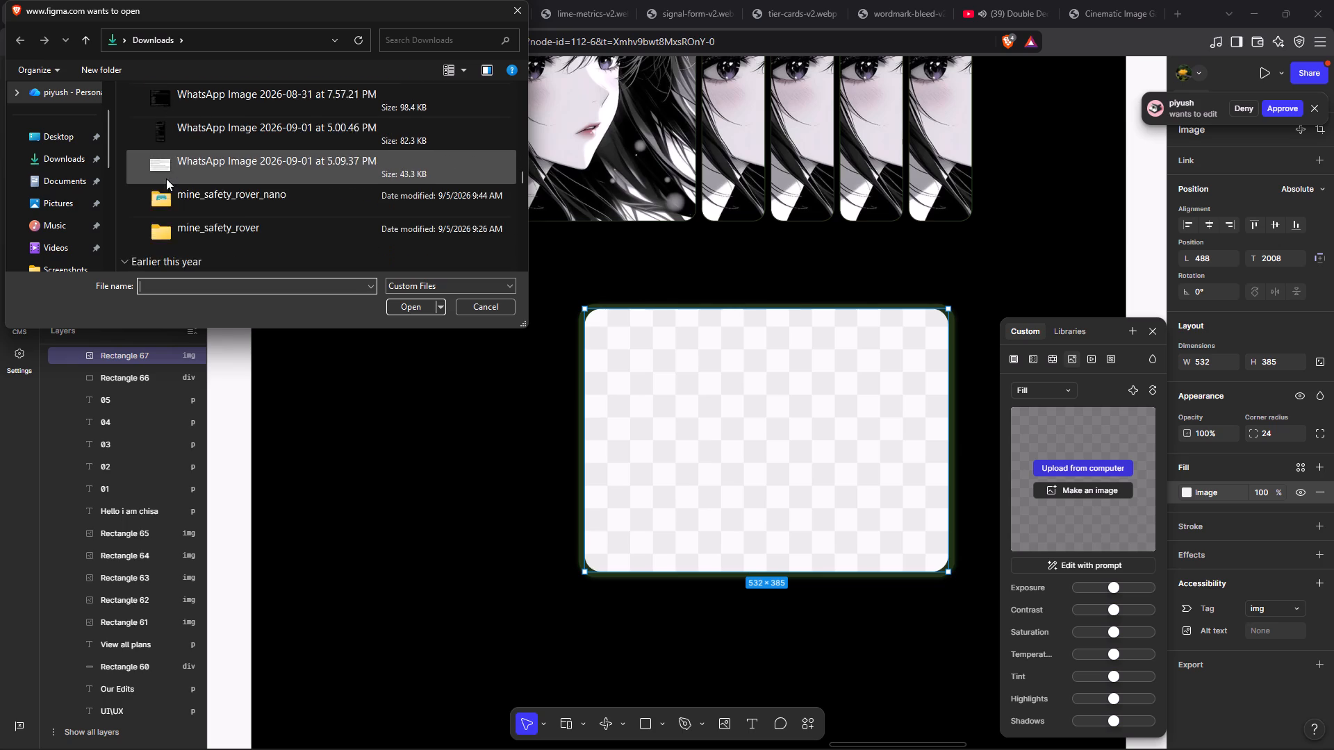
scroll(166, 178, "down", 2)
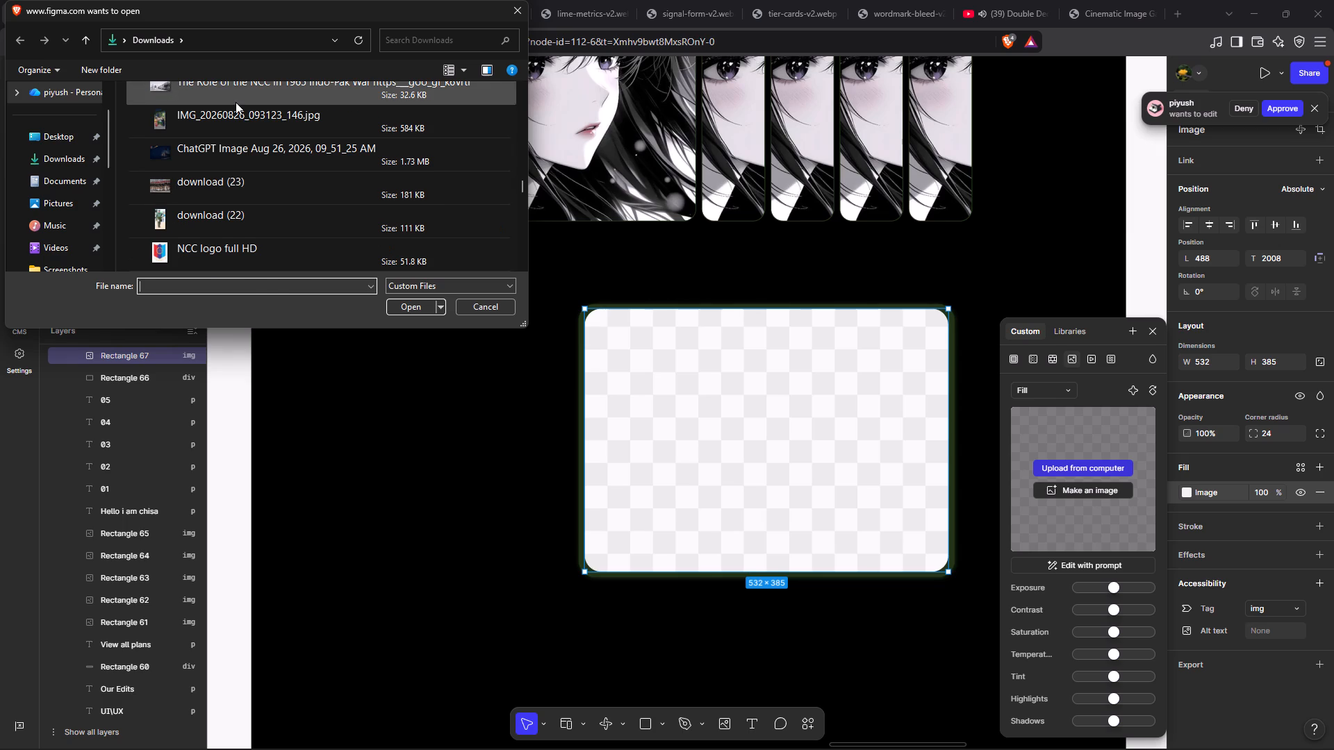
left_click(236, 102)
scroll(236, 102, "up", 3)
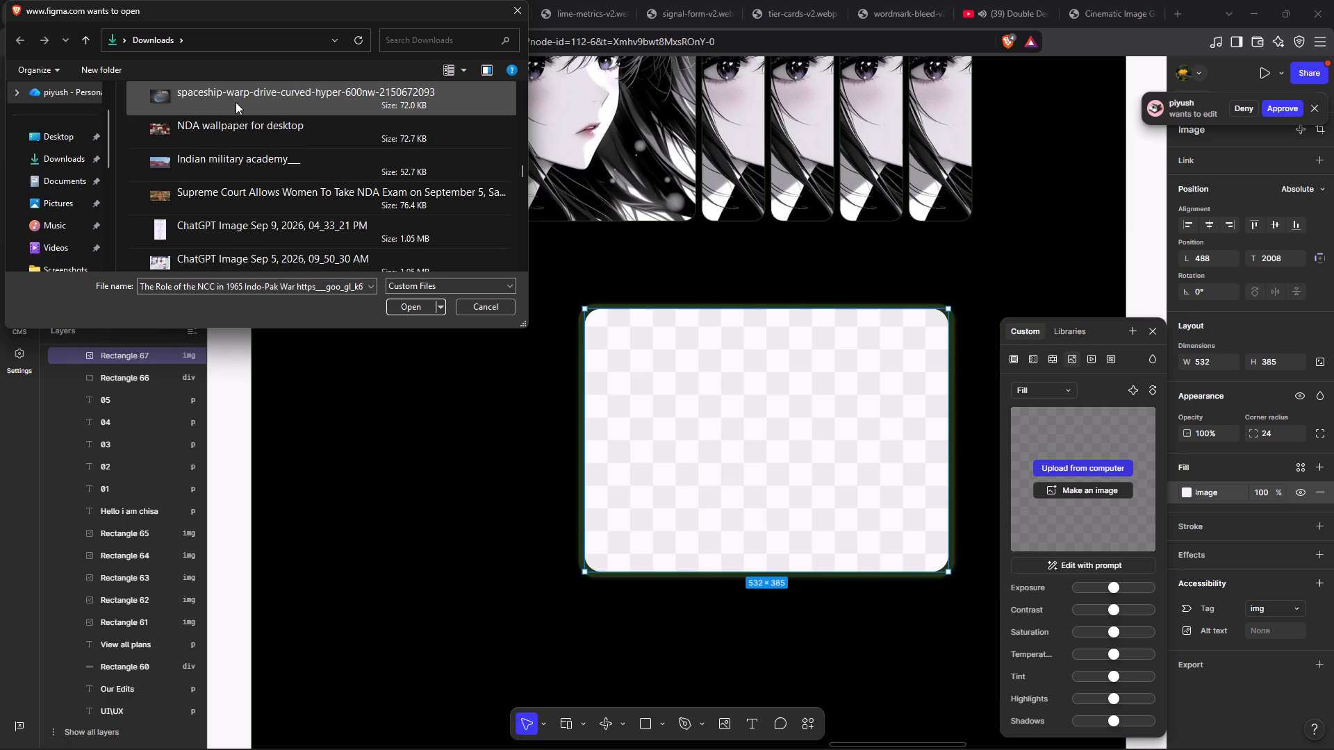
scroll(236, 102, "up", 3)
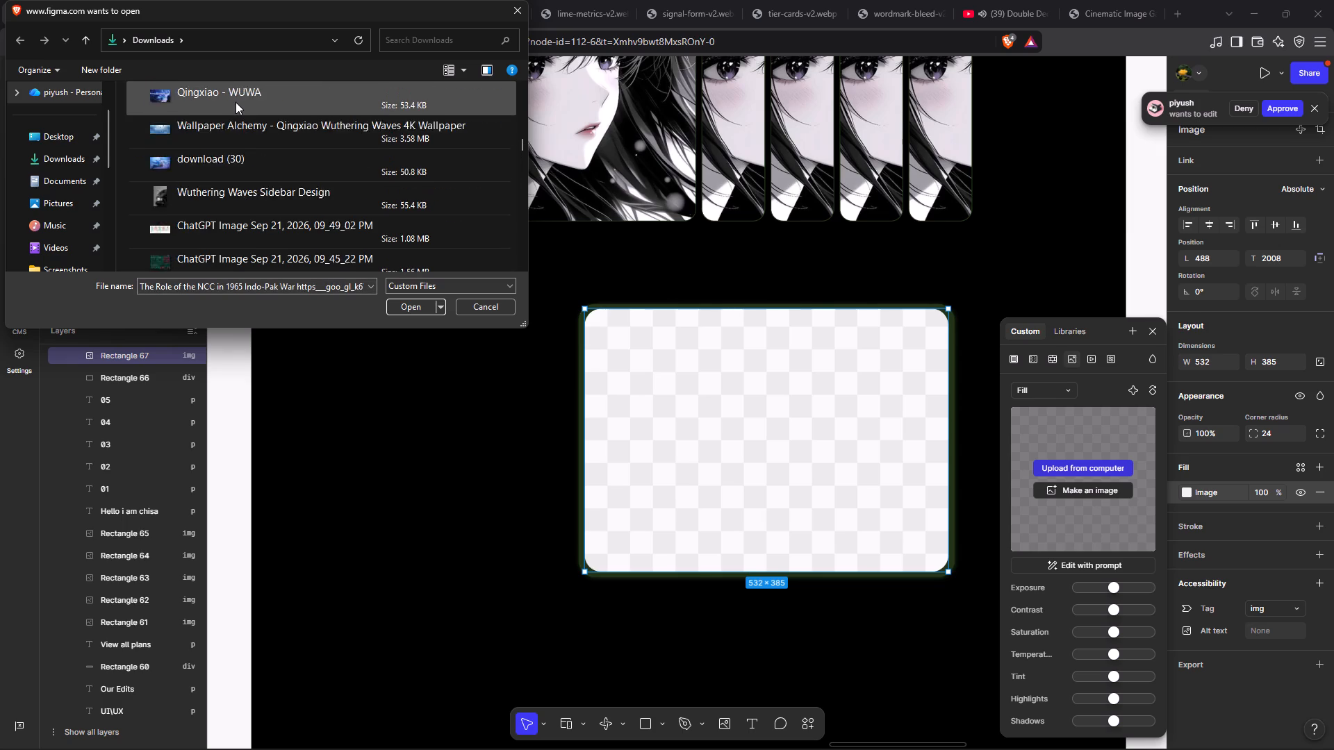
scroll(236, 102, "up", 2)
left_click(203, 108)
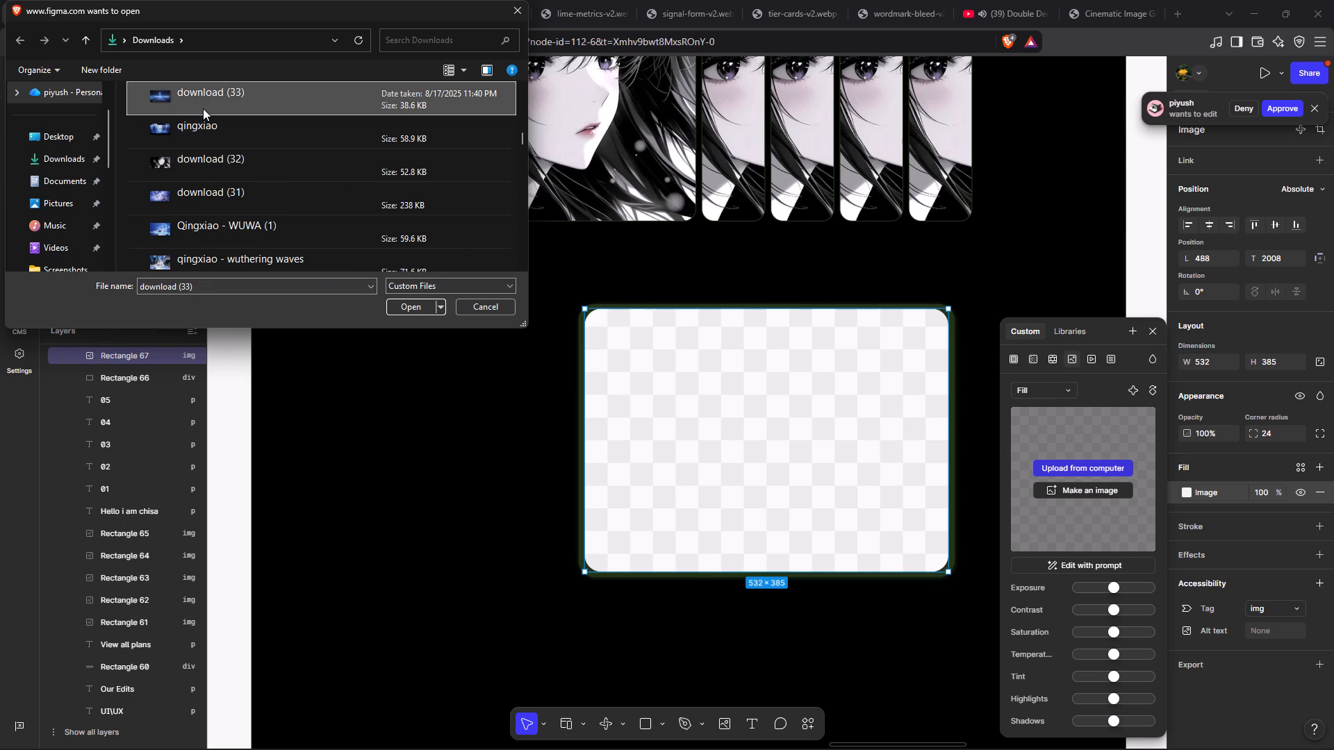
left_click(411, 305)
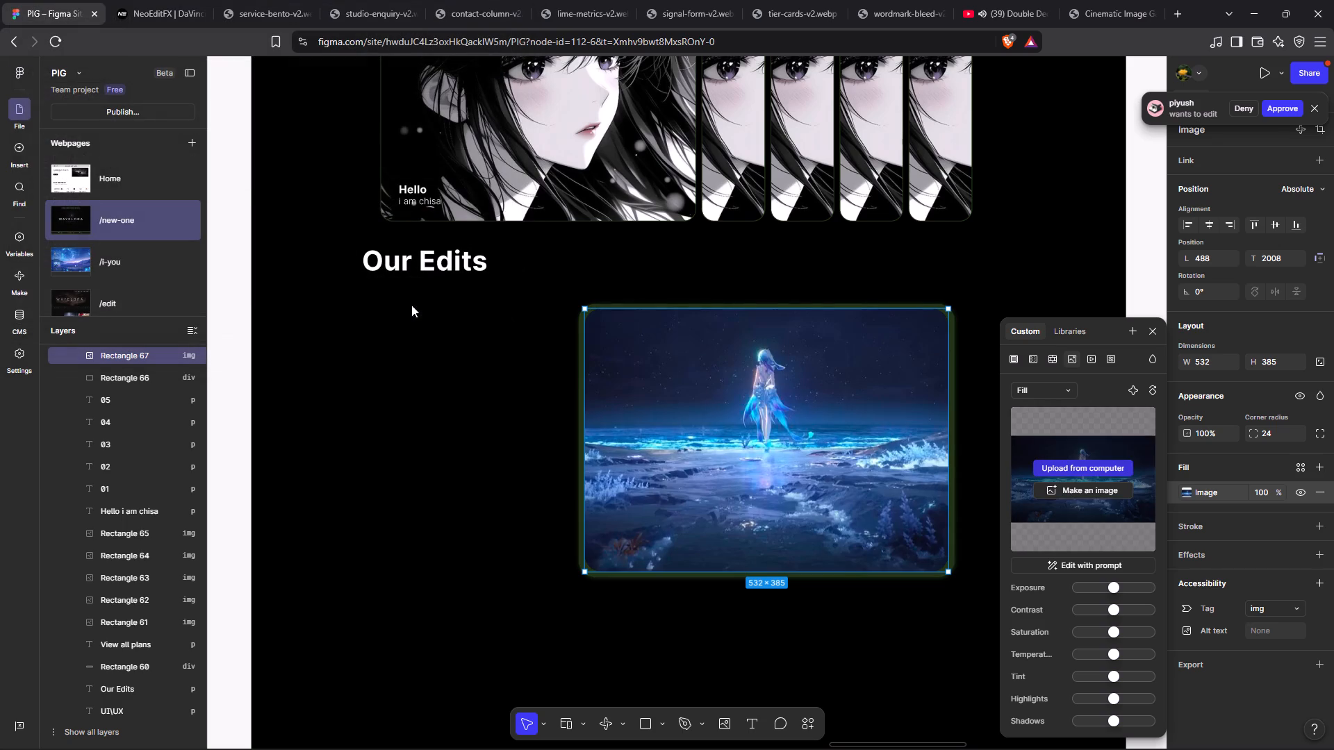
left_click(411, 305)
left_click(411, 305)
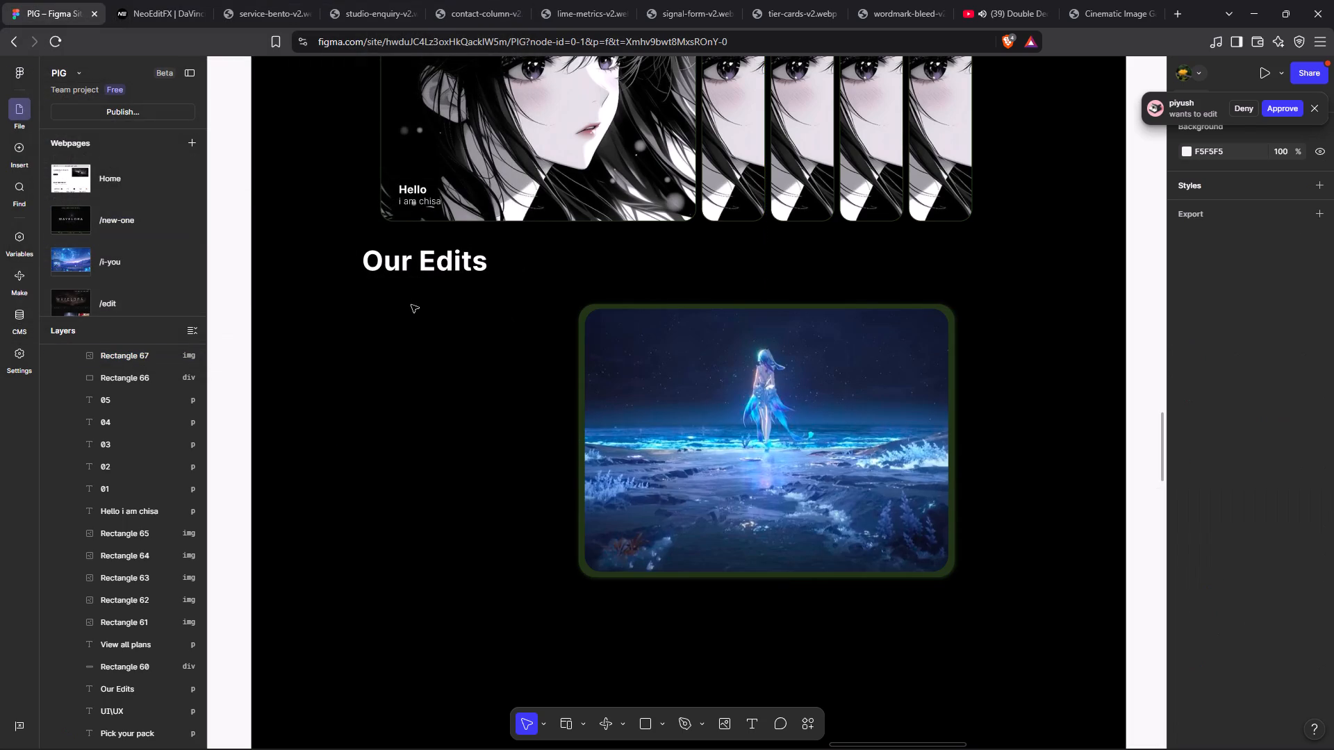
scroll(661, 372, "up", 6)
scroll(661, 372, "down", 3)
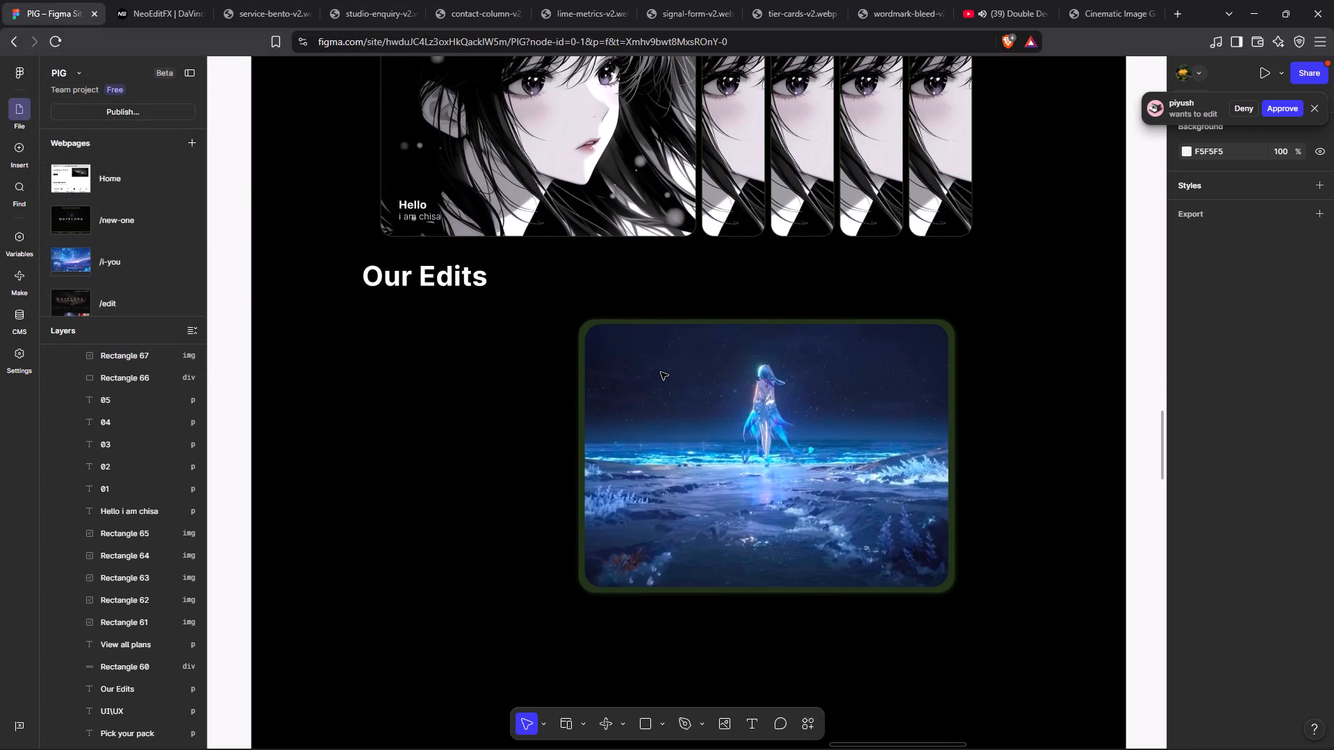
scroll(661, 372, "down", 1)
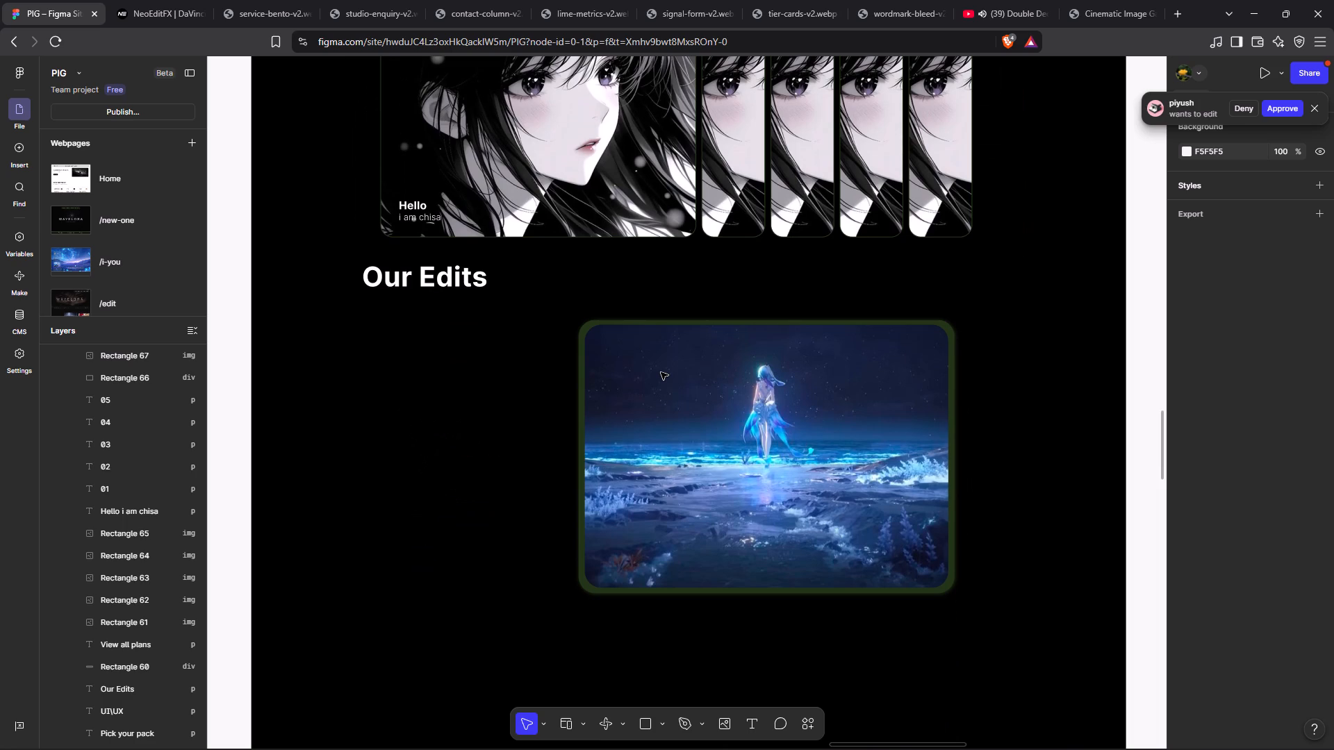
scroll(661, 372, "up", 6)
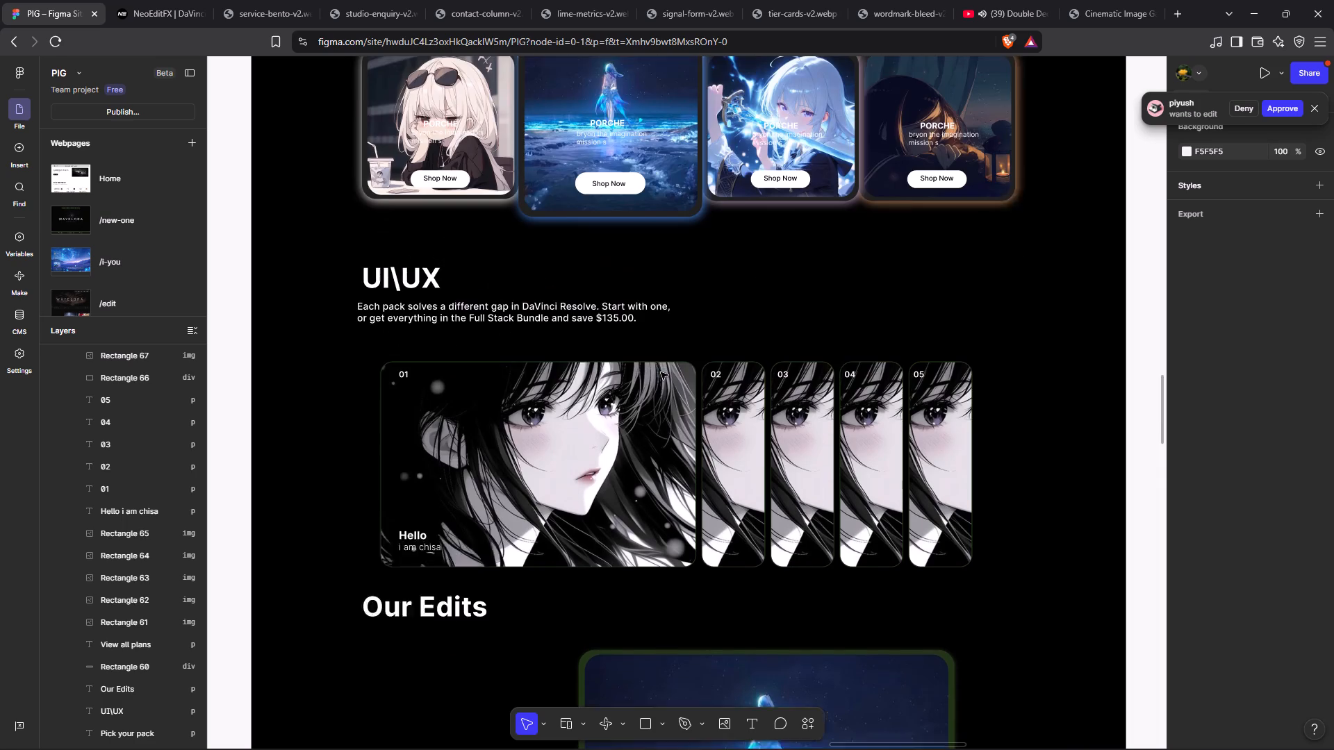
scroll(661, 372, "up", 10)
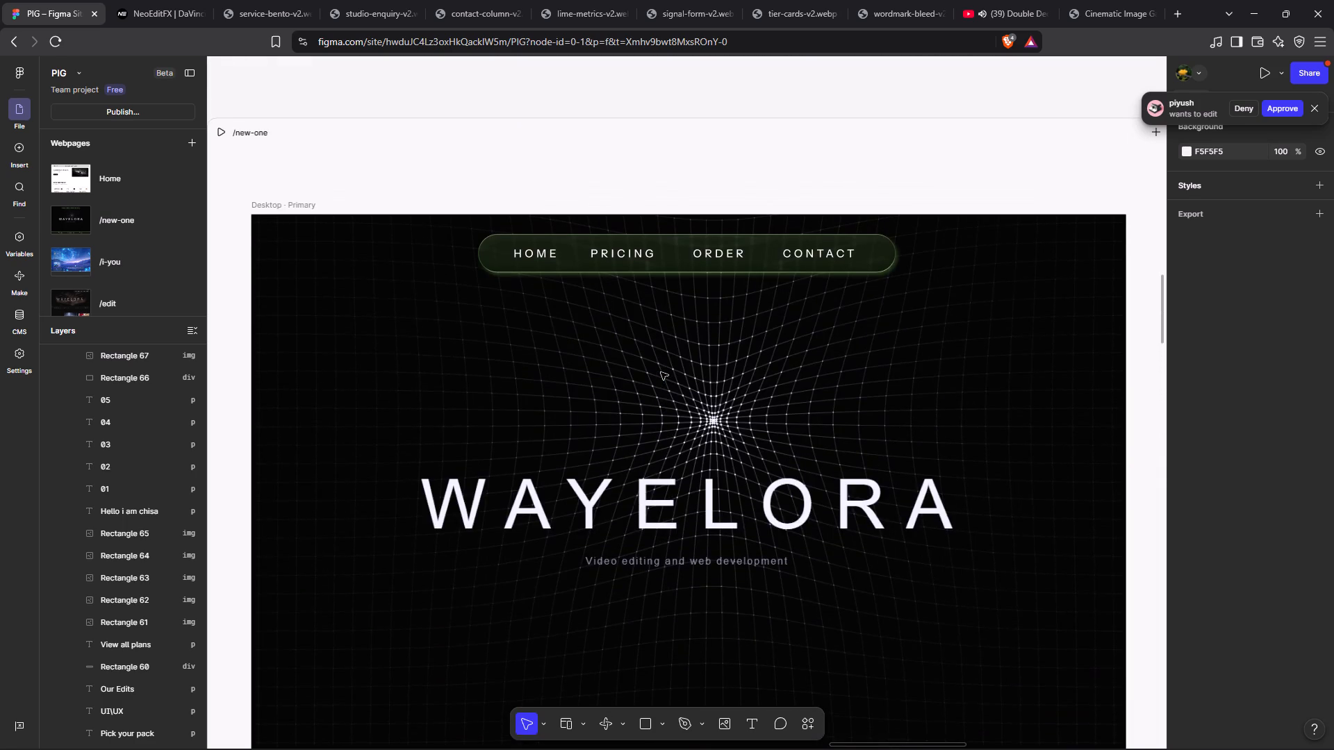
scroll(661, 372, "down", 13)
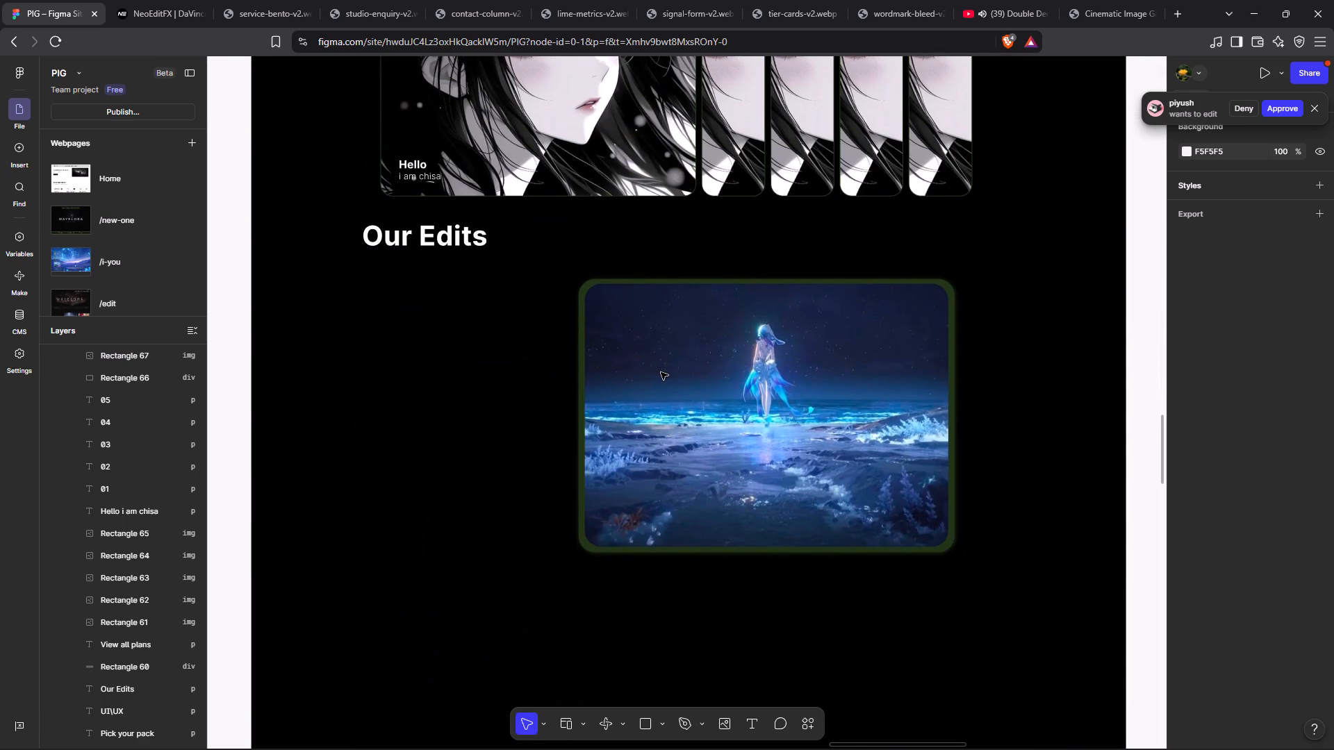
Add a text line reading WEDDING SHOOT beneath the Our Edits heading, beside the framed image card.
left_click(759, 719)
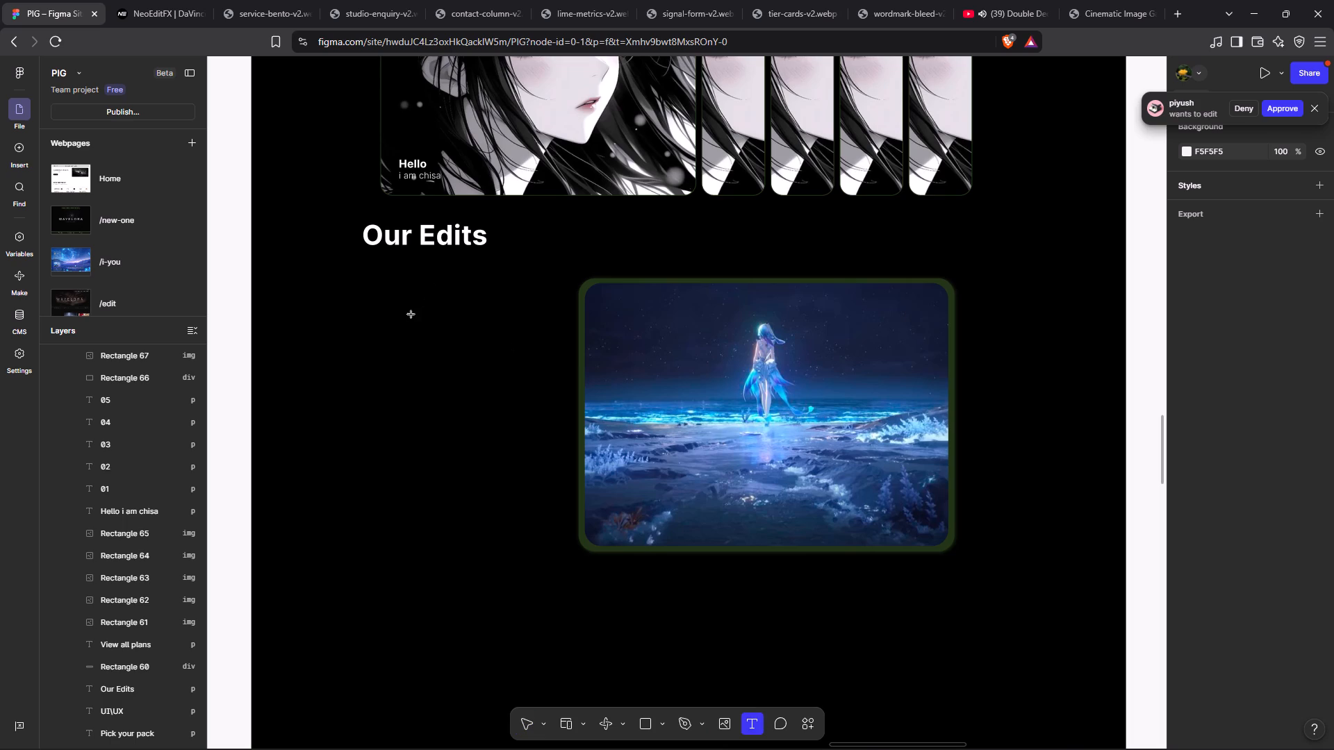
left_click(422, 324)
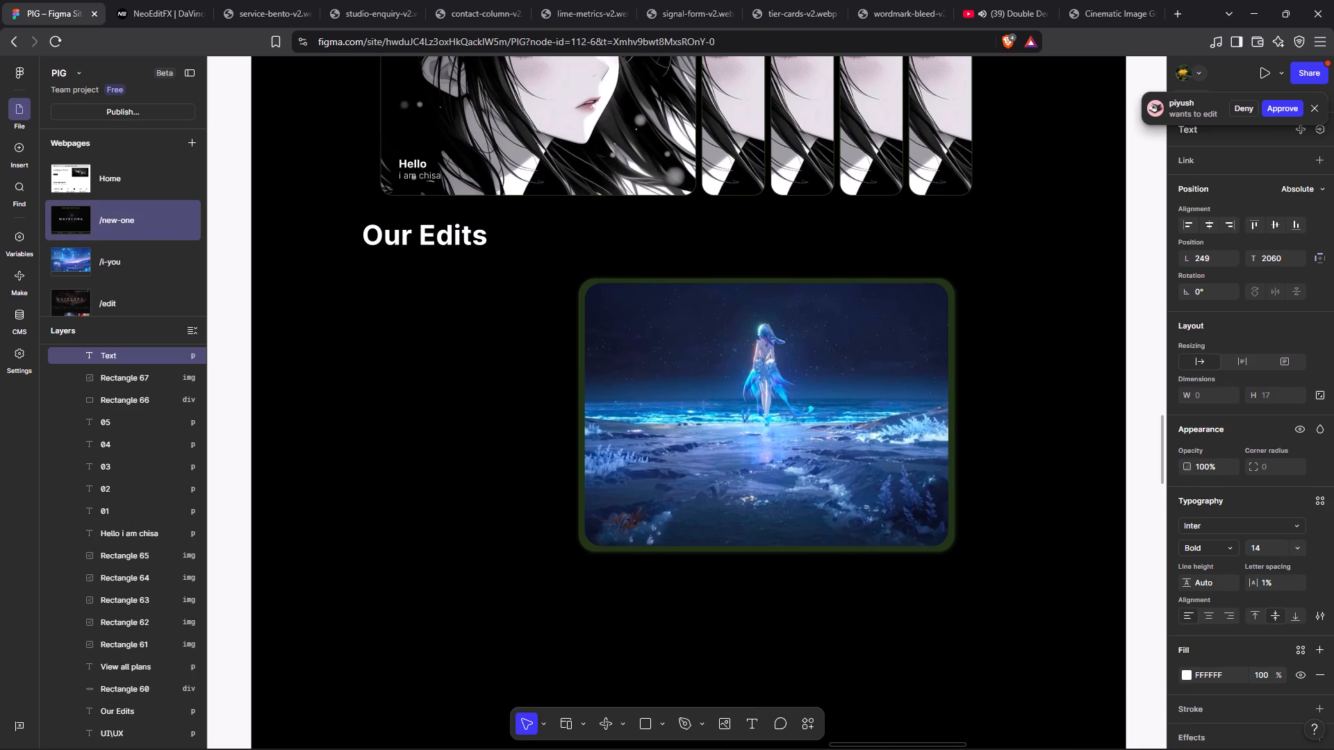
type("WEFD")
key("BackSpace")
key("BackSpace")
type("DDING")
key("space")
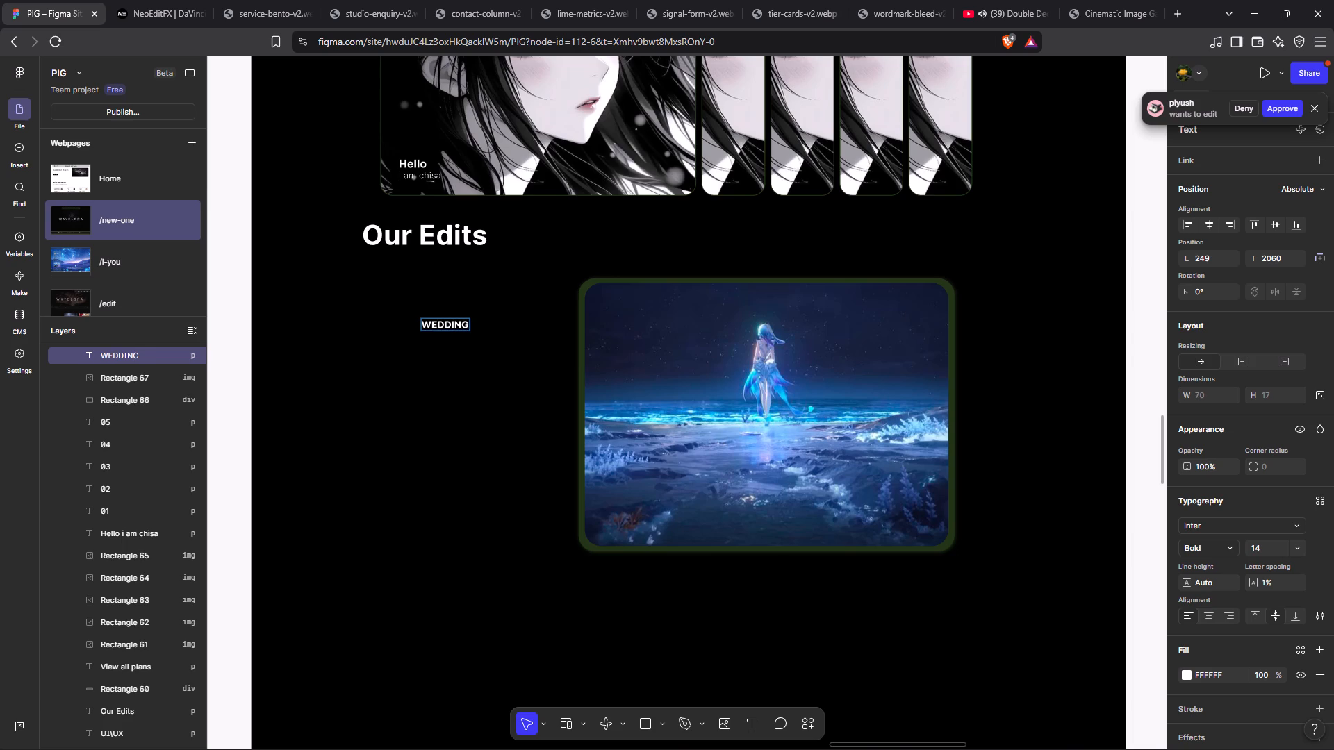
type("SHOOT")
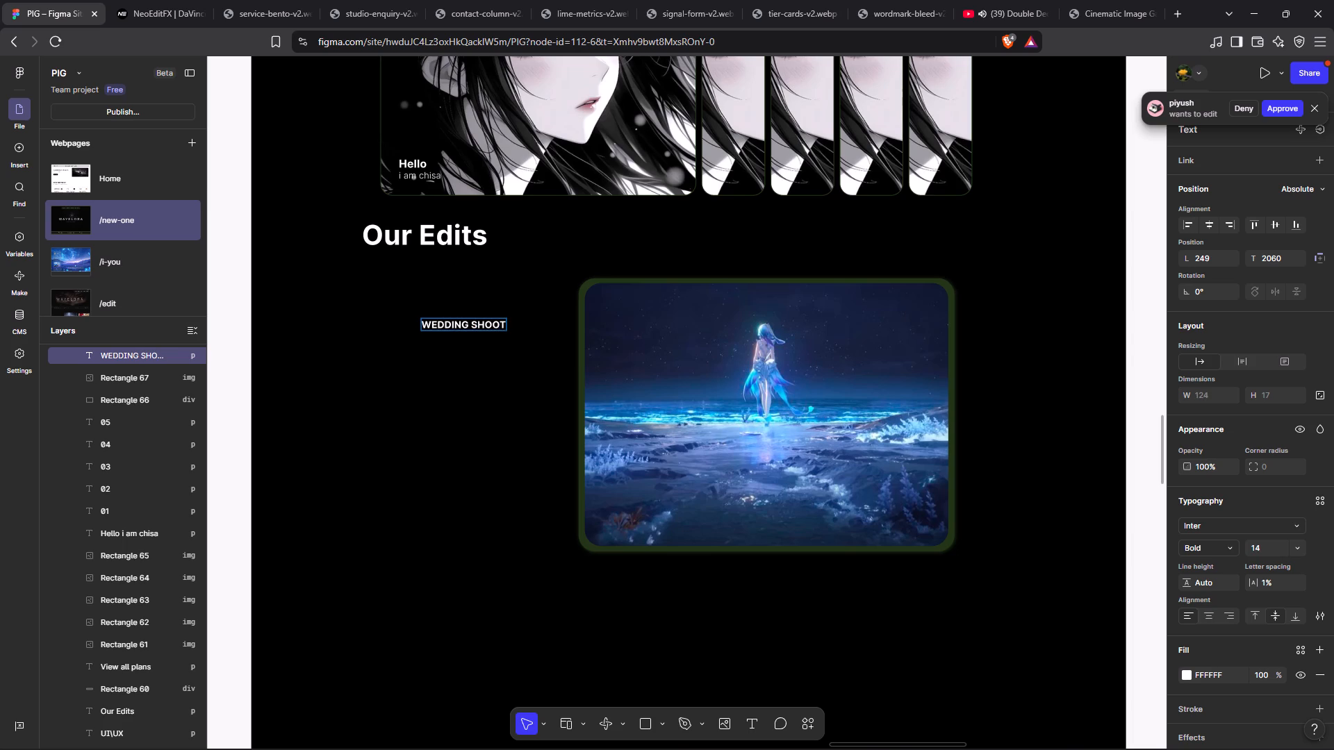
left_click(370, 375)
Set the WEDDING SHOOT text to size 20 and position it below the Our Edits heading at about L 216, T 2031.
left_click_drag(474, 326, 438, 297)
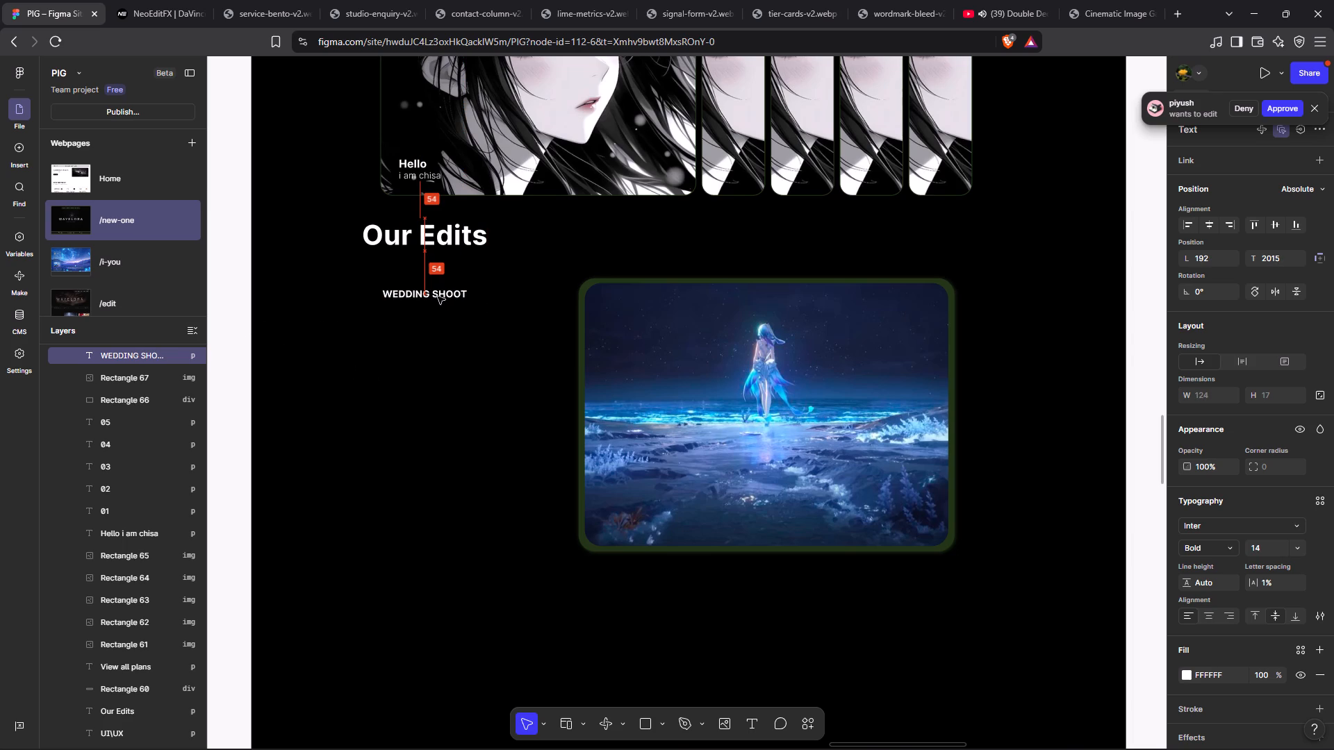
left_click_drag(438, 297, 477, 308)
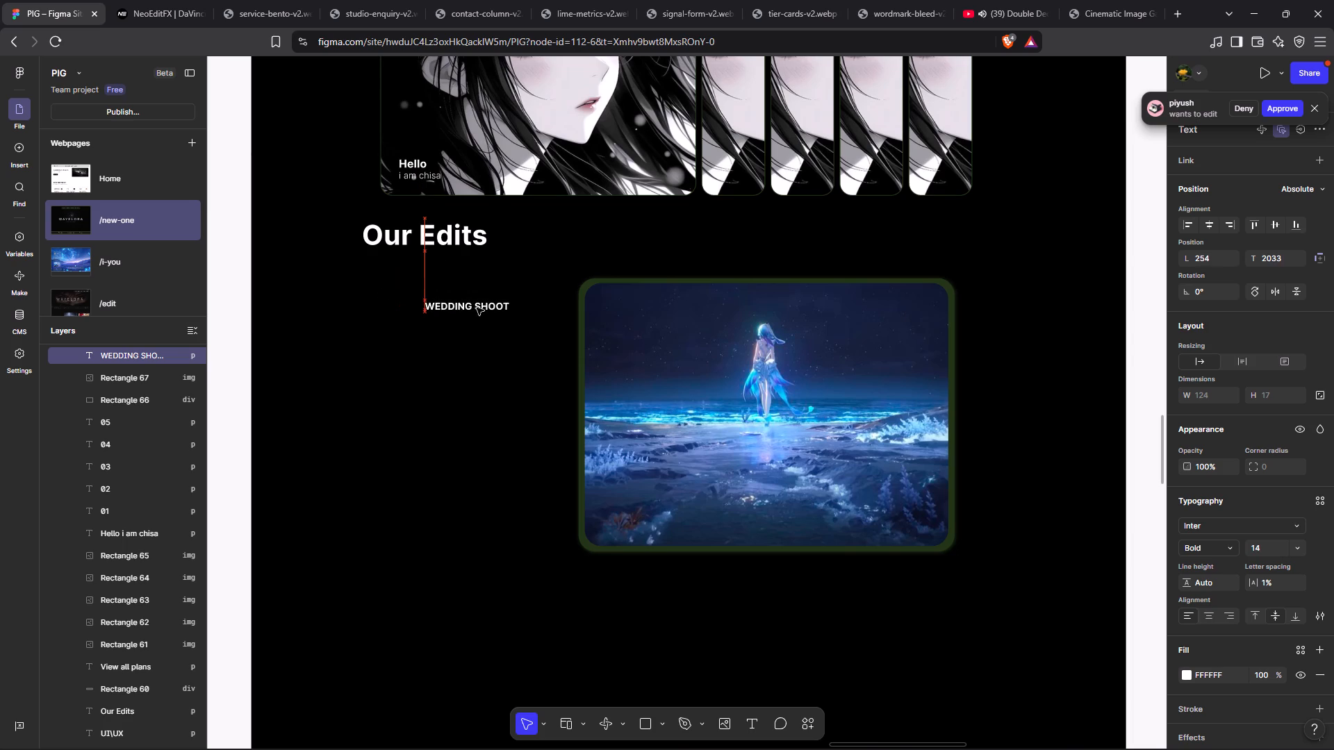
left_click_drag(477, 308, 456, 301)
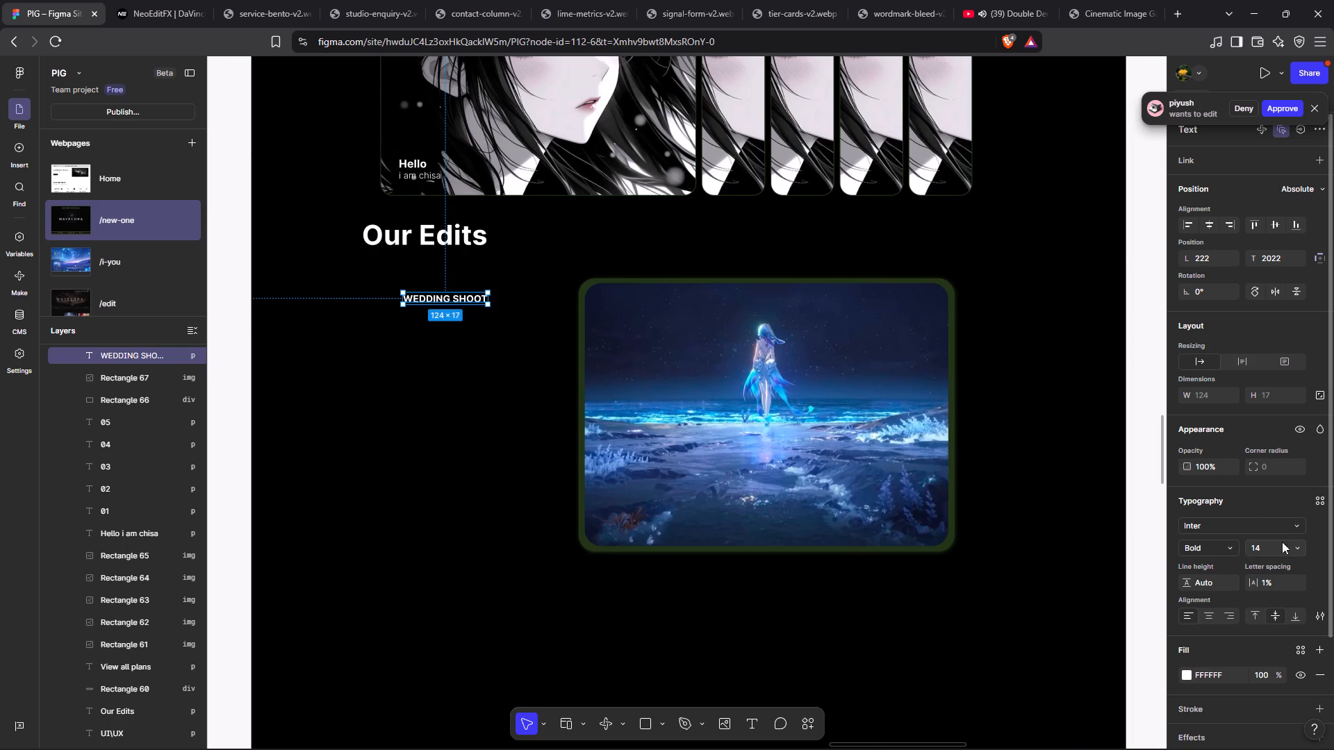
left_click(1299, 549)
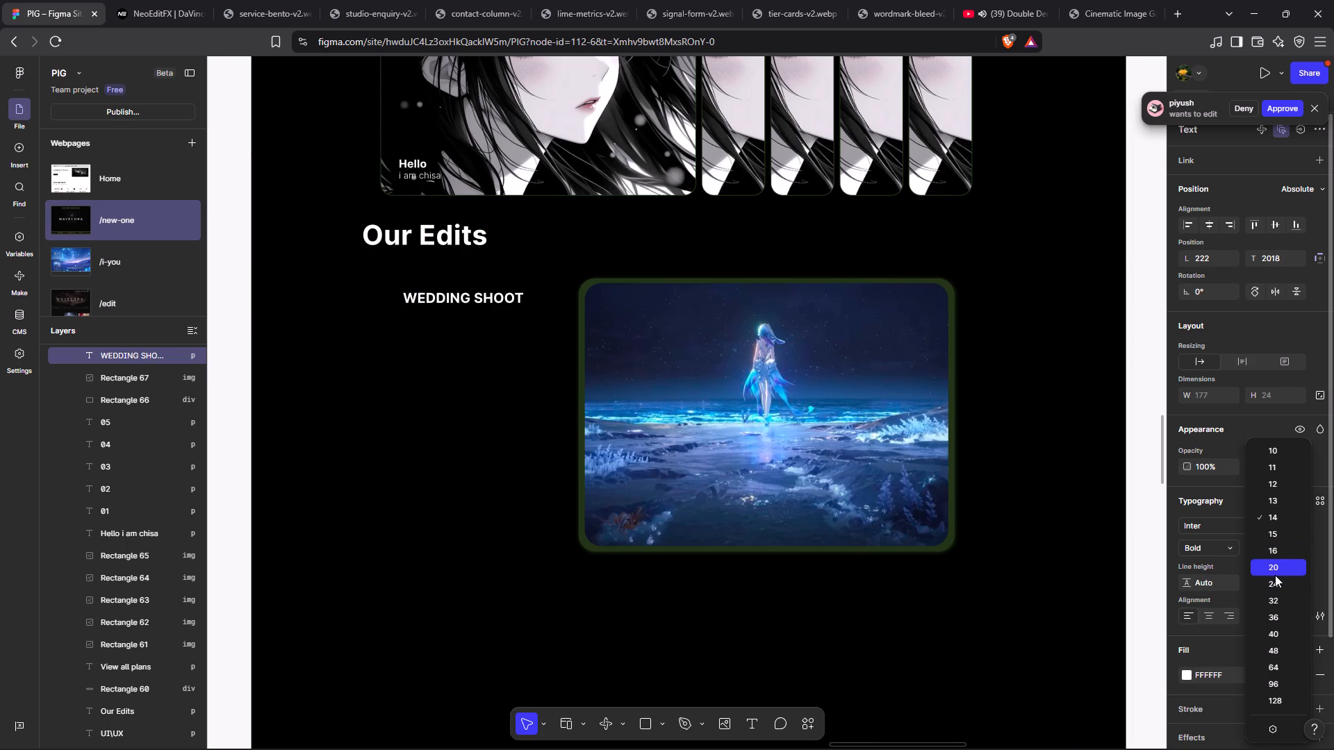
left_click(1276, 575)
left_click_drag(476, 299, 475, 311)
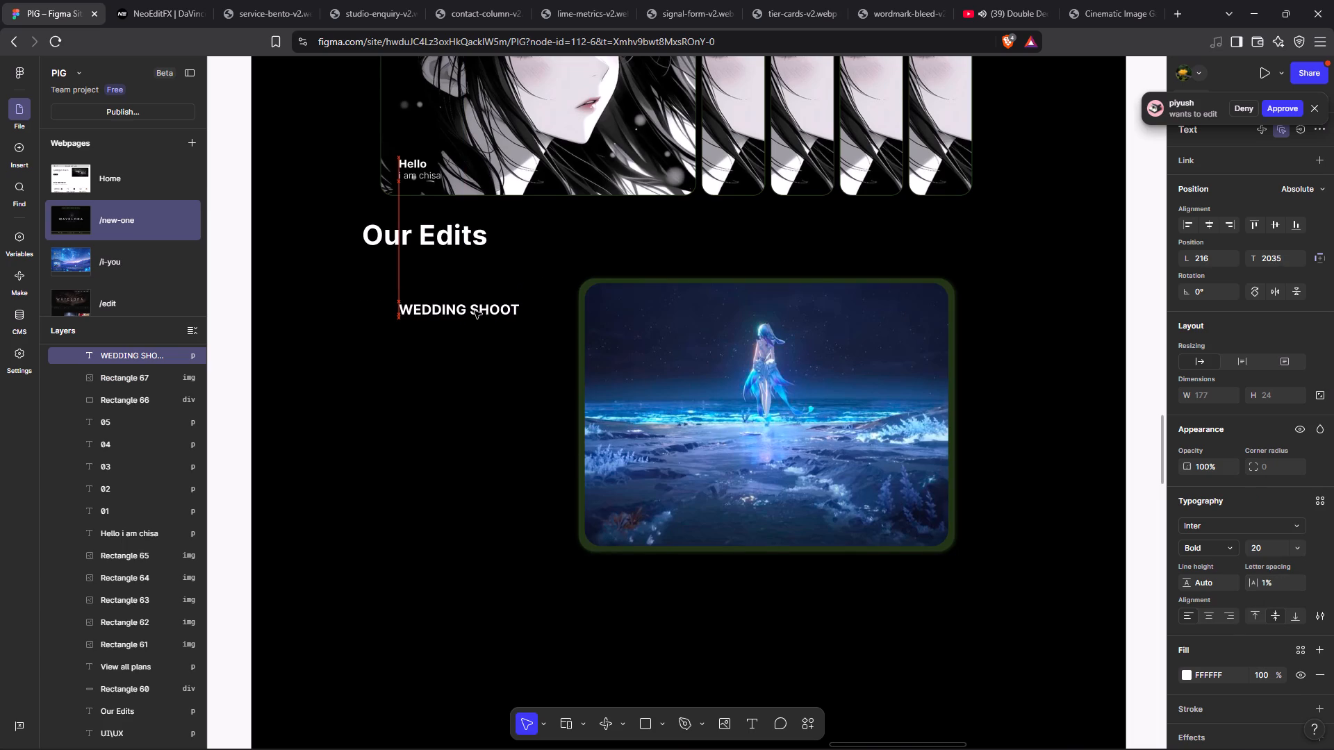
left_click_drag(475, 311, 473, 308)
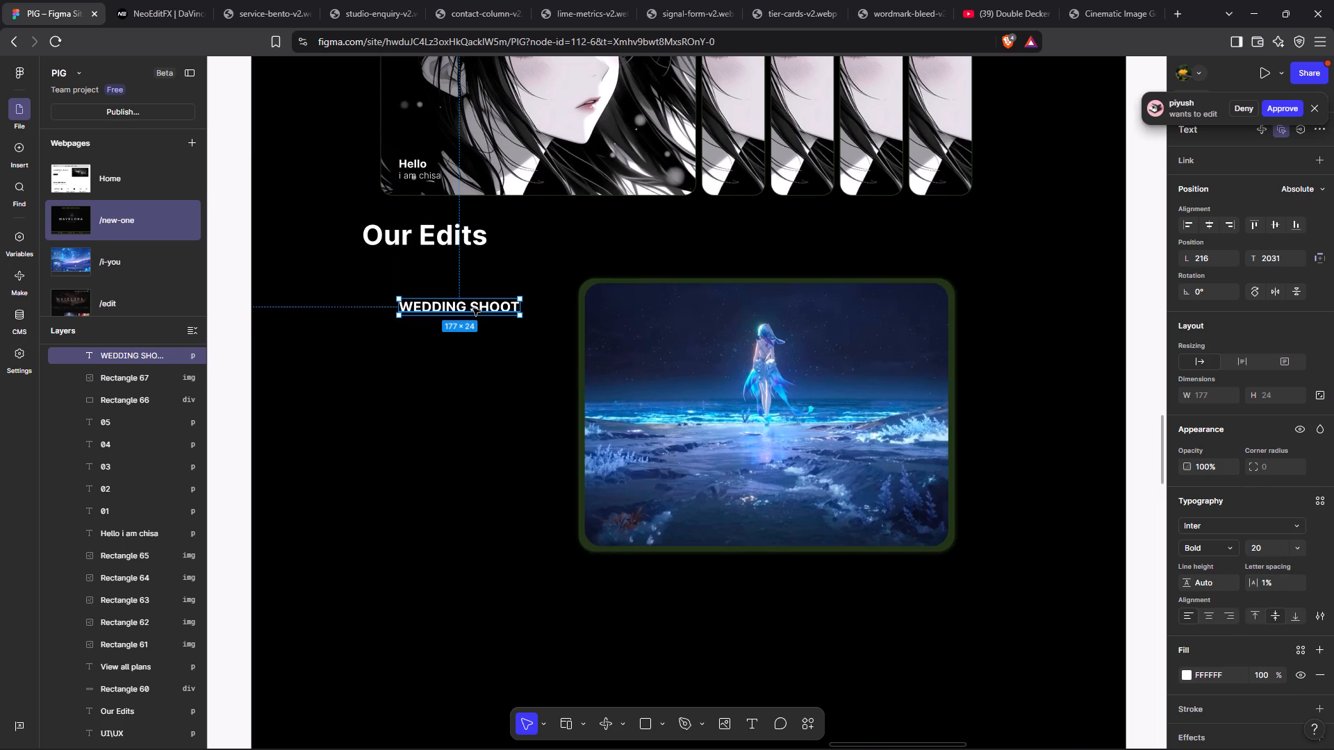
Duplicate the WEDDING SHOOT text and place the copy directly below, left-aligned with it, at about T 2098.
left_click(473, 308)
key("ctrl+d")
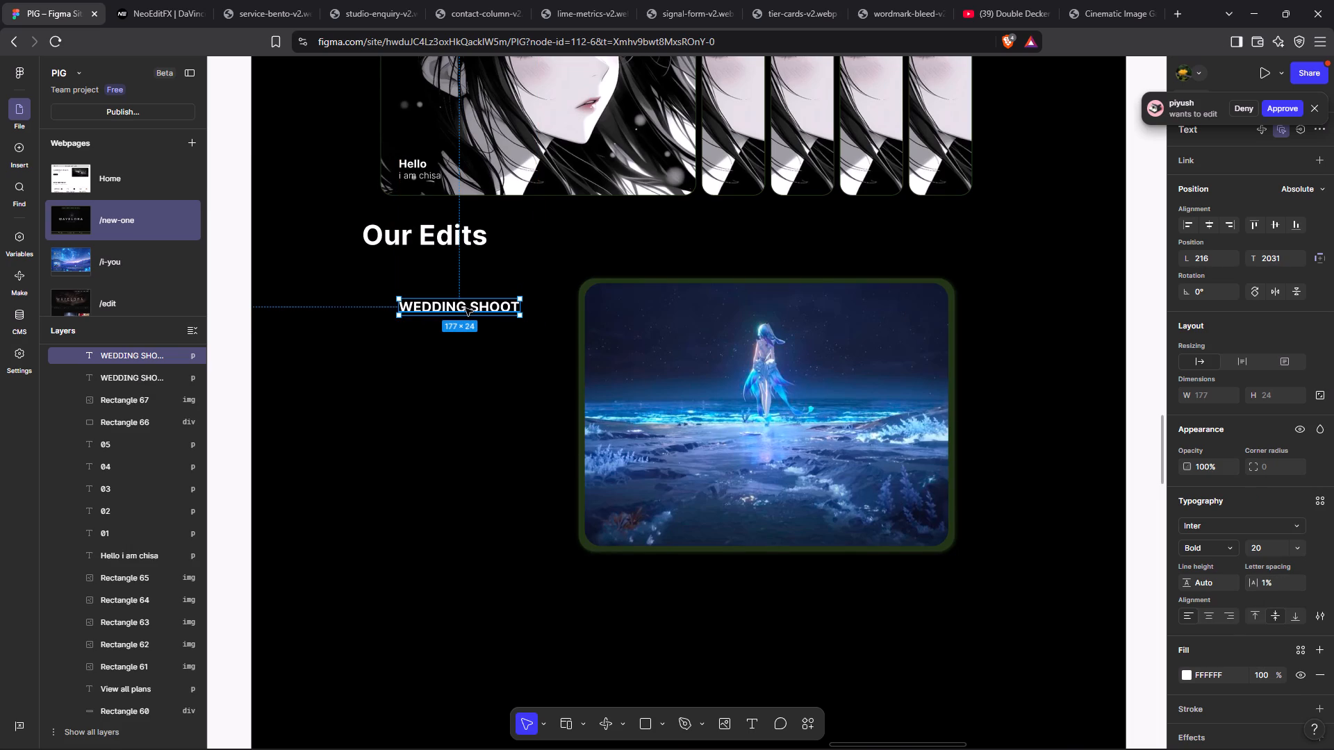
left_click_drag(465, 308, 465, 337)
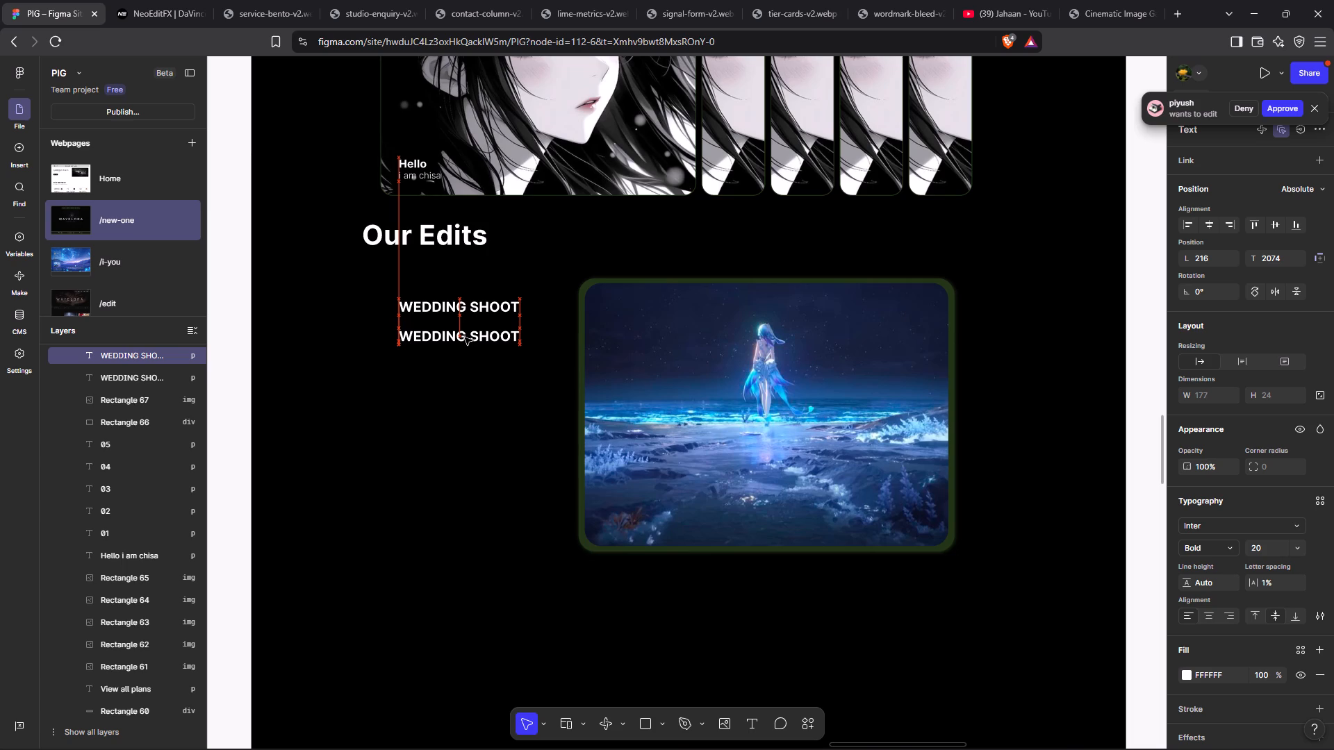
left_click_drag(465, 337, 466, 354)
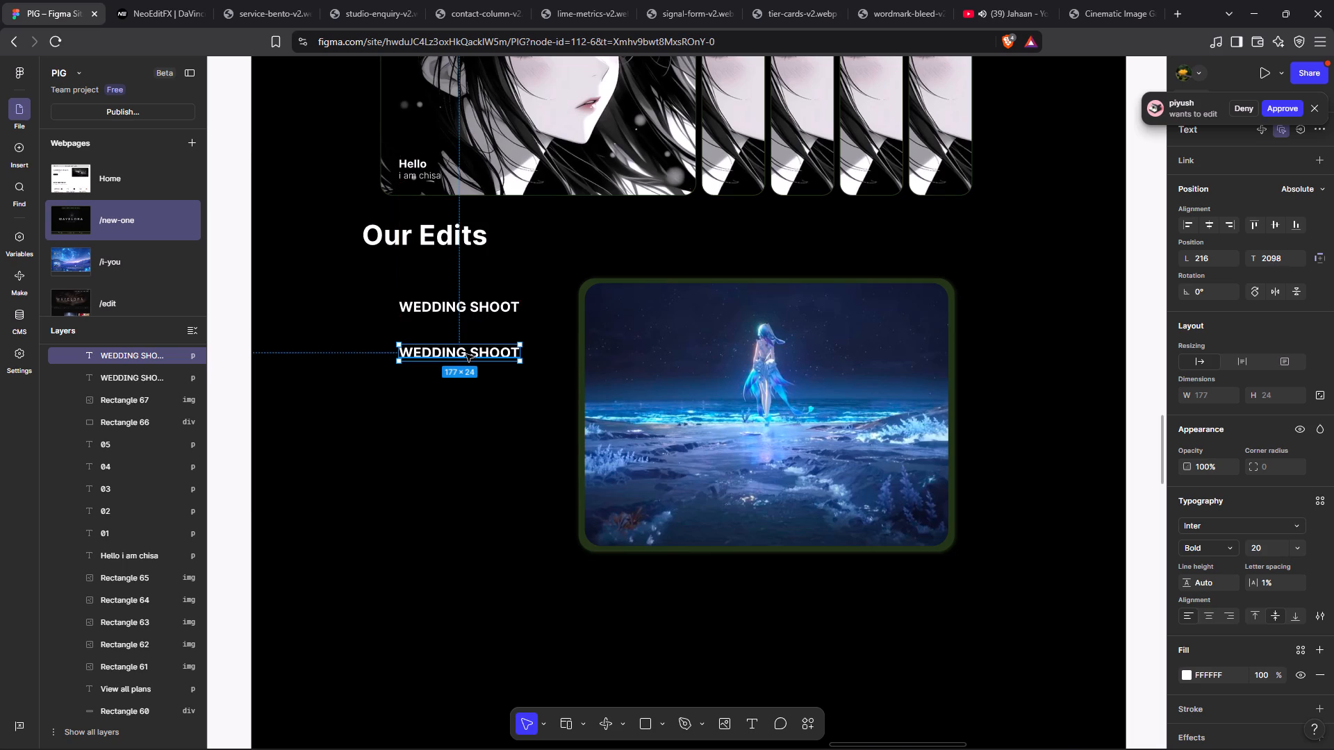
Replace the wording of the lower WEDDING SHOOT copy with CINMATIC.
double_click(466, 354)
left_click(466, 354)
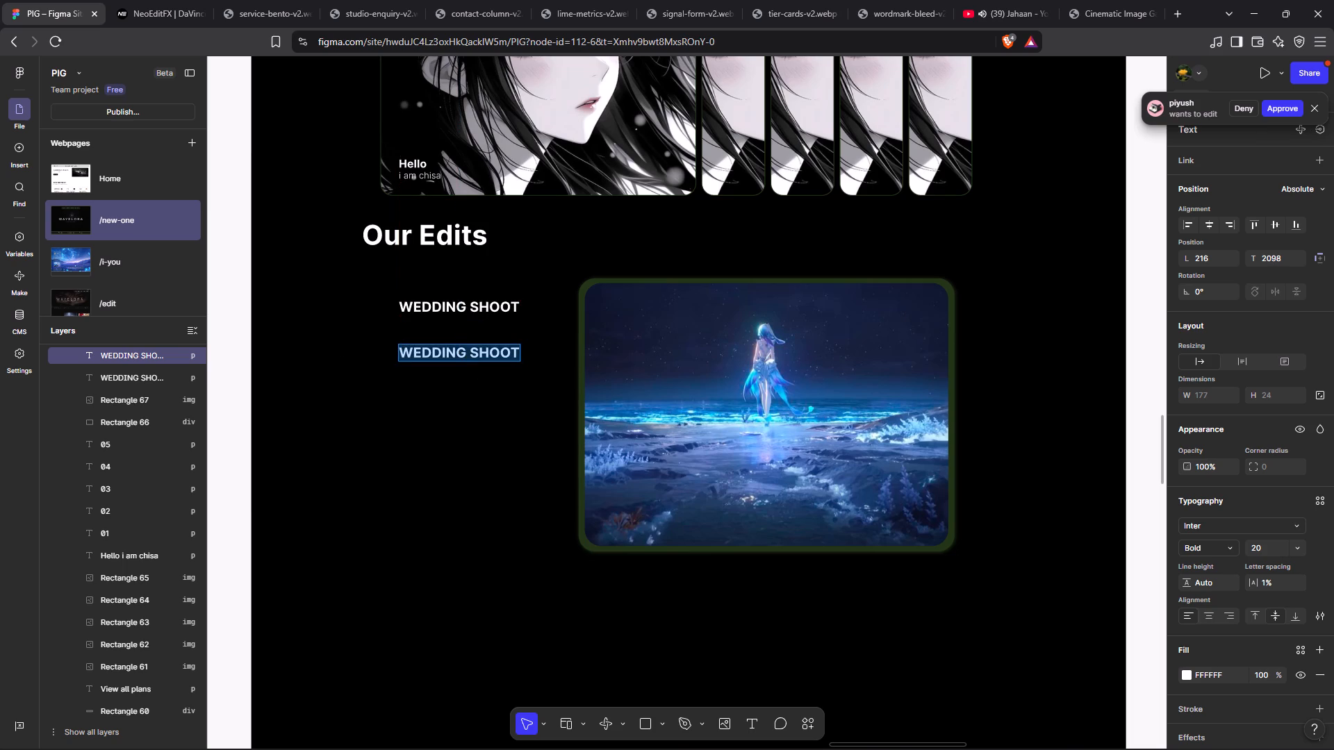
key("BackSpace")
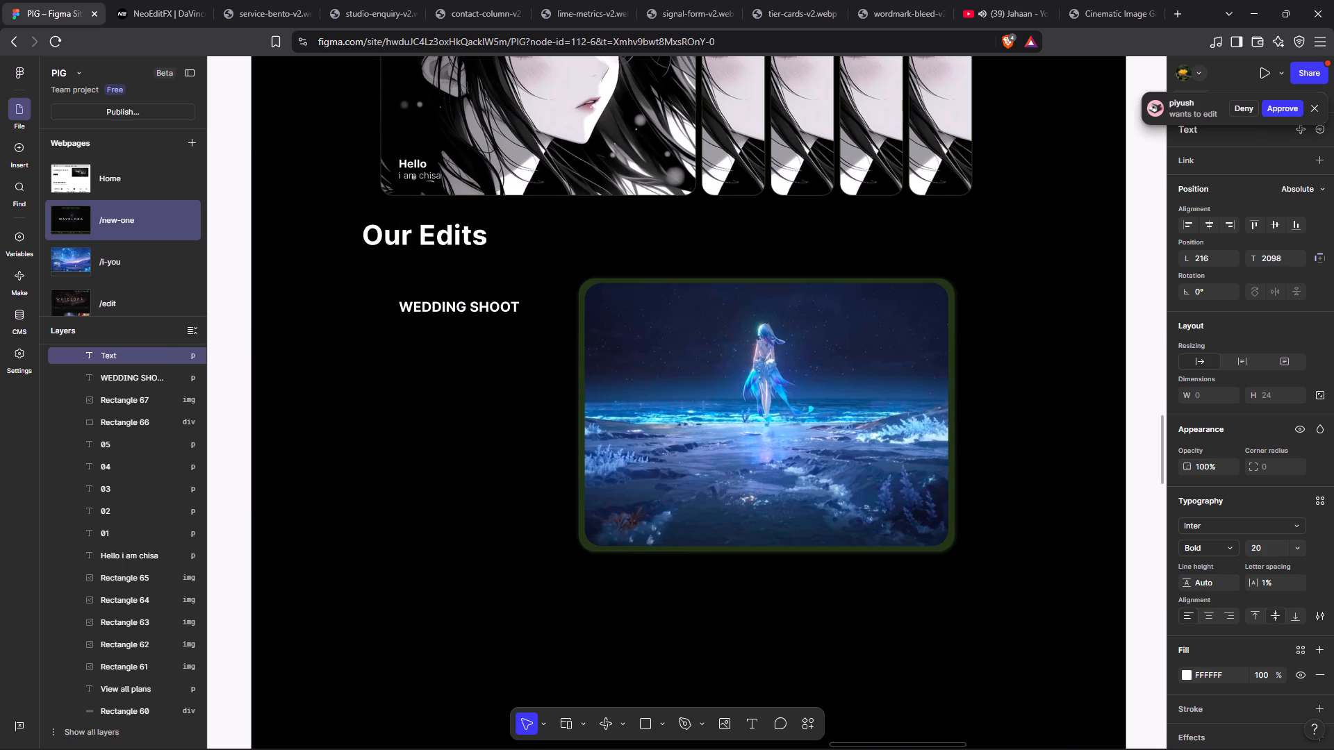
type("CINET")
type("IC")
key("space")
key("BackSpace")
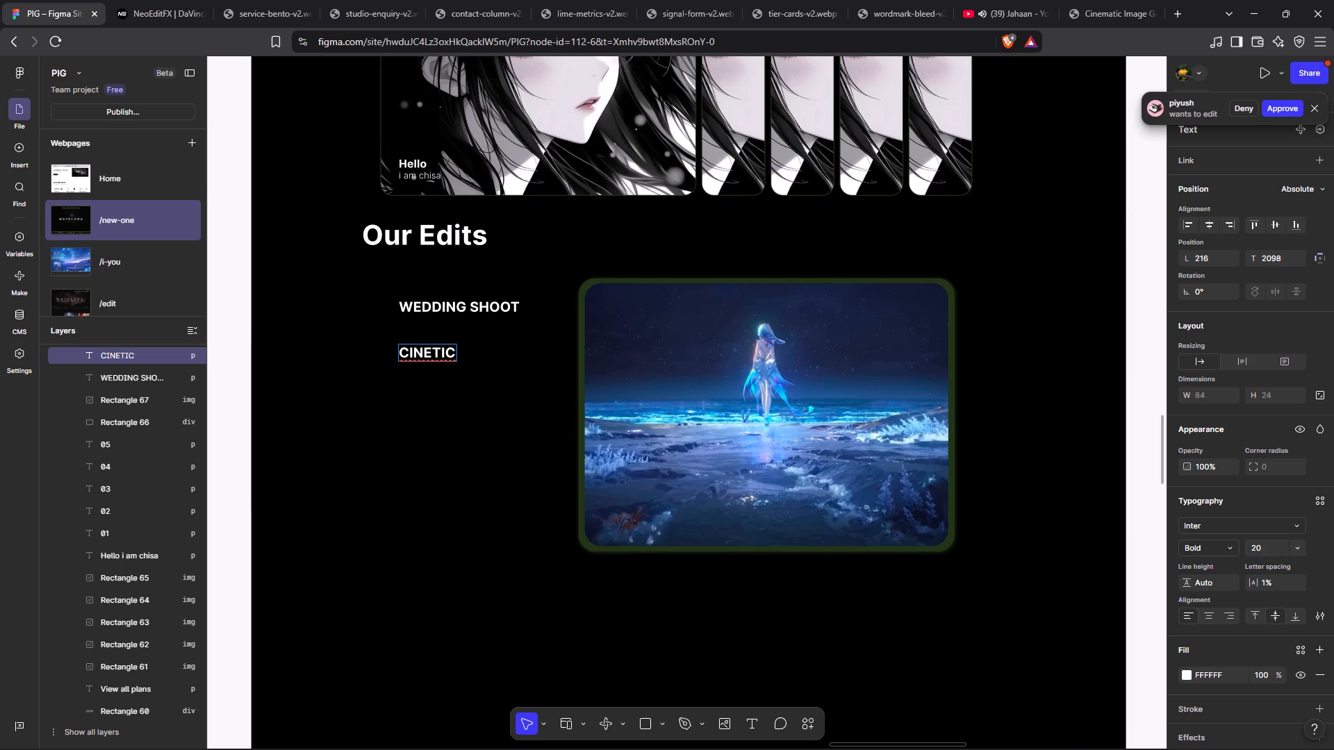
key("BackSpace")
key("BackSpace")
key("BackSpace")
key("BackSpace")
key("BackSpace")
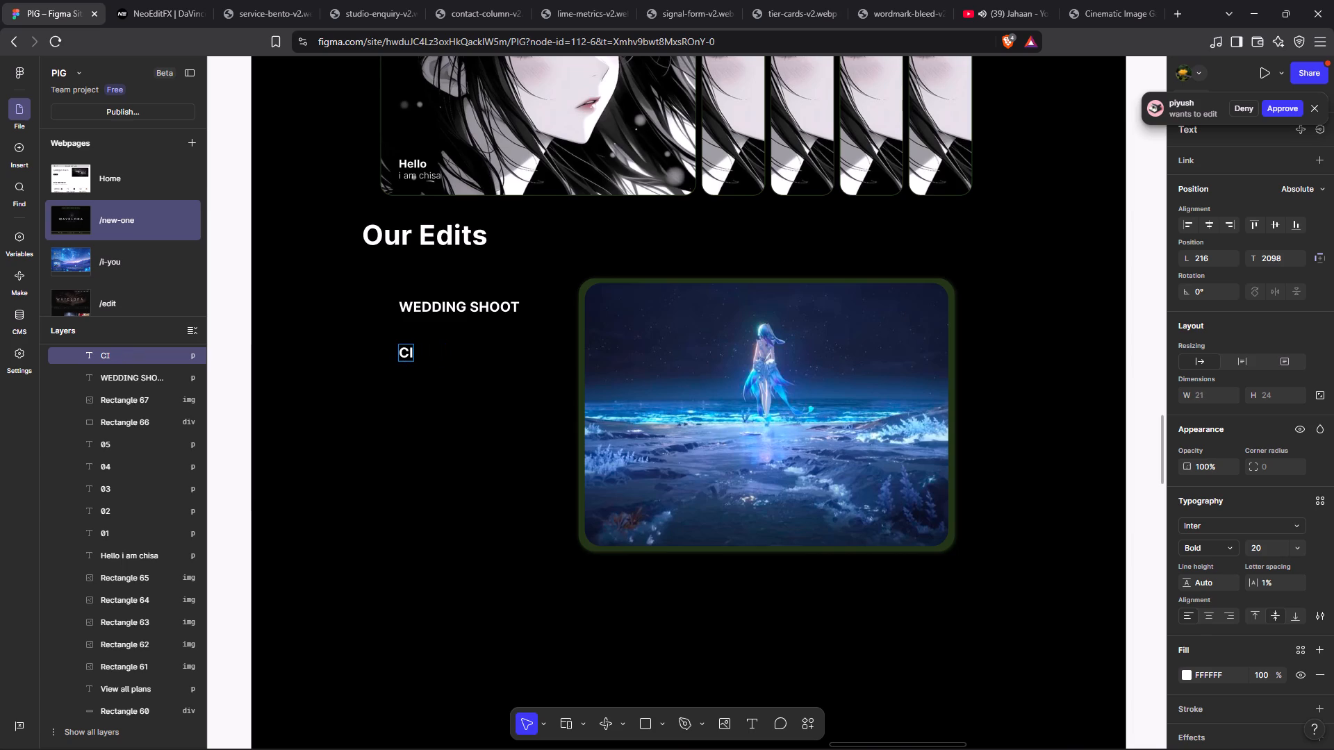
key("n")
key("m")
type("ATIC")
key("space")
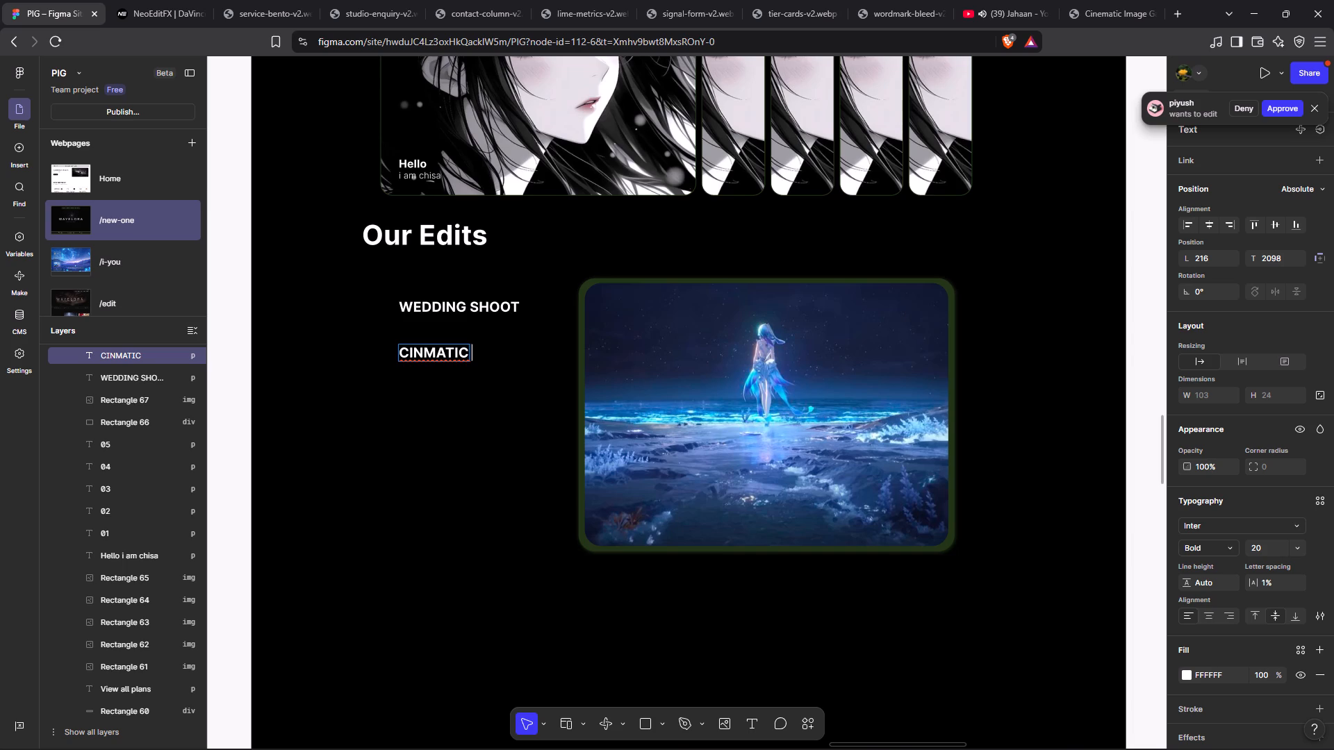
key("BackSpace")
Rewrite the lower text line after its first letter so that it reads CENAMATIC.
key("BackSpace")
key("BackSpace")
key("BackSpace")
key("BackSpace")
key("BackSpace")
key("BackSpace")
key("BackSpace")
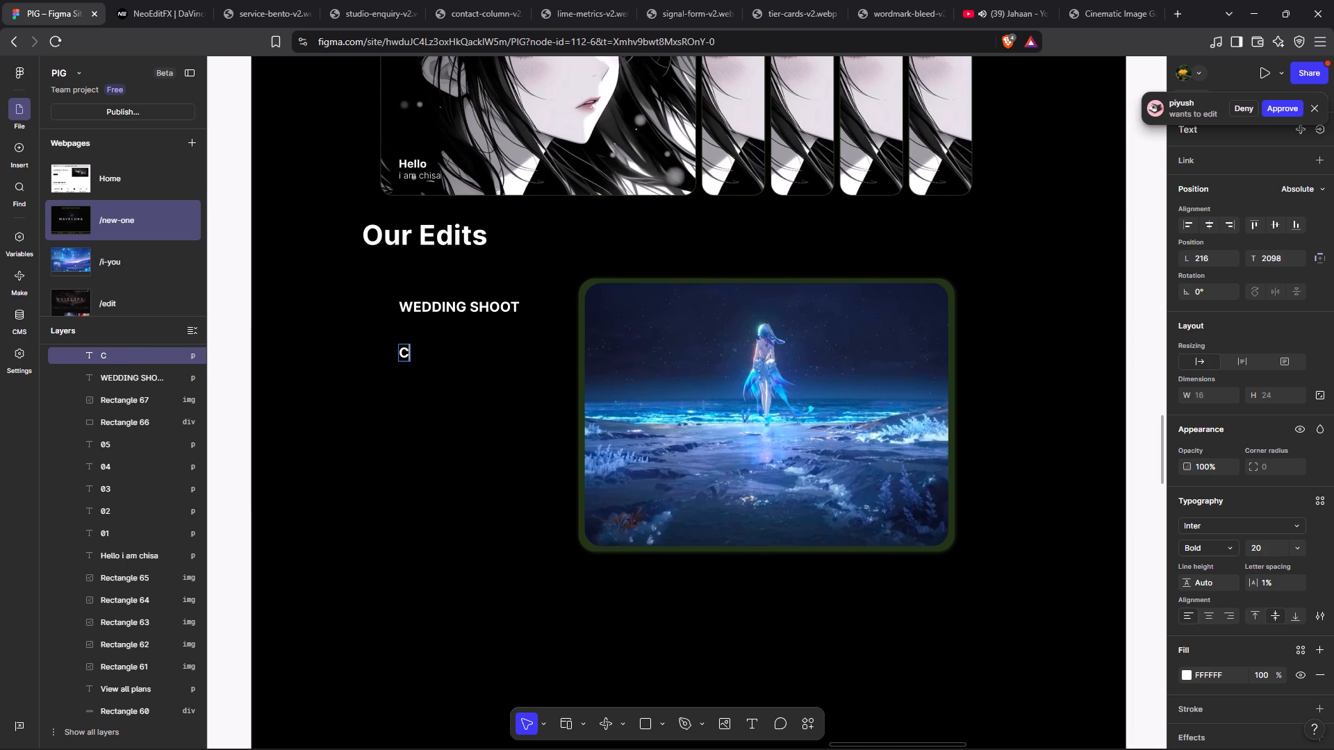
type("EN")
type("AMI")
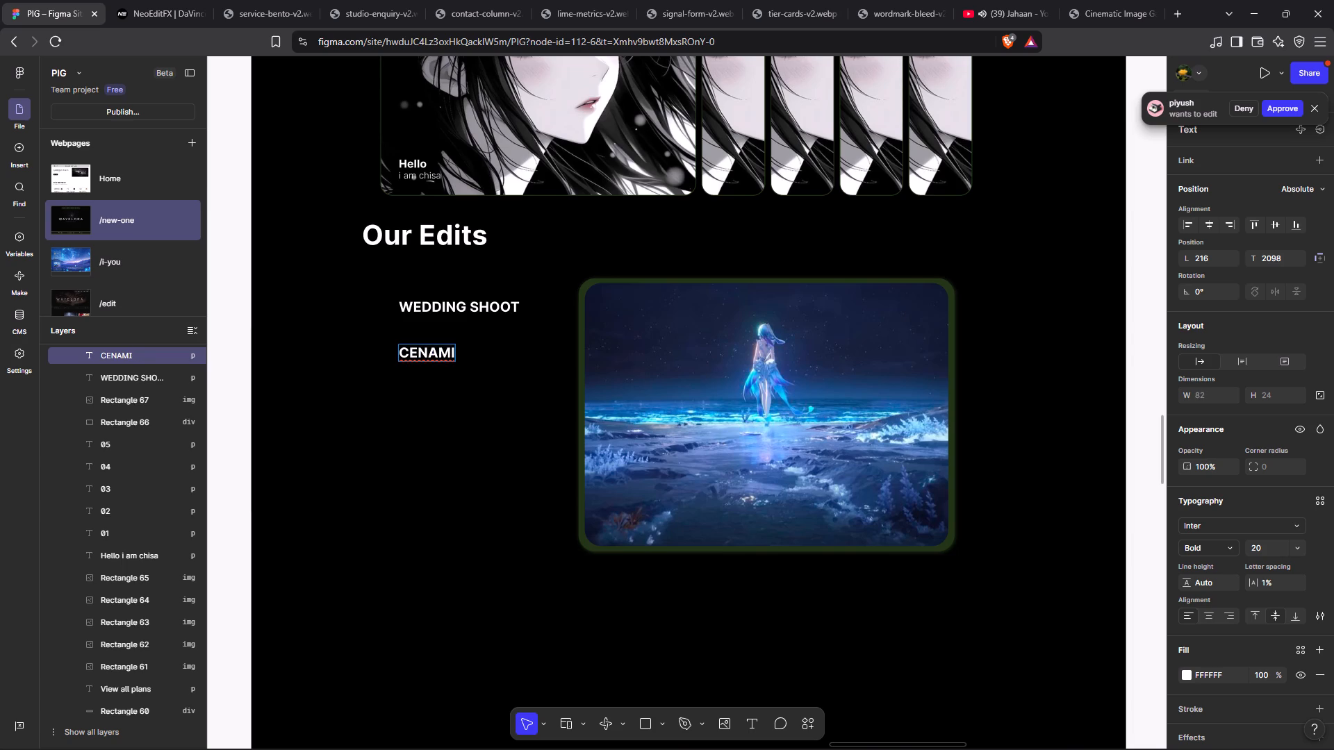
key("BackSpace")
type("TIC")
key("Left")
key("Left")
key("Left")
key("a")
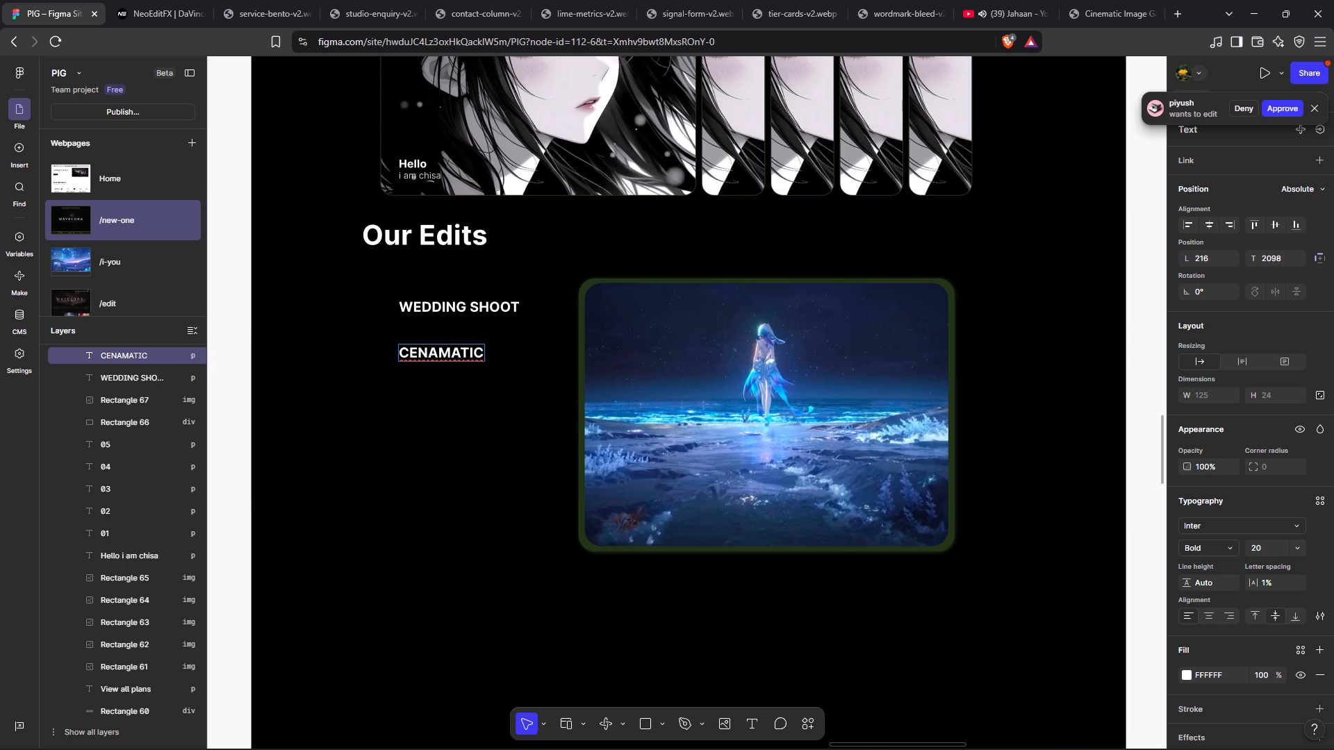
Change the second letter of the lower text line so that it reads CINAMATIC, and return to the line's end.
key("Left")
key("Left")
key("Left")
key("Left")
key("Left")
key("Left")
key("Right")
key("Right")
key("BackSpace")
type("II")
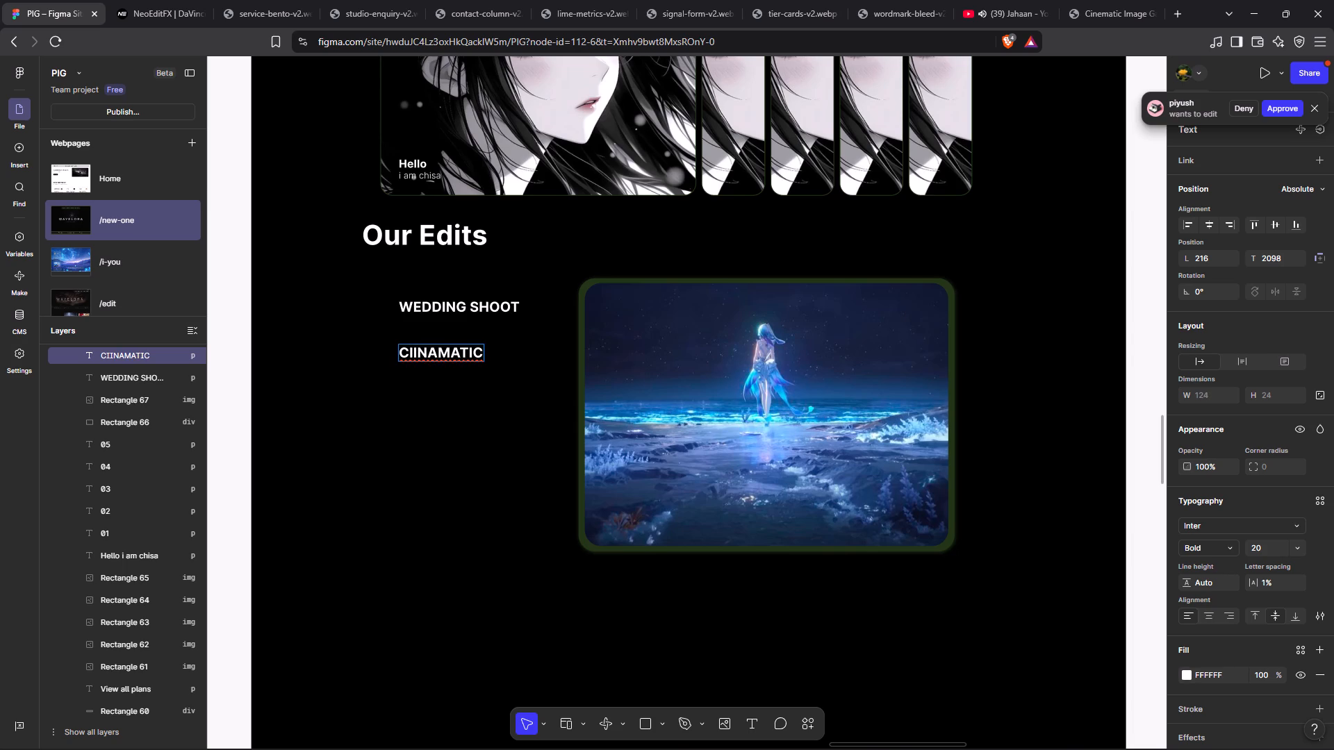
key("BackSpace")
key("Right")
key("Right")
key("Right")
key("Right")
key("Right")
key("Right")
key("Right")
key("Right")
key("Right")
key("Right")
key("Right")
key("Right")
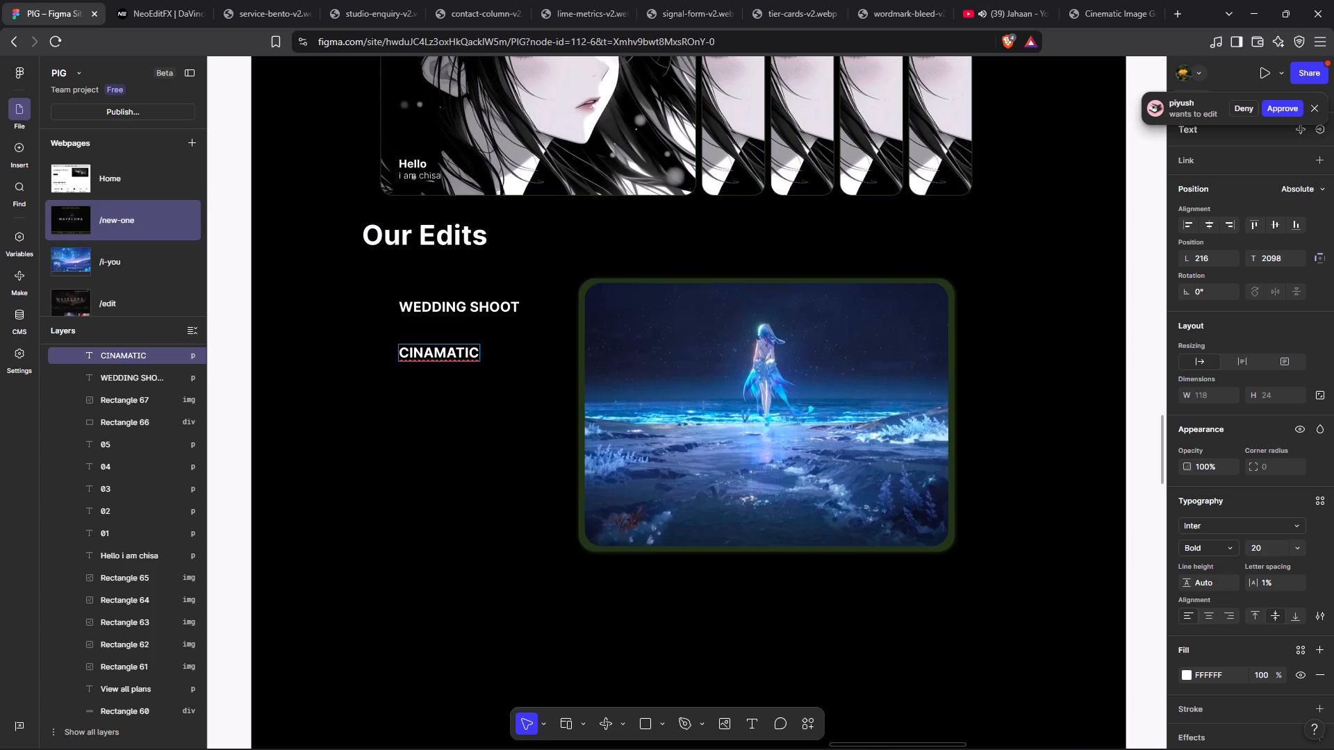
Extend the lower text line with the word EDIT so that it reads CINAMATIC EDIT.
key("space")
type("EDIT")
left_click(437, 415)
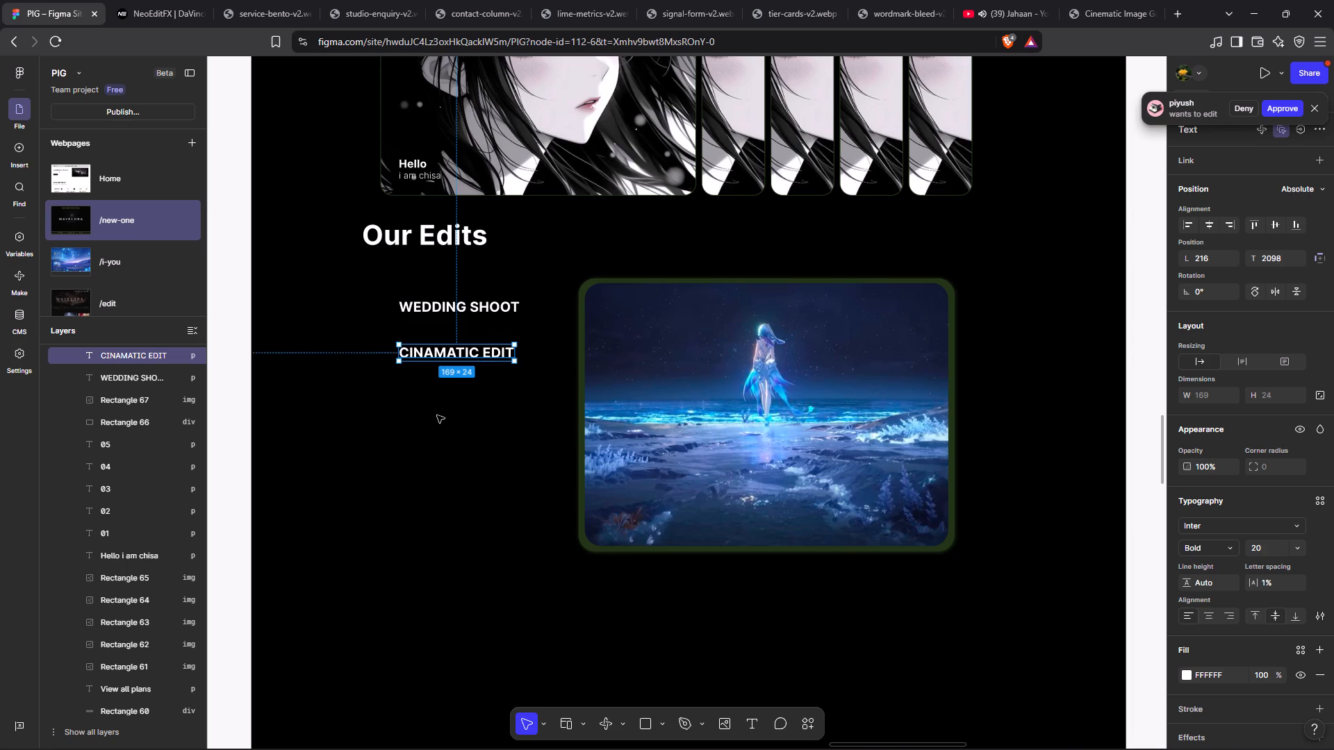
left_click(437, 415)
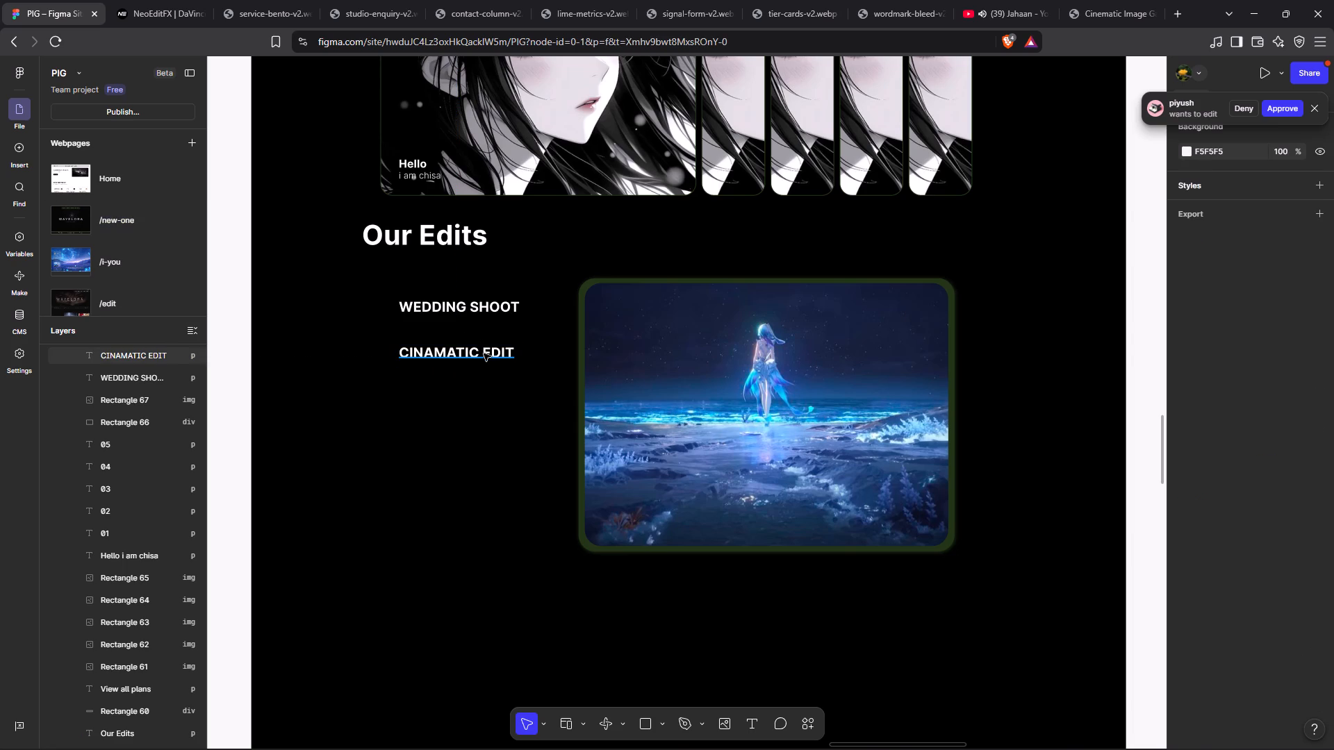
Duplicate the CINAMATIC EDIT label twice below itself, left-aligned at L 216, with the copies at T 2165 and T 2232.
left_click(484, 353)
key("ctrl+d")
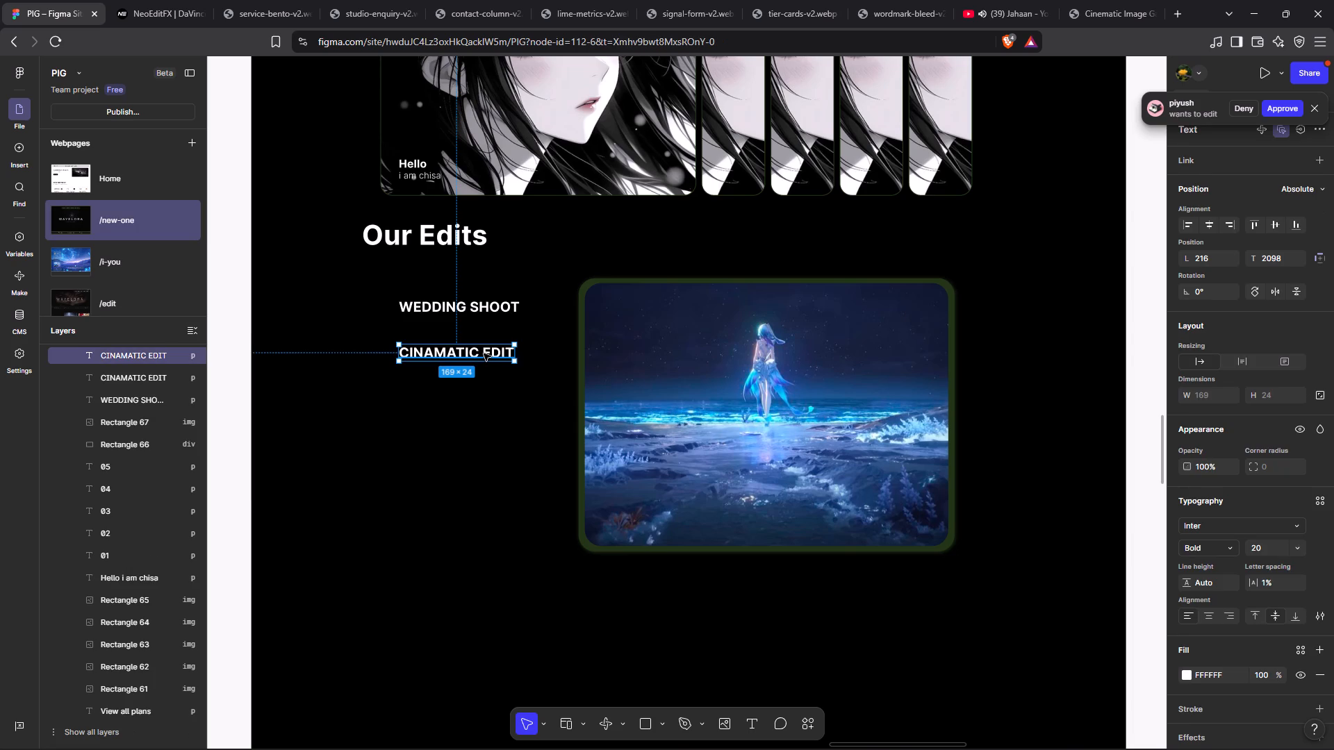
left_click_drag(484, 353, 477, 388)
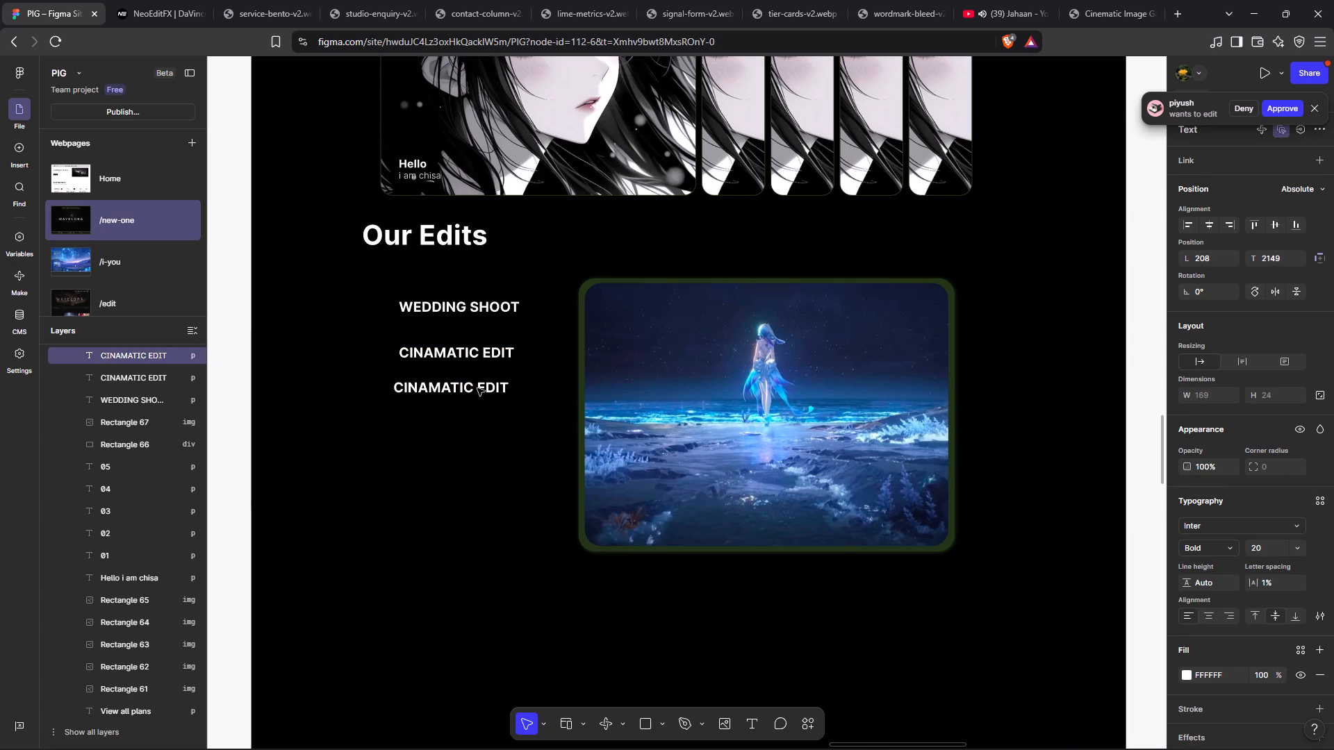
left_click_drag(477, 388, 480, 402)
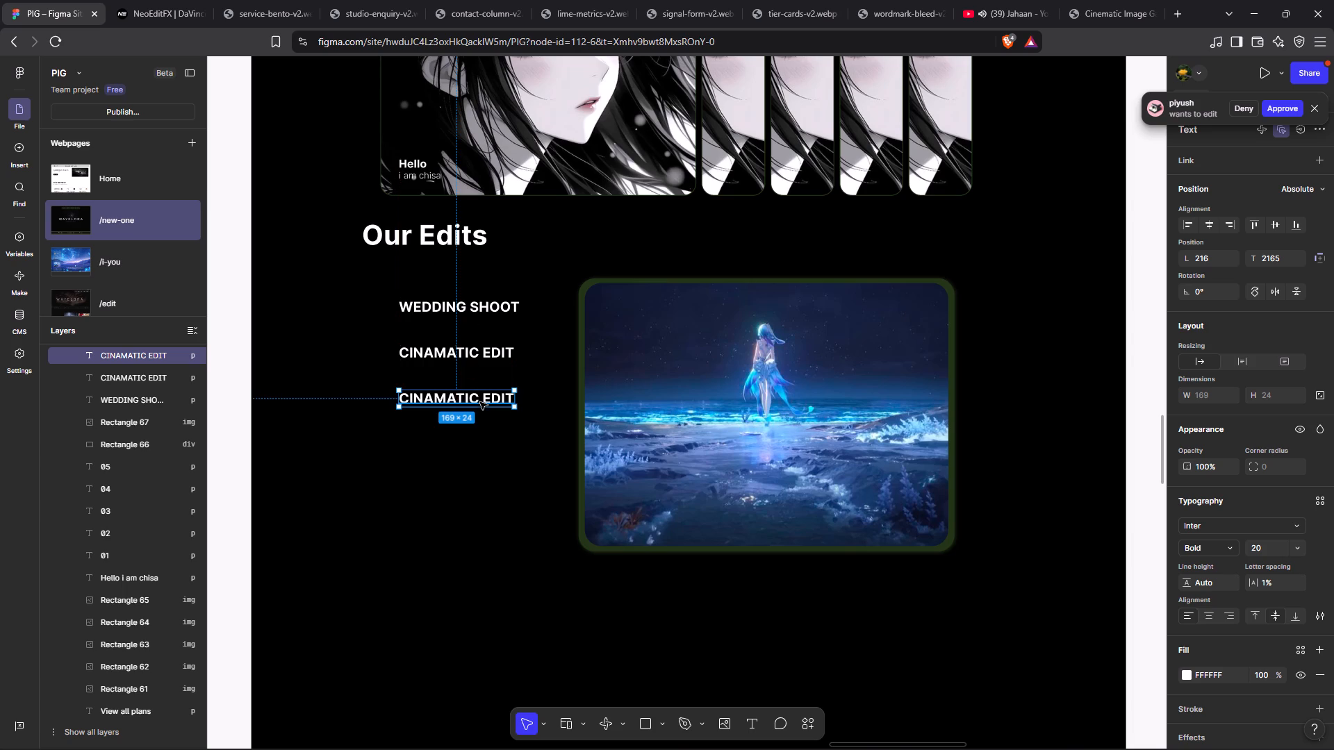
left_click(480, 402)
key("ctrl+d")
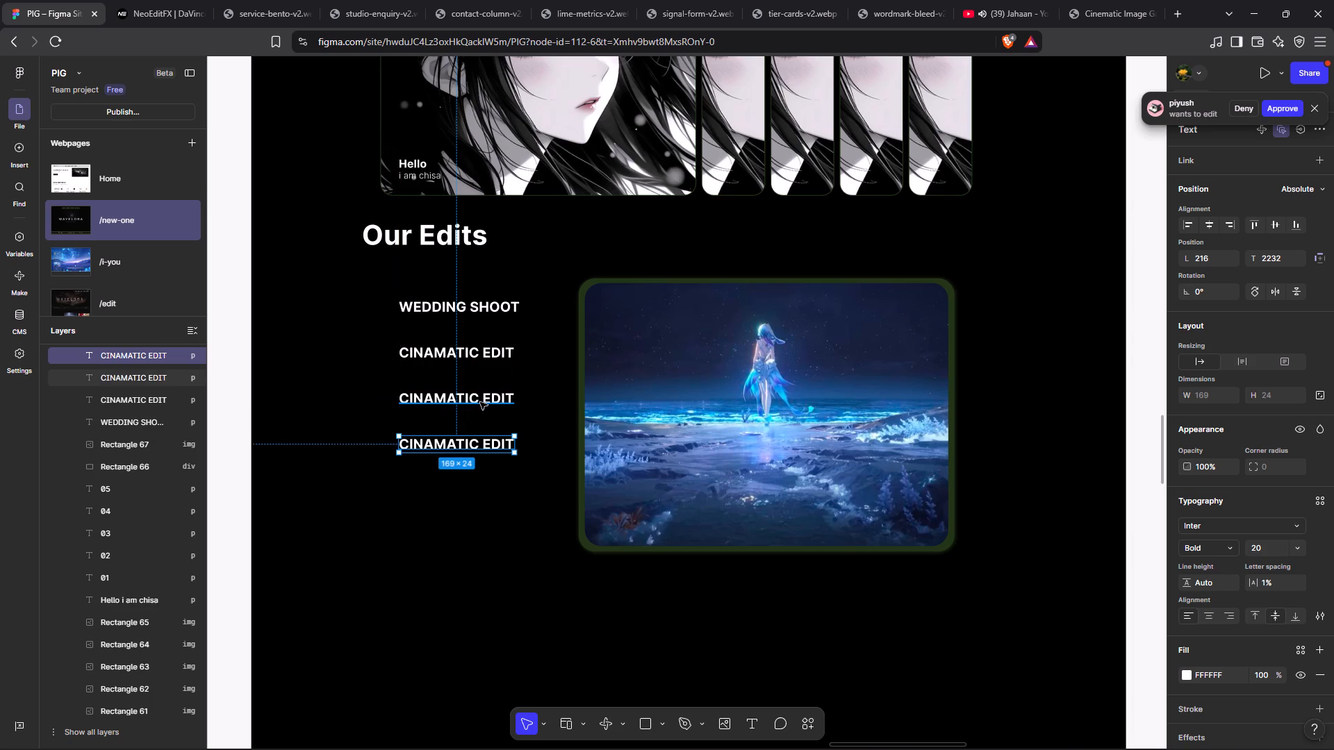
left_click(481, 533)
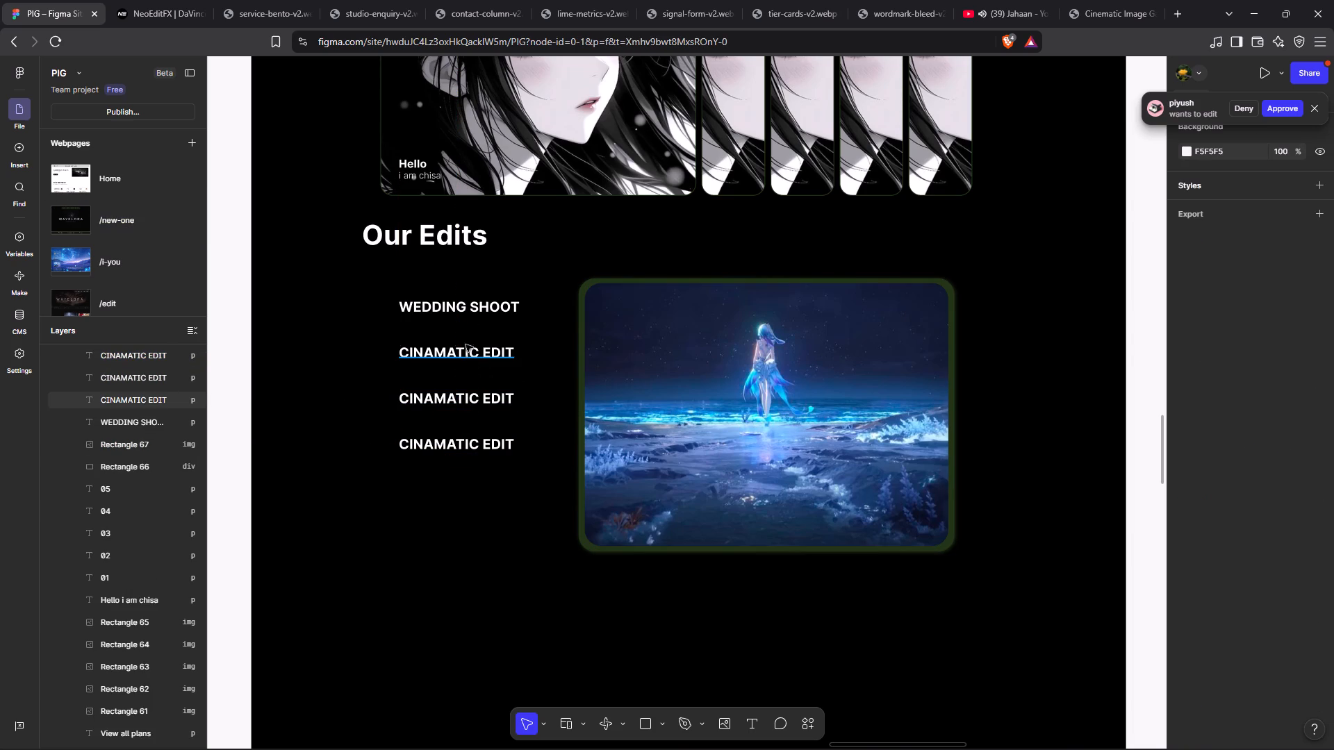
Select all four edit labels and widen the vertical spacing between them evenly to 62.
left_click_drag(400, 285, 474, 422)
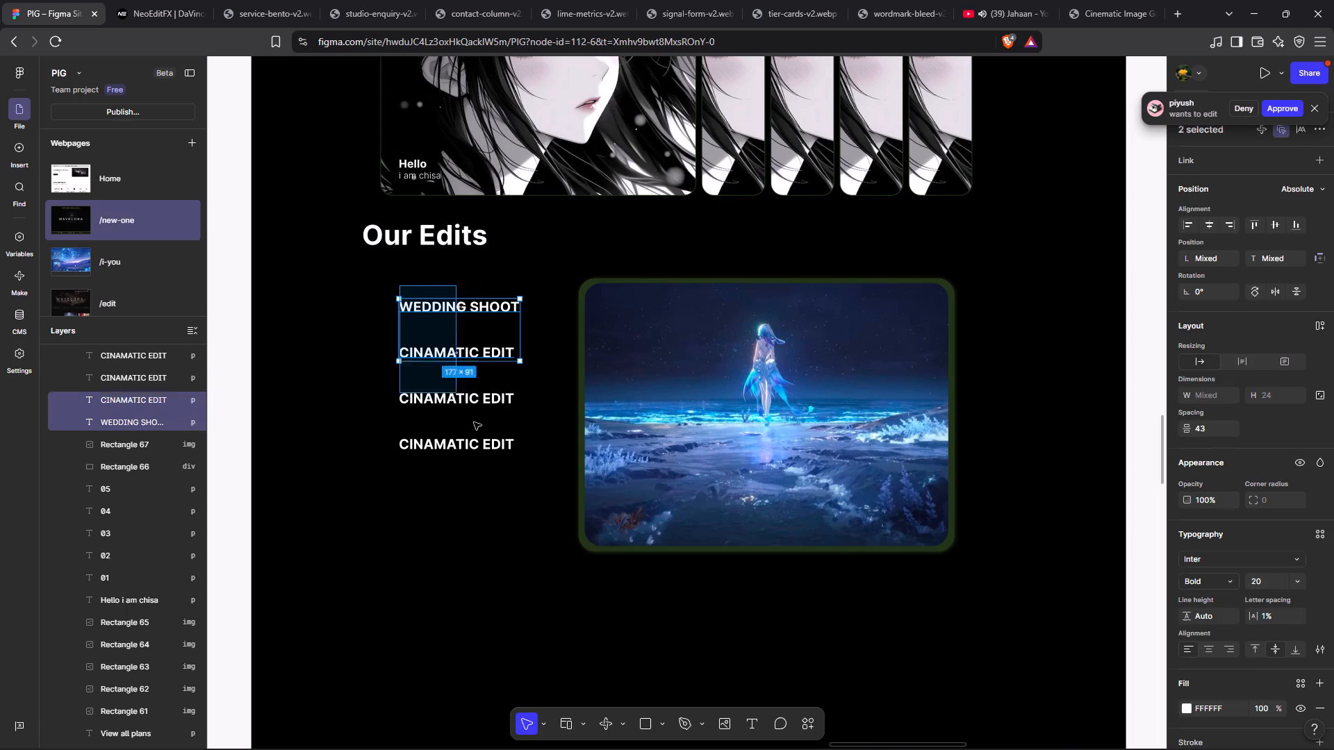
left_click_drag(474, 422, 497, 453)
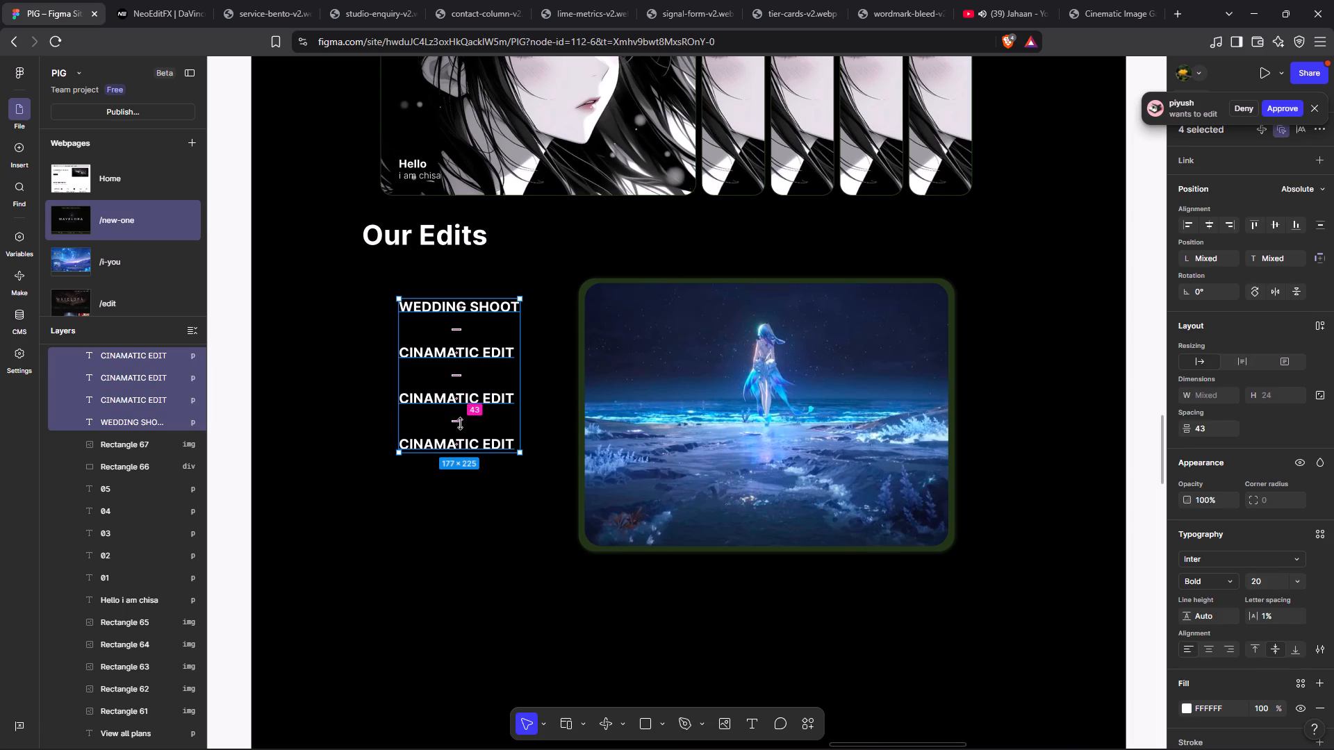
left_click_drag(457, 421, 466, 448)
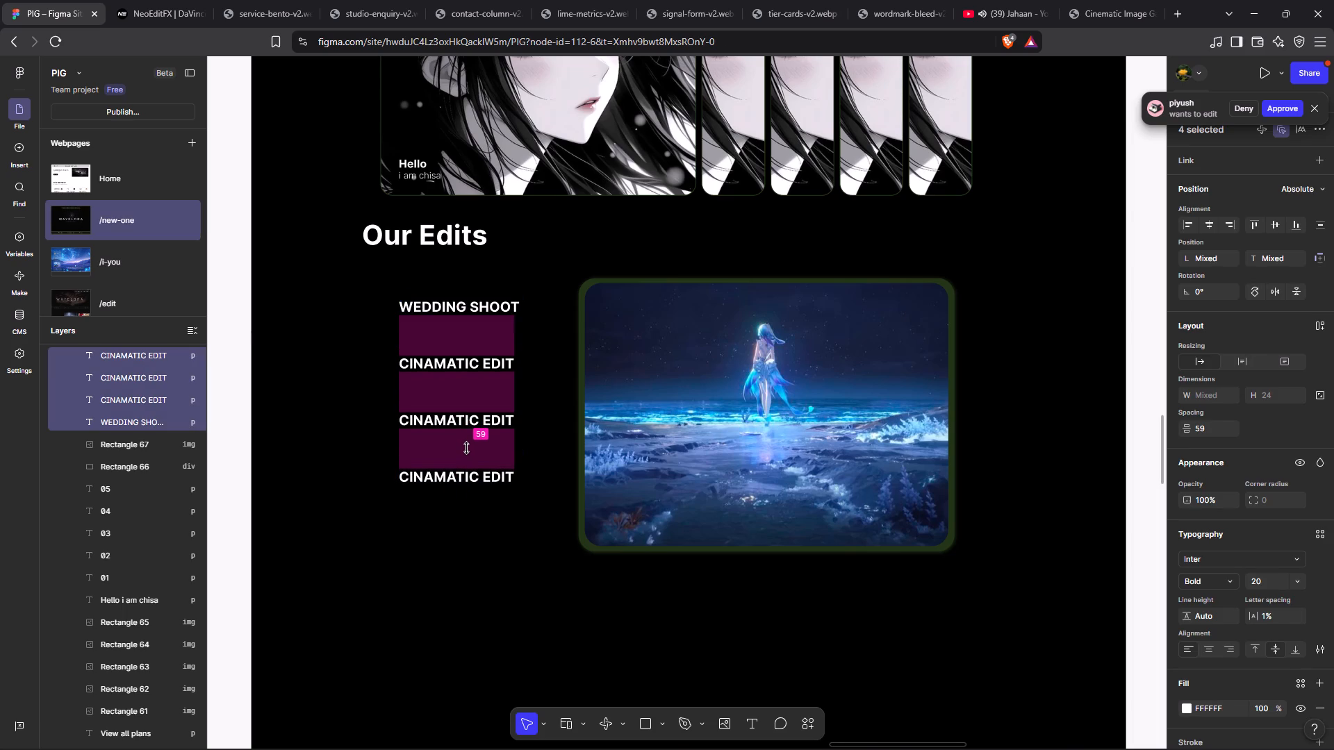
left_click_drag(466, 448, 469, 467)
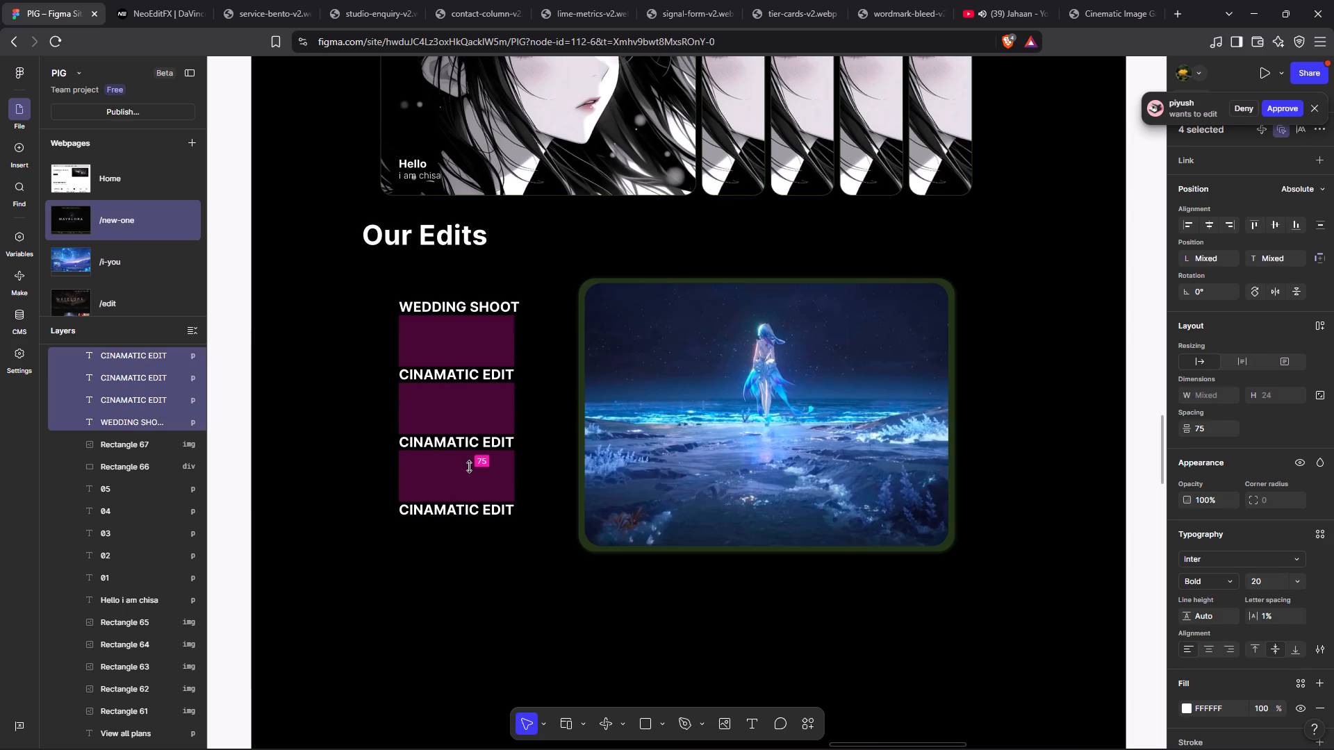
left_click_drag(469, 467, 467, 453)
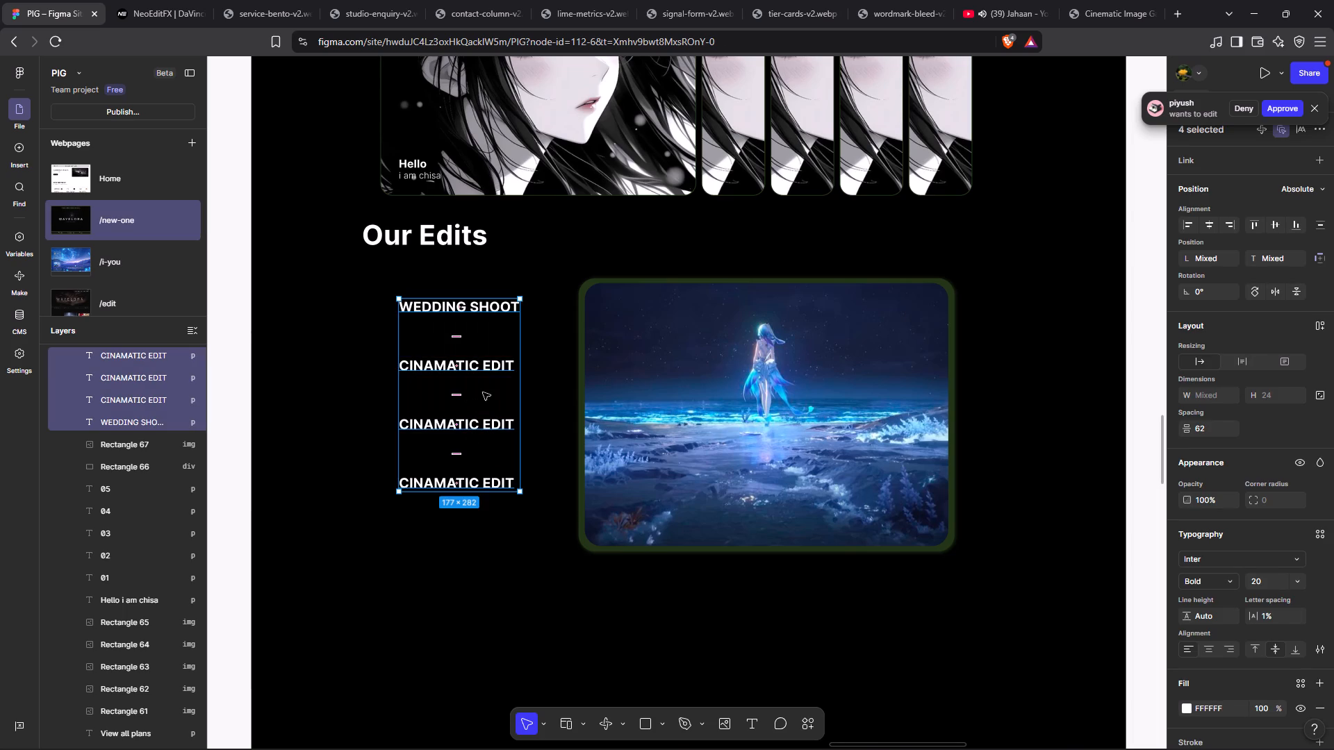
Move the four edit labels down together so that WEDDING SHOOT sits at about T 2060, beside the image card.
left_click_drag(500, 392, 500, 411)
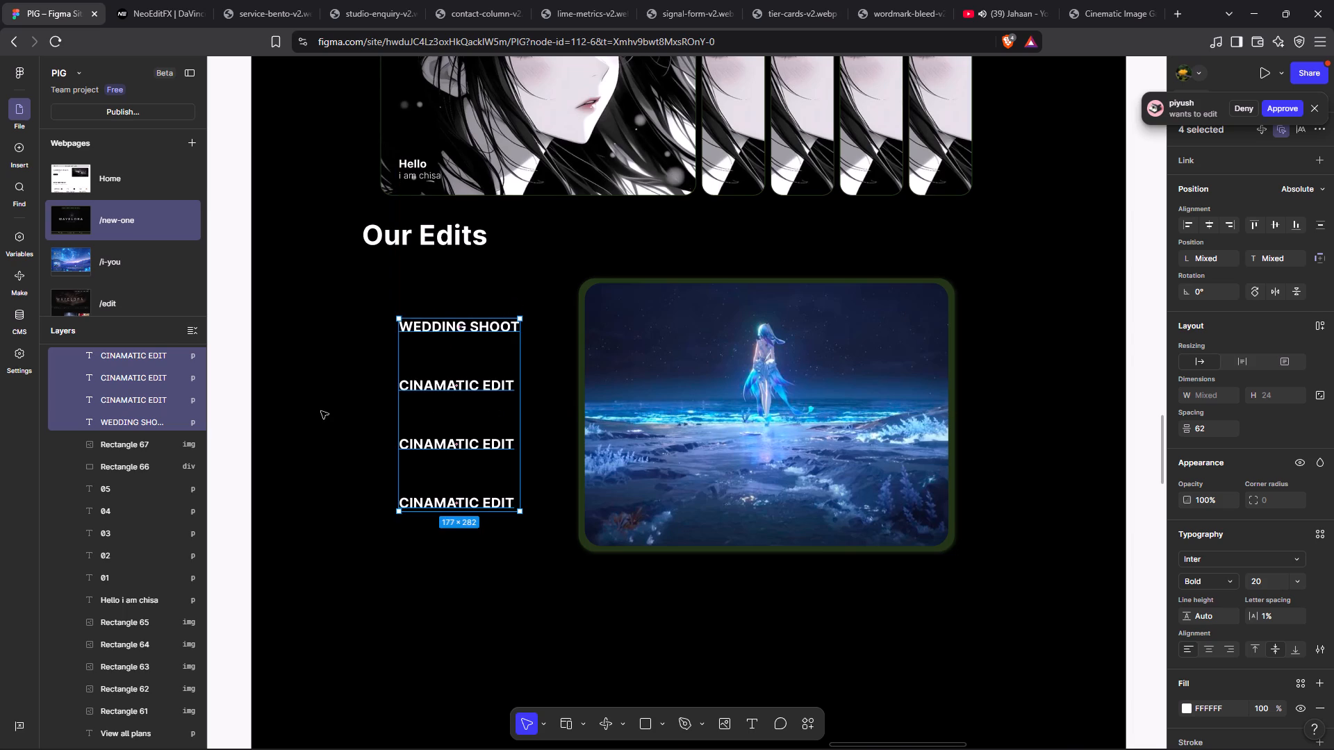
left_click(321, 411)
Replace CINAMATIC with MOTION in the third label so that it reads MOTION EDIT.
left_click(484, 387)
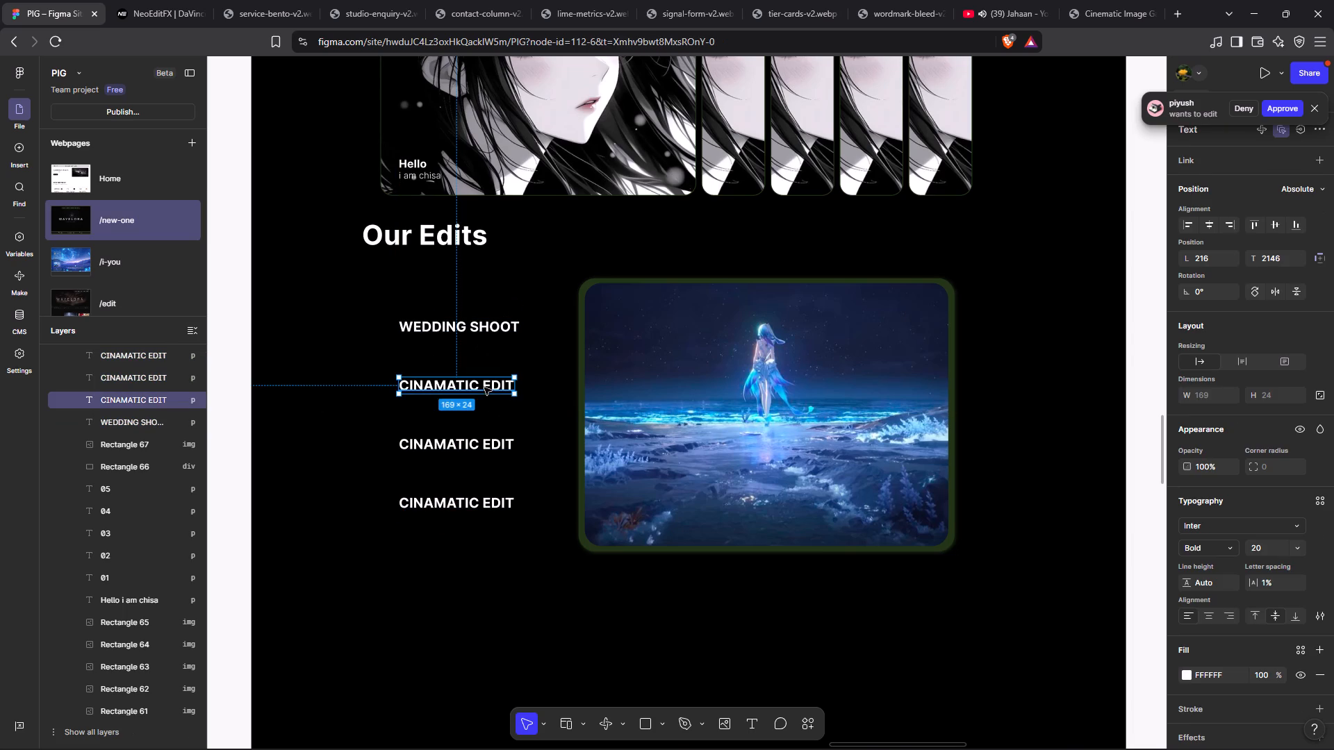
double_click(492, 440)
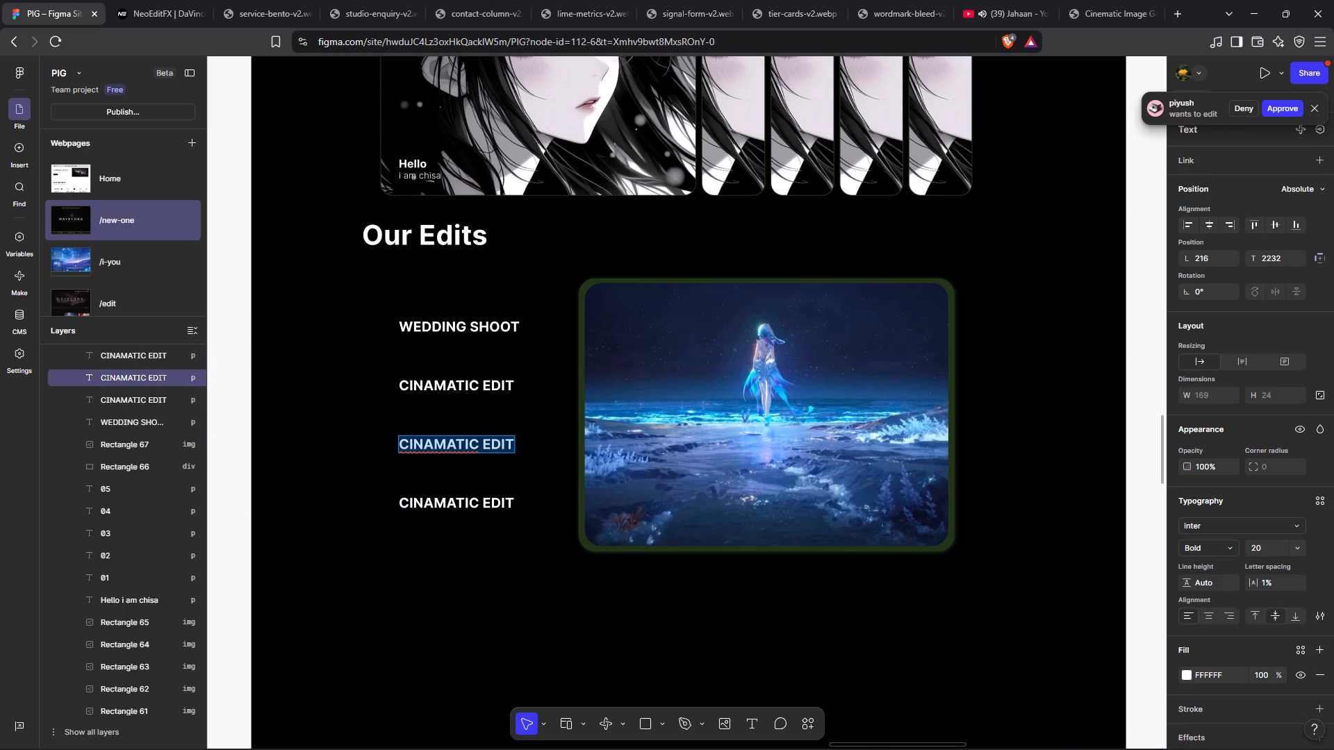
left_click(481, 442)
key("Left")
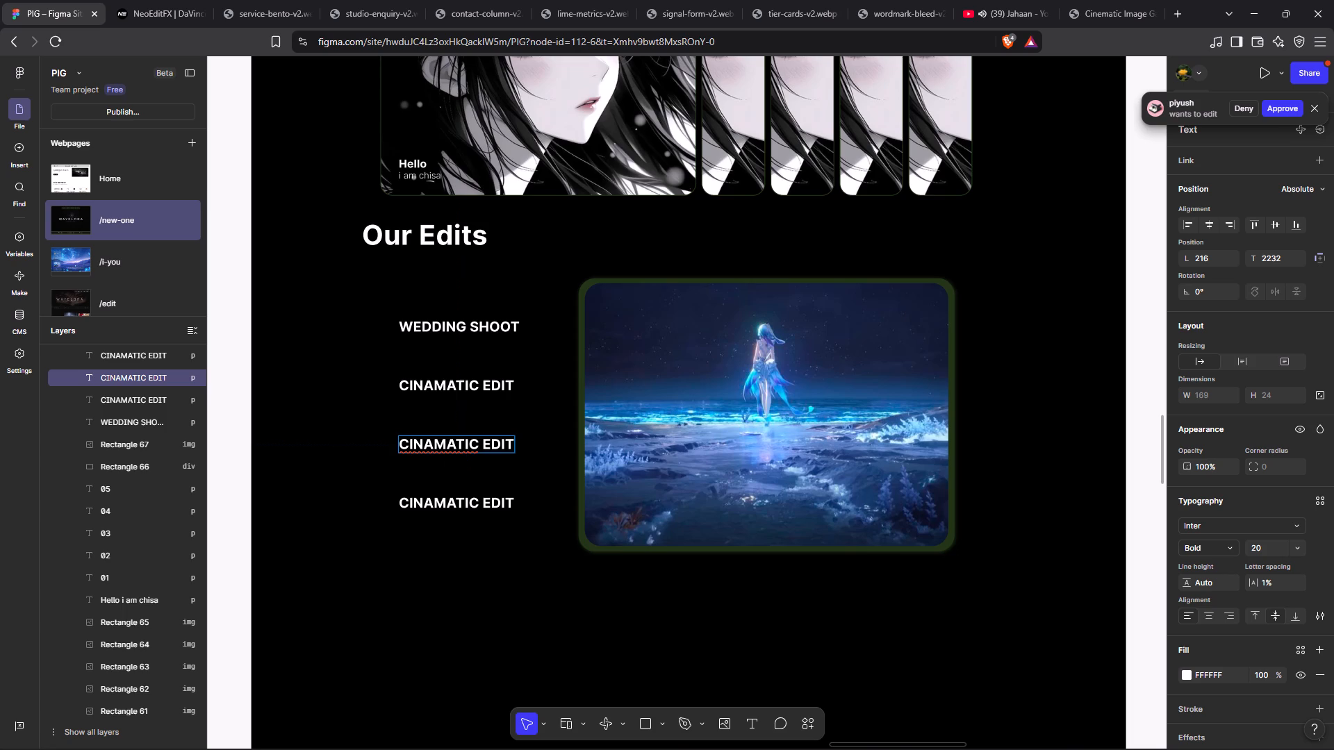
key("ctrl+BackSpace")
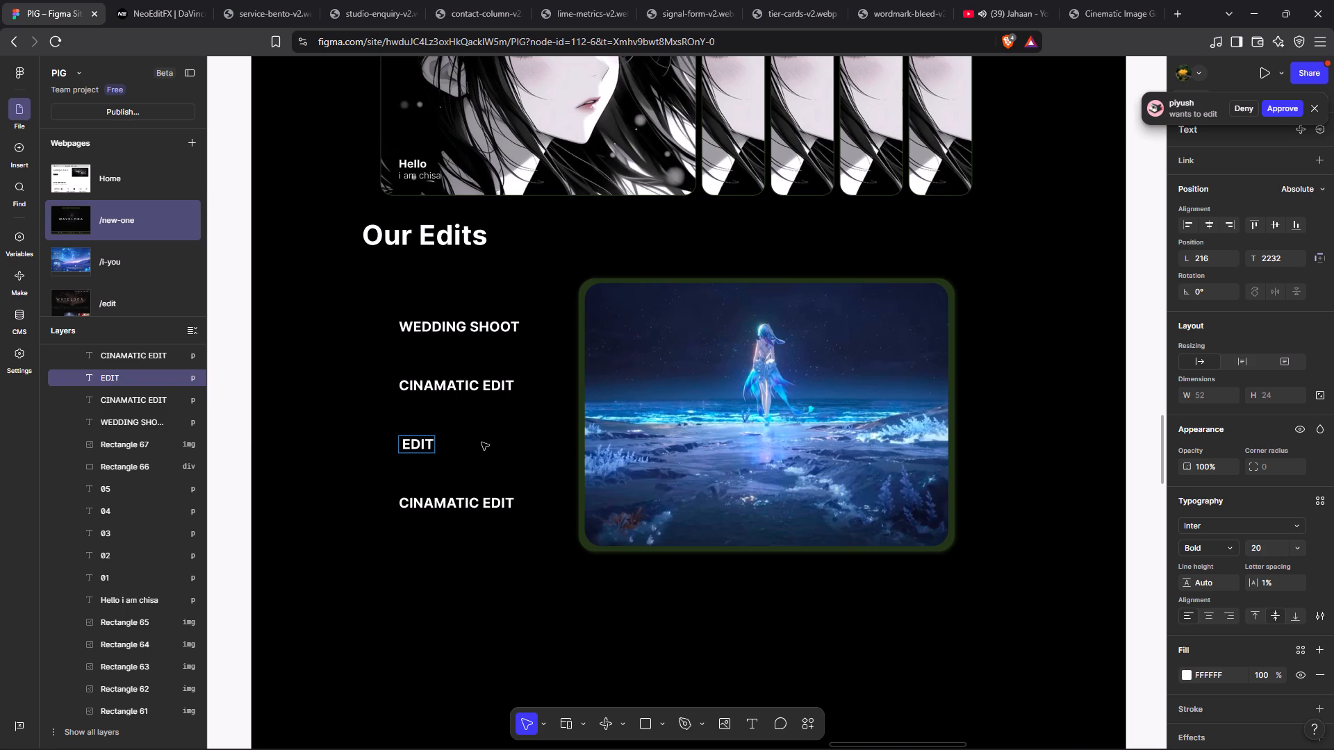
type("MOTION")
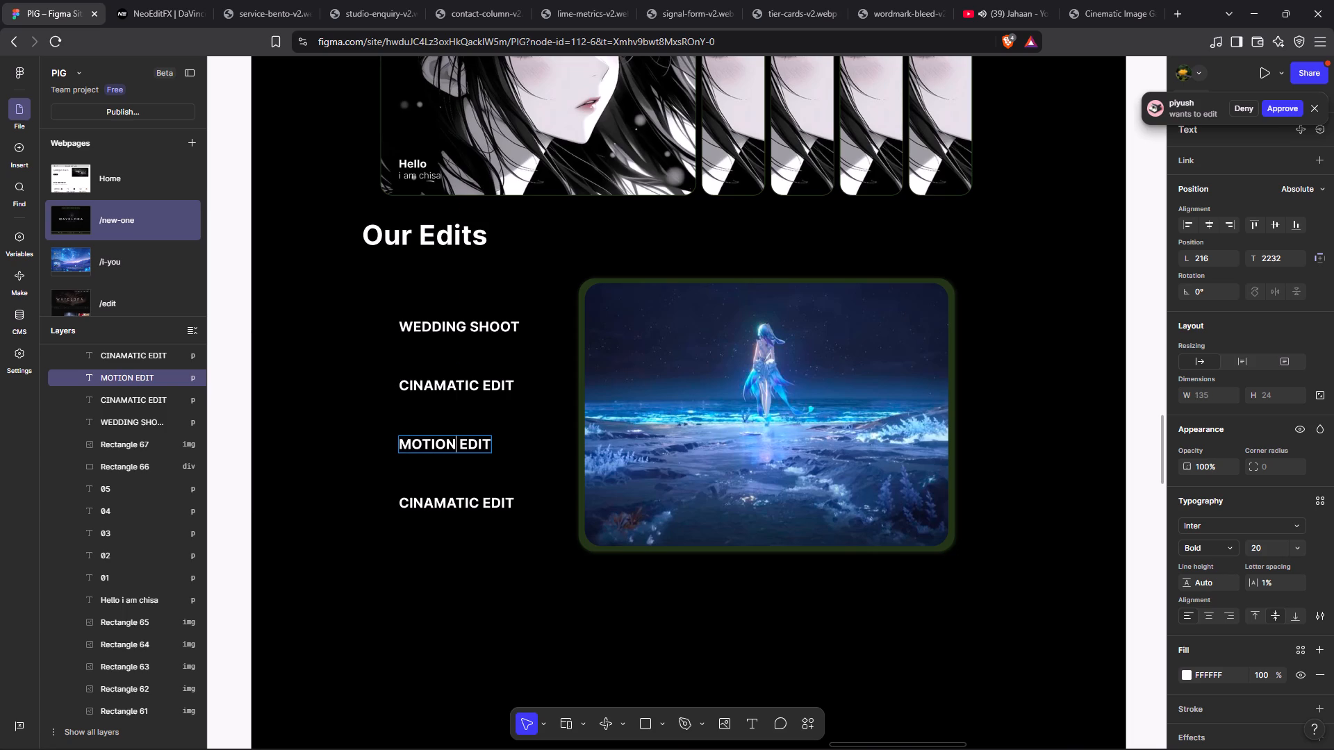
Replace CINAMATIC with VFX in the fourth label so that it reads VFX EDIT.
double_click(487, 502)
left_click(484, 503)
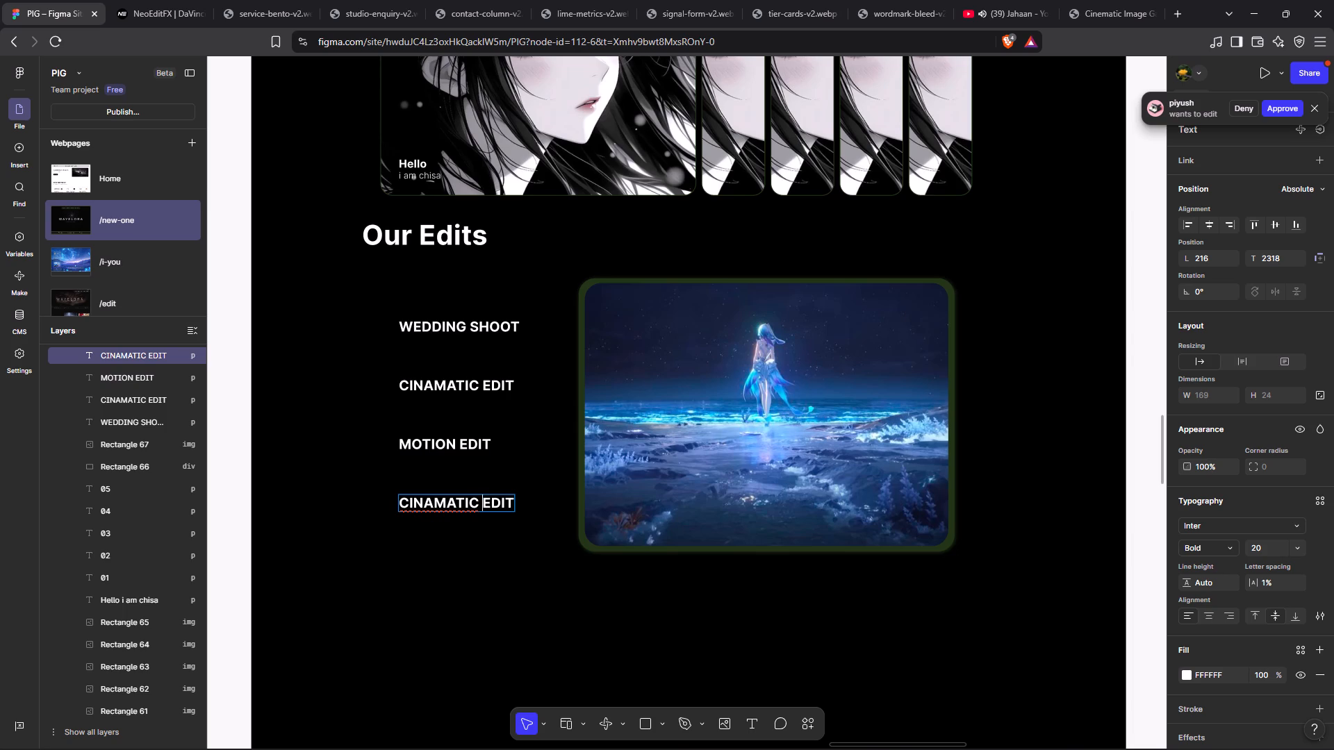
key("Left")
key("ctrl+BackSpace")
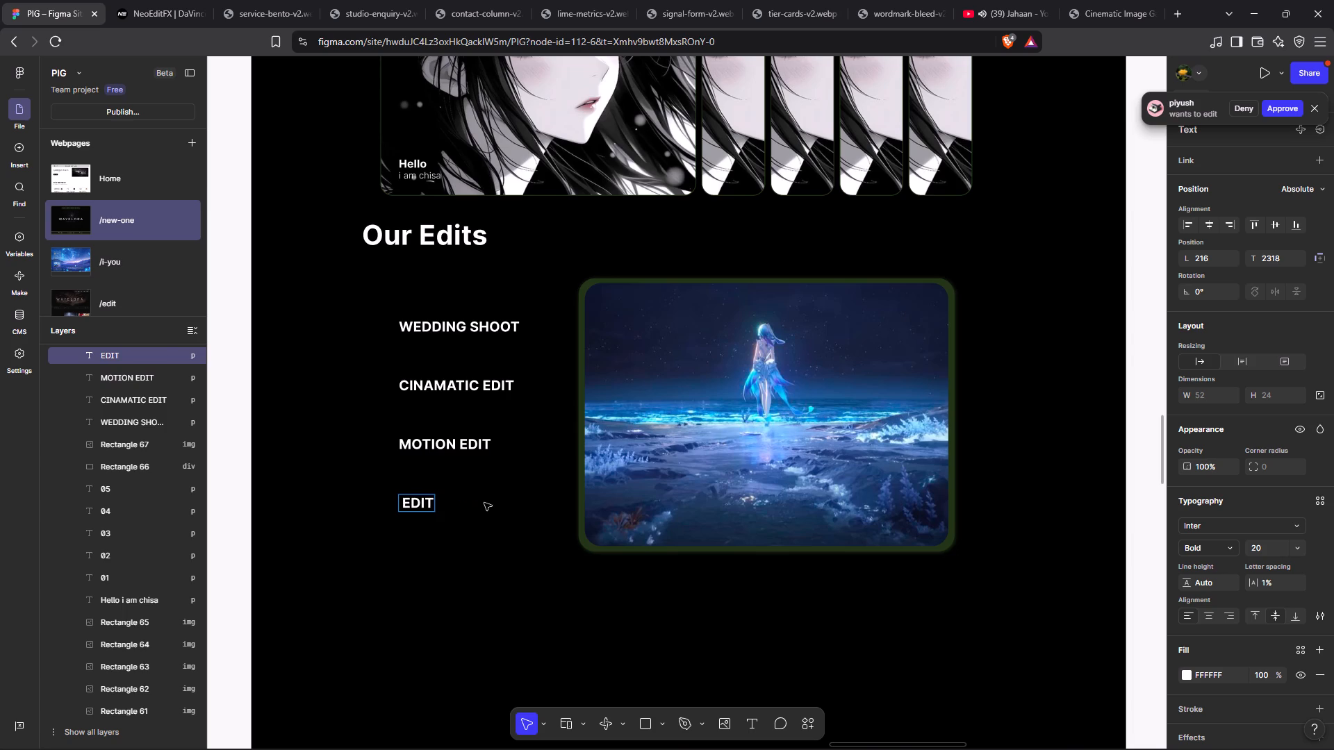
type("VF")
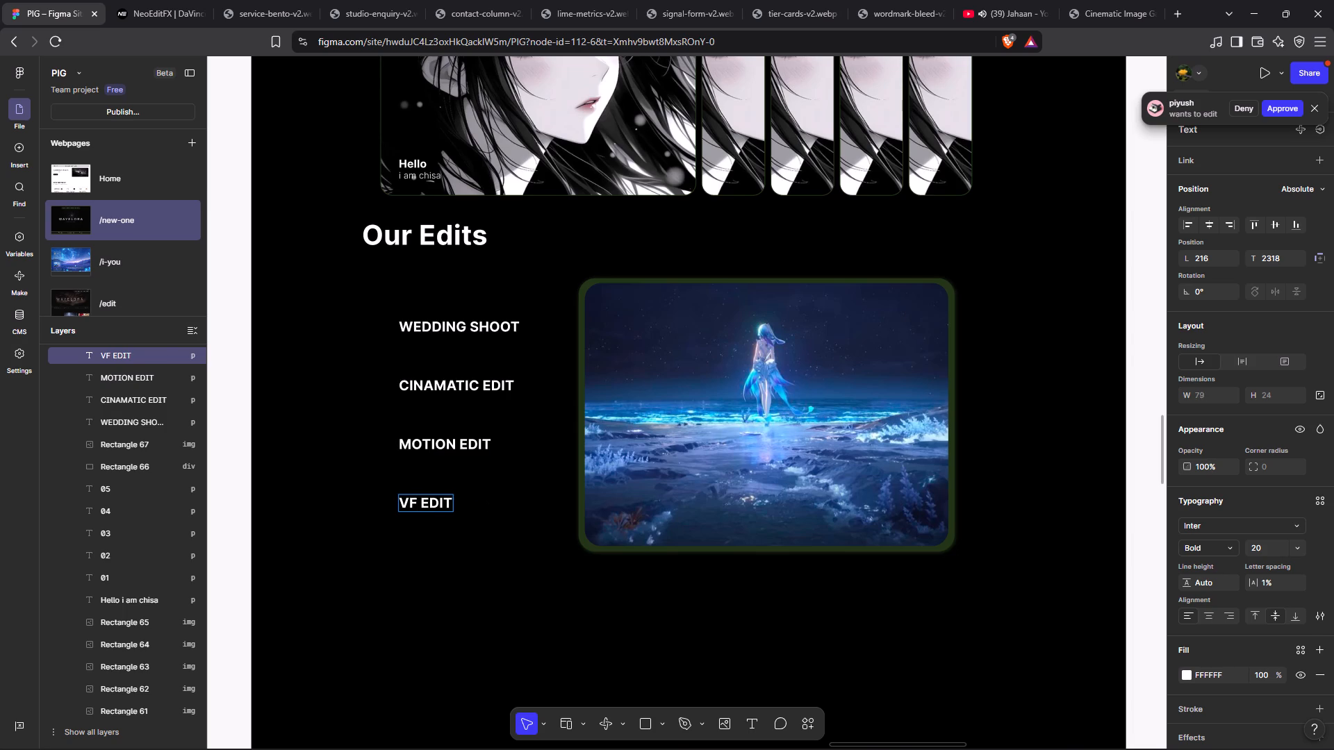
key("x")
left_click(515, 587)
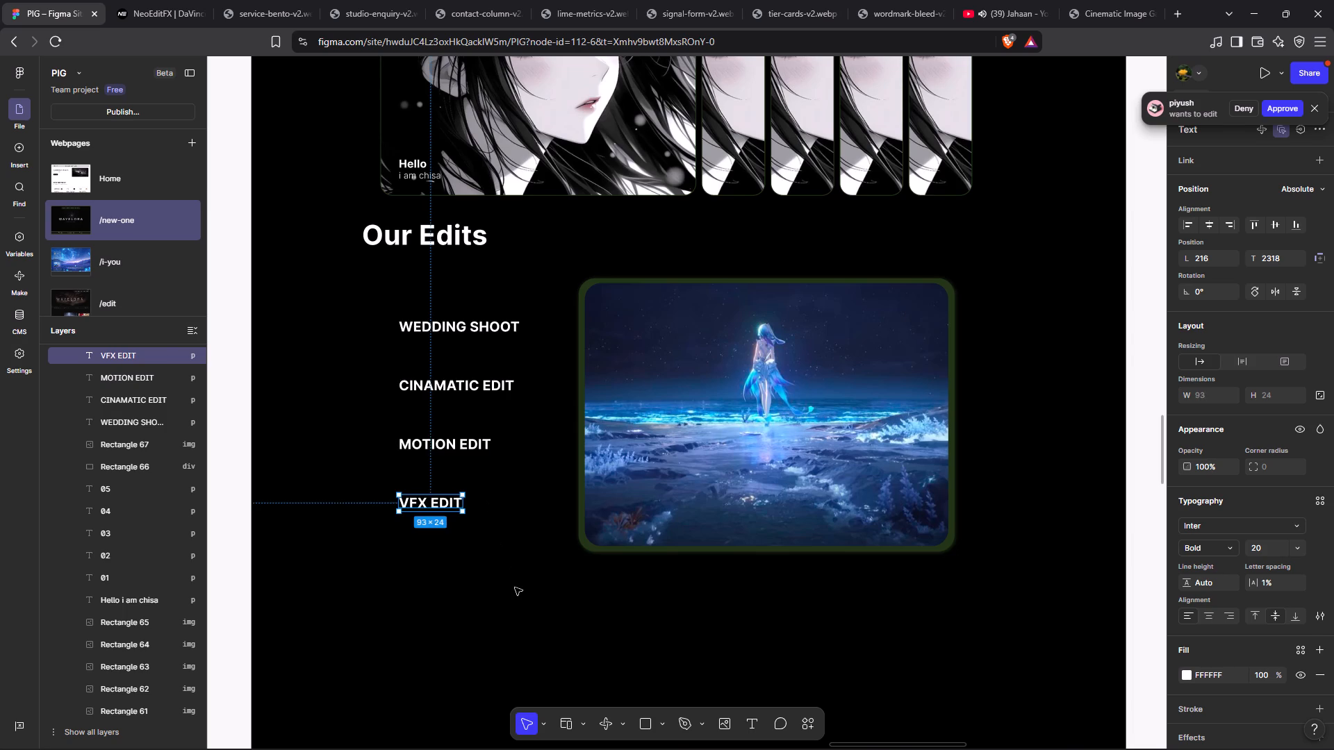
left_click(515, 587)
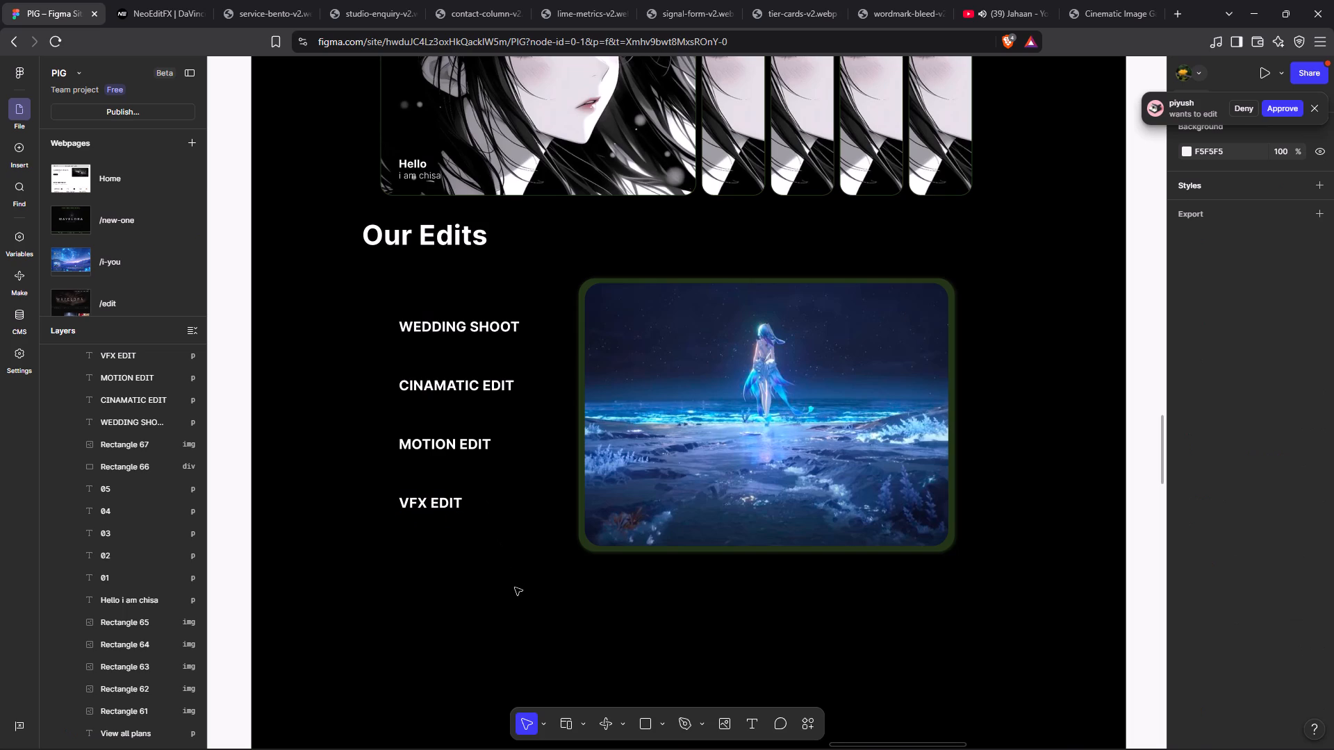
Shift the MOTION EDIT label horizontally to L 233, centring it under CINAMATIC EDIT while keeping its height.
left_click(422, 334)
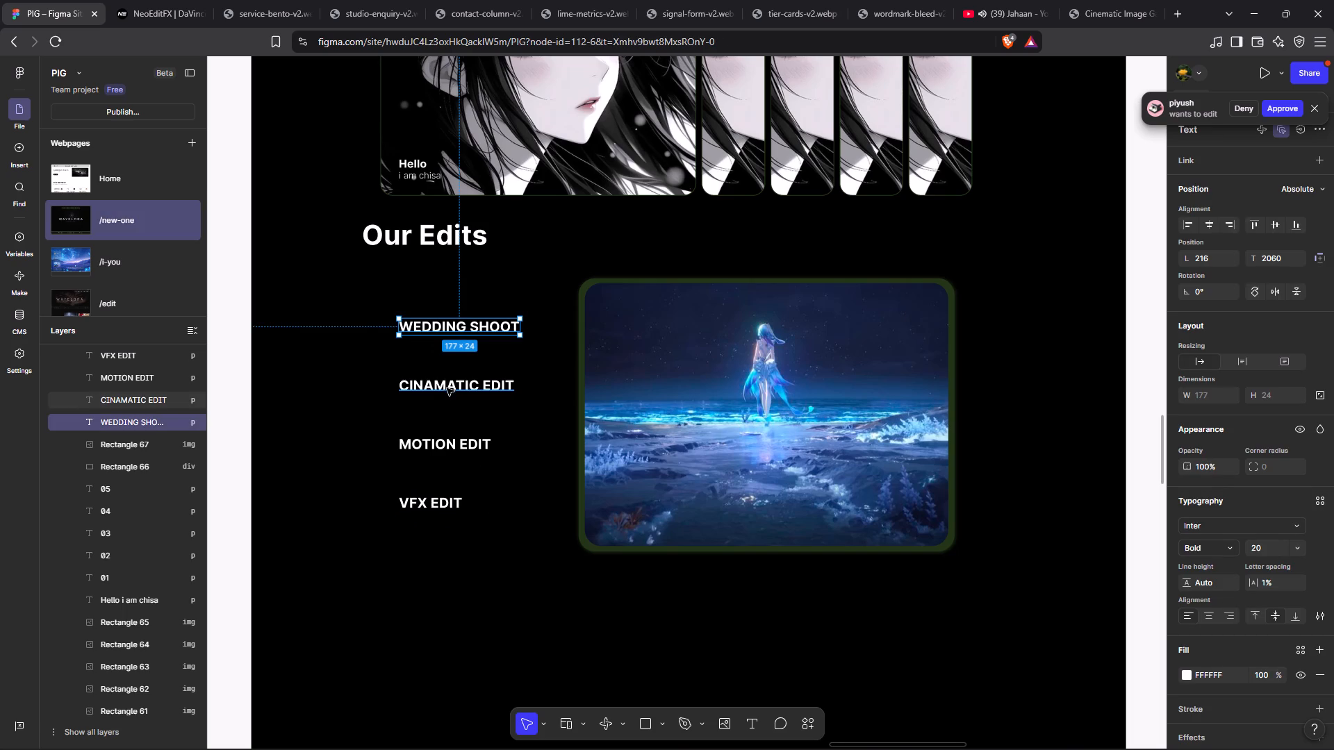
left_click(447, 388)
left_click(440, 454)
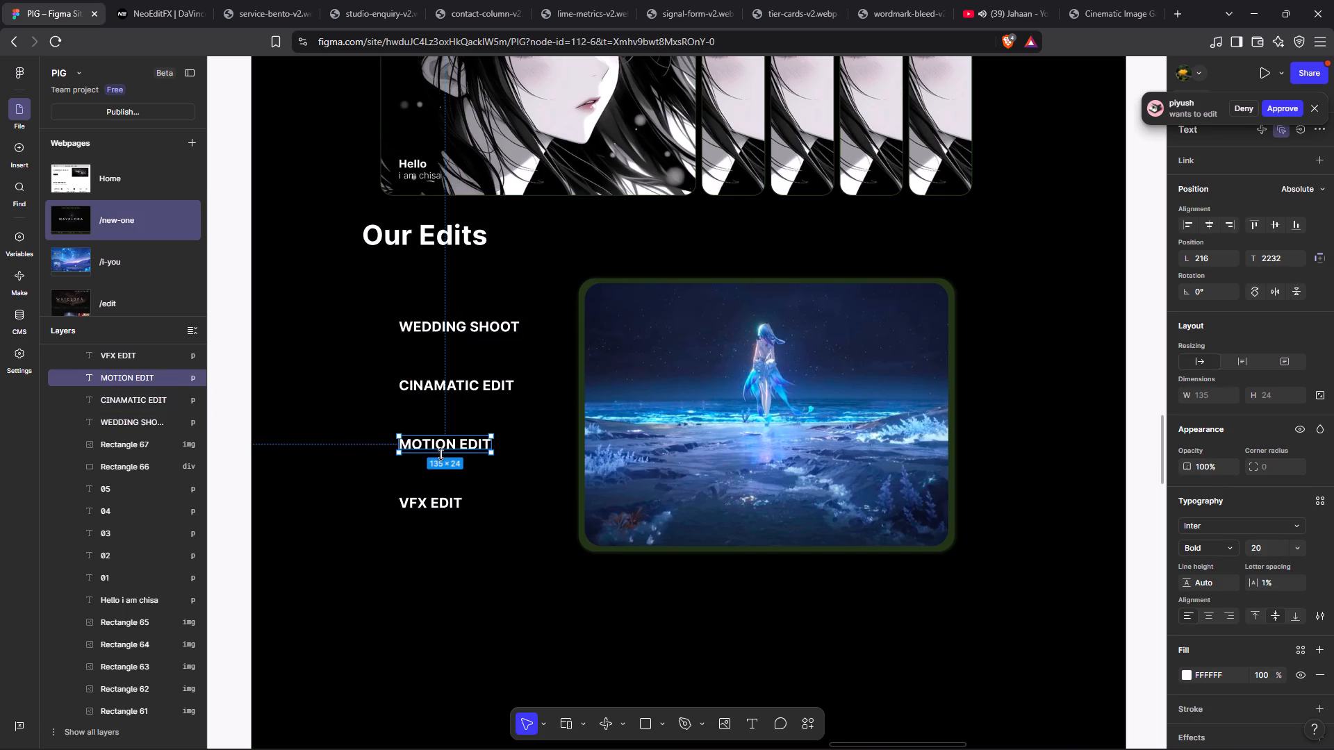
left_click_drag(452, 442, 468, 442)
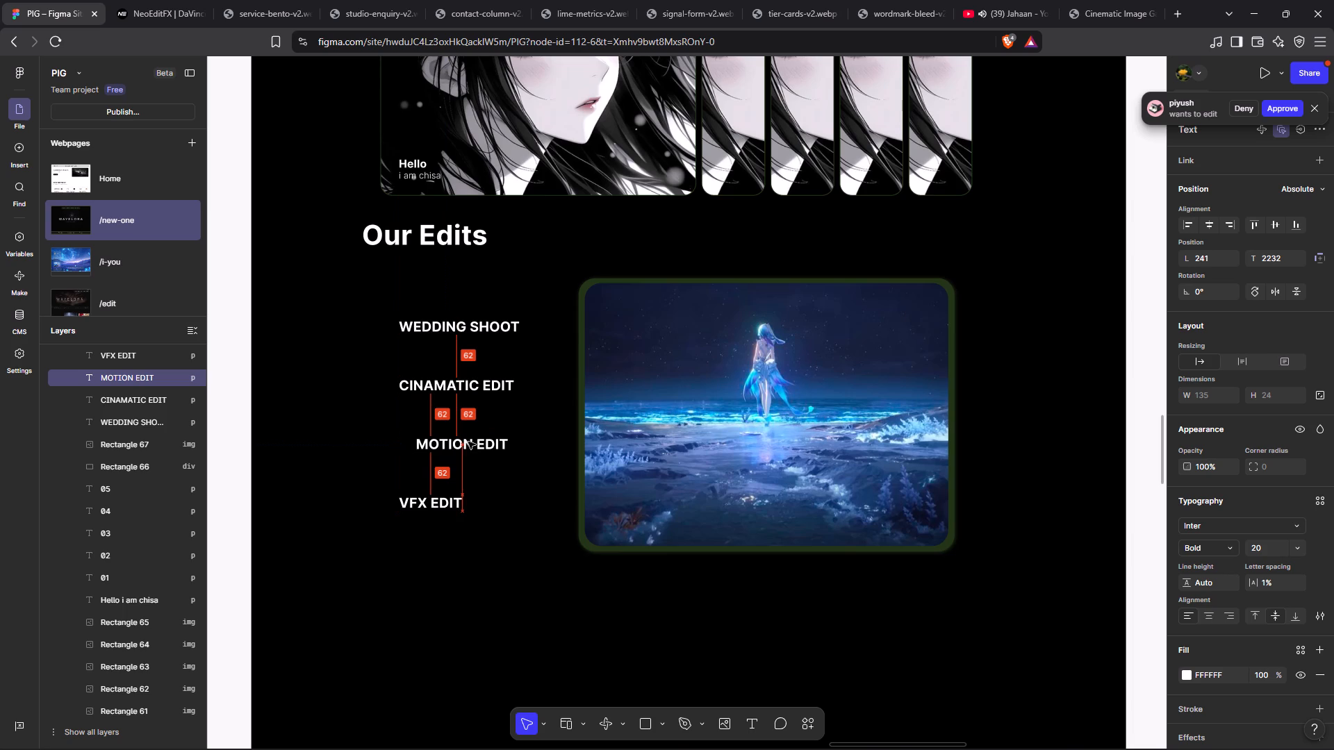
left_click_drag(468, 442, 468, 443)
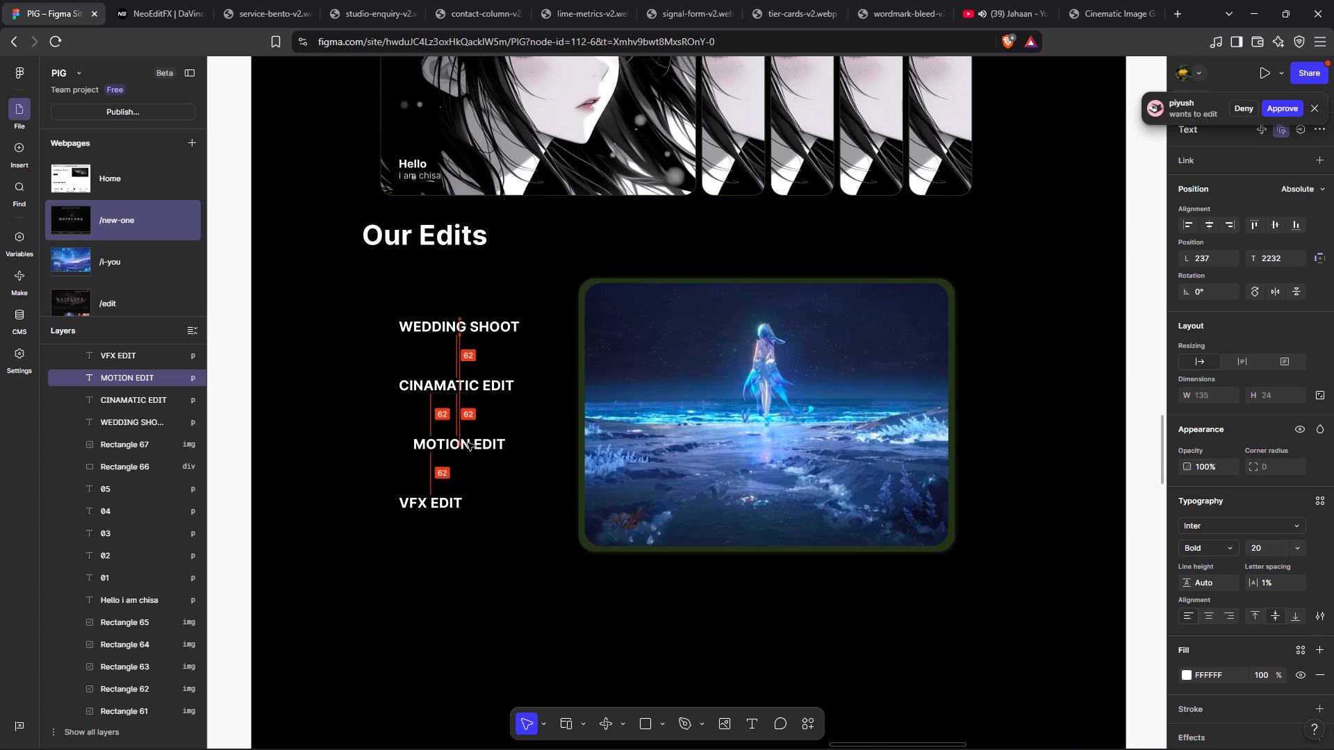
left_click_drag(468, 443, 465, 441)
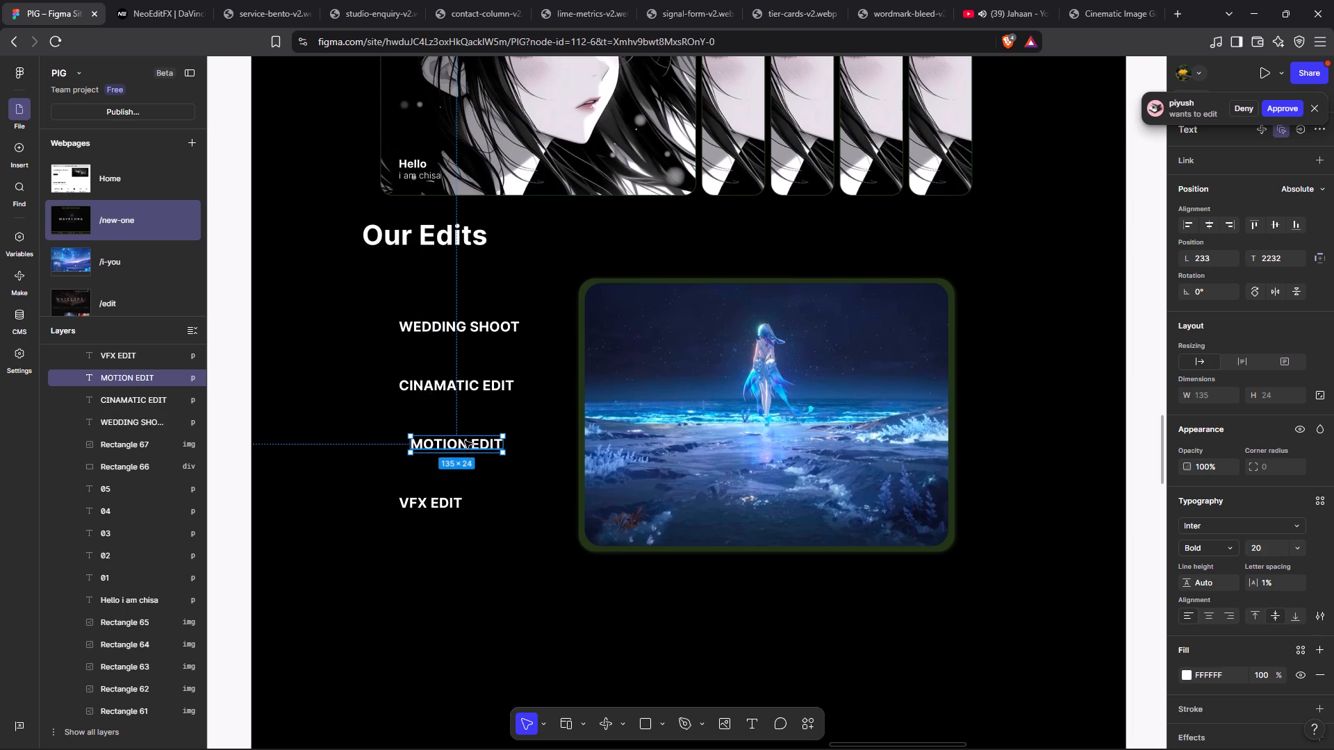
Shift the VFX EDIT label horizontally to about L 247 at T 2318, roughly centring it under MOTION EDIT.
left_click(445, 506)
left_click_drag(445, 506, 463, 503)
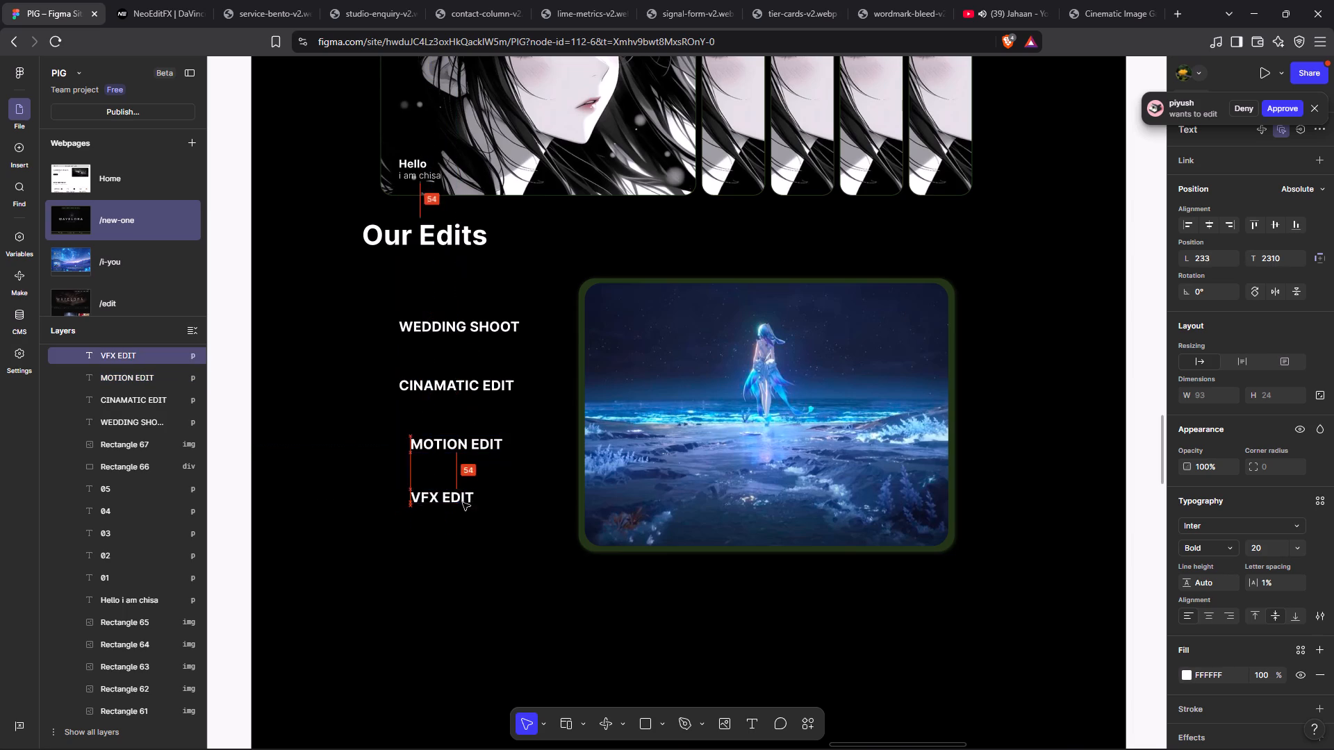
left_click_drag(463, 503, 467, 508)
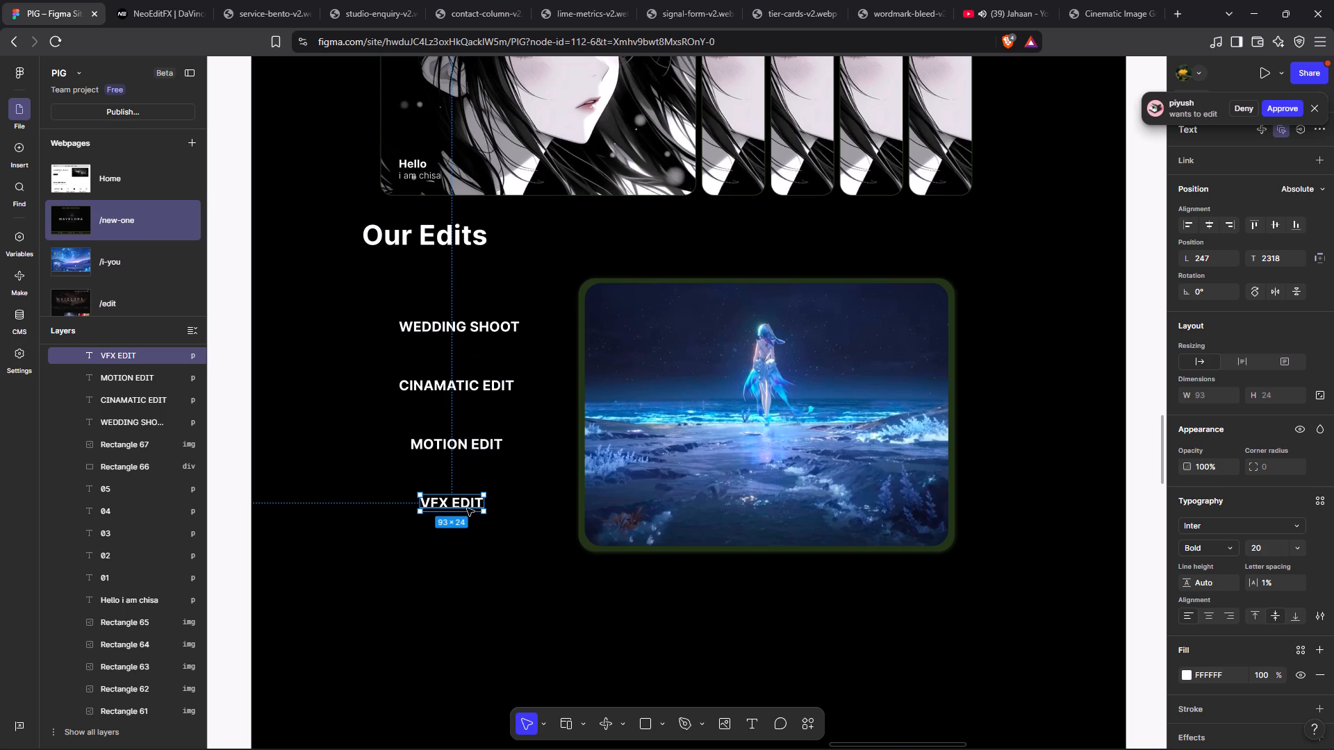
left_click(463, 507)
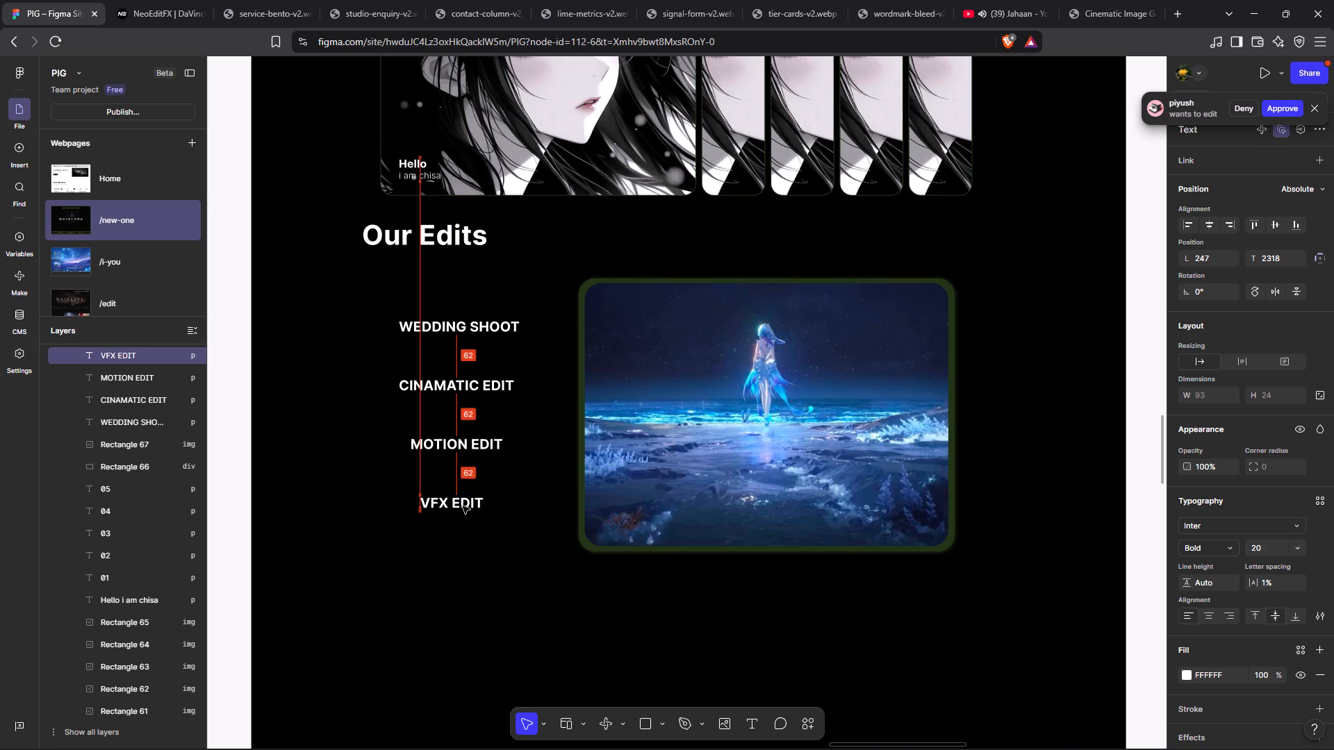
left_click(539, 495)
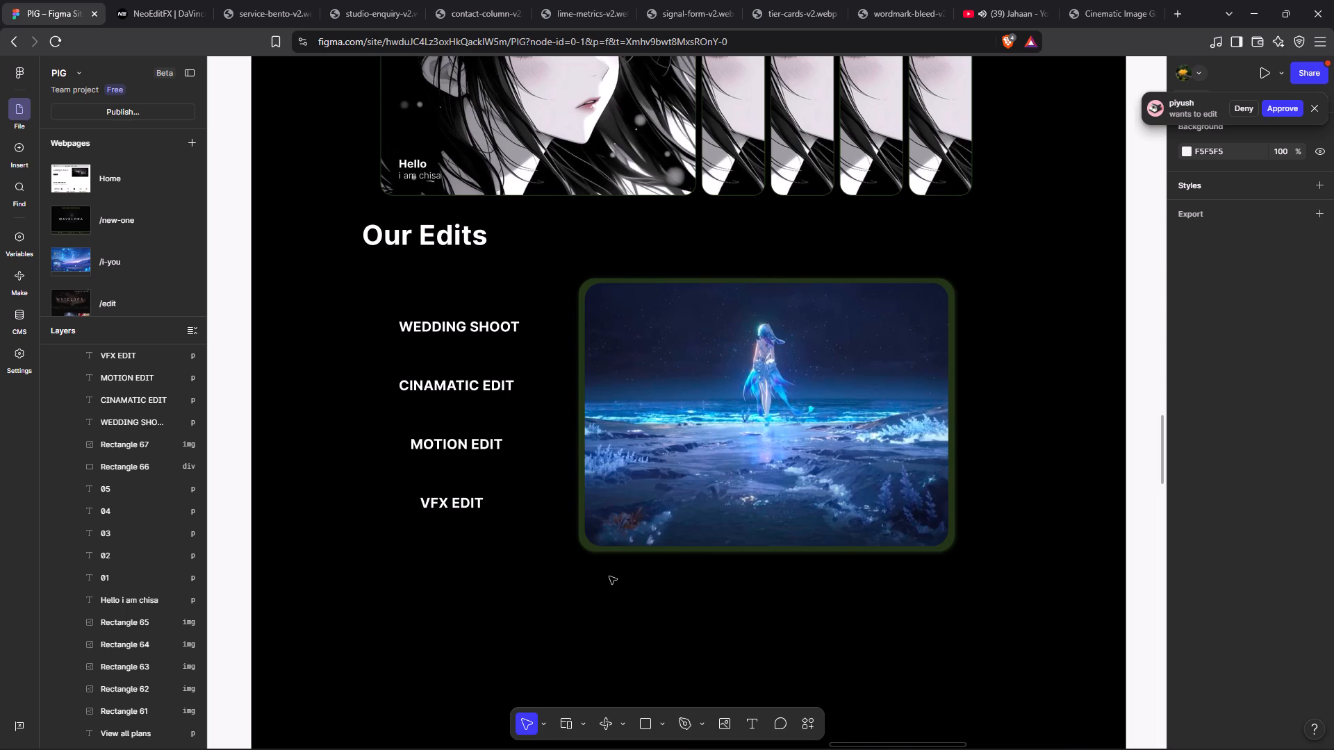
Draw a rectangle about 296 × 59 over the WEDDING SHOOT label, at L 192, T 2041, reaching the image card.
left_click(814, 553)
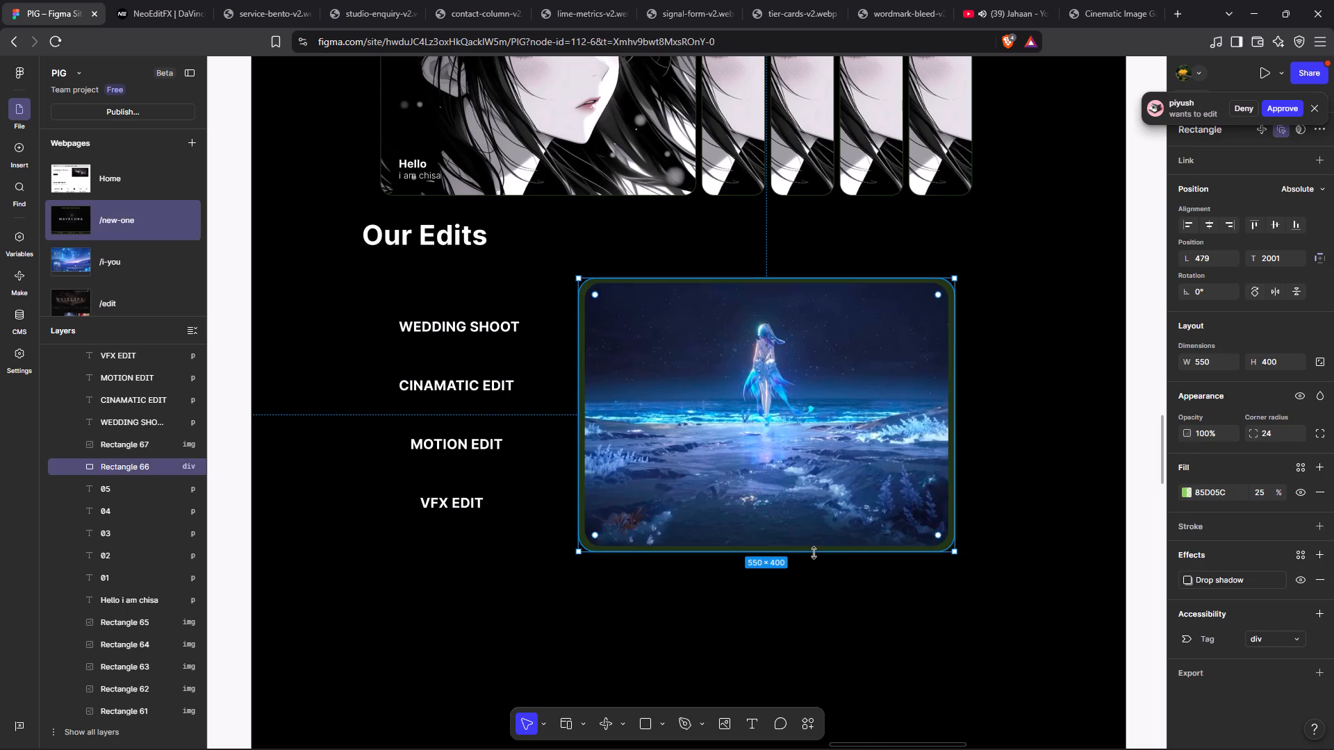
left_click(652, 724)
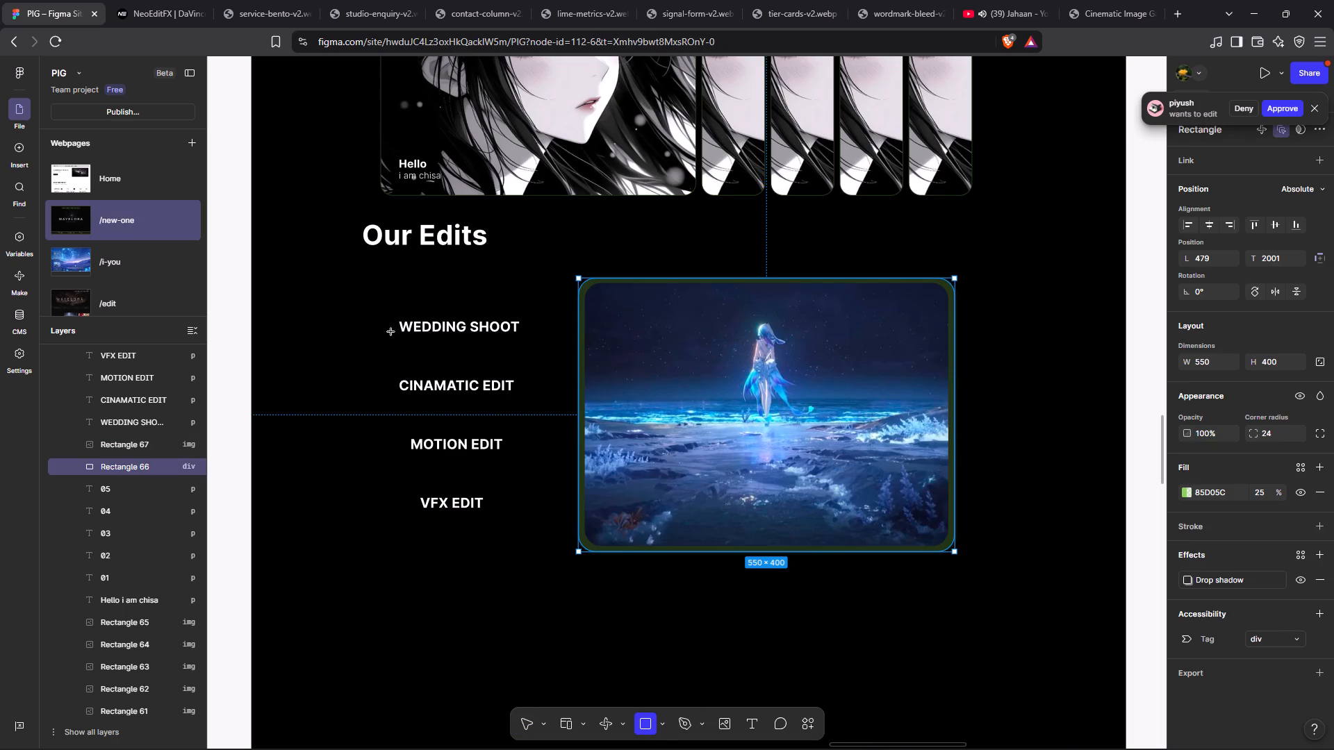
left_click_drag(382, 306, 439, 345)
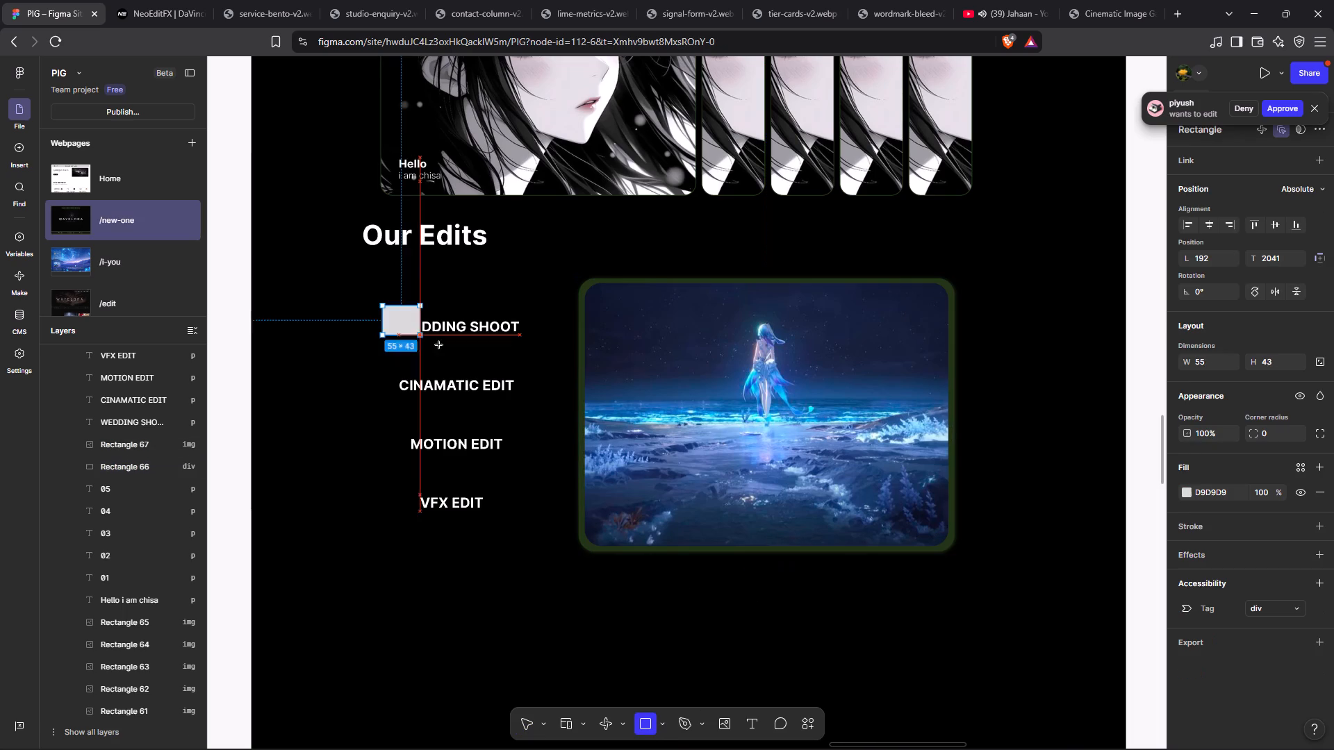
left_click_drag(439, 345, 580, 347)
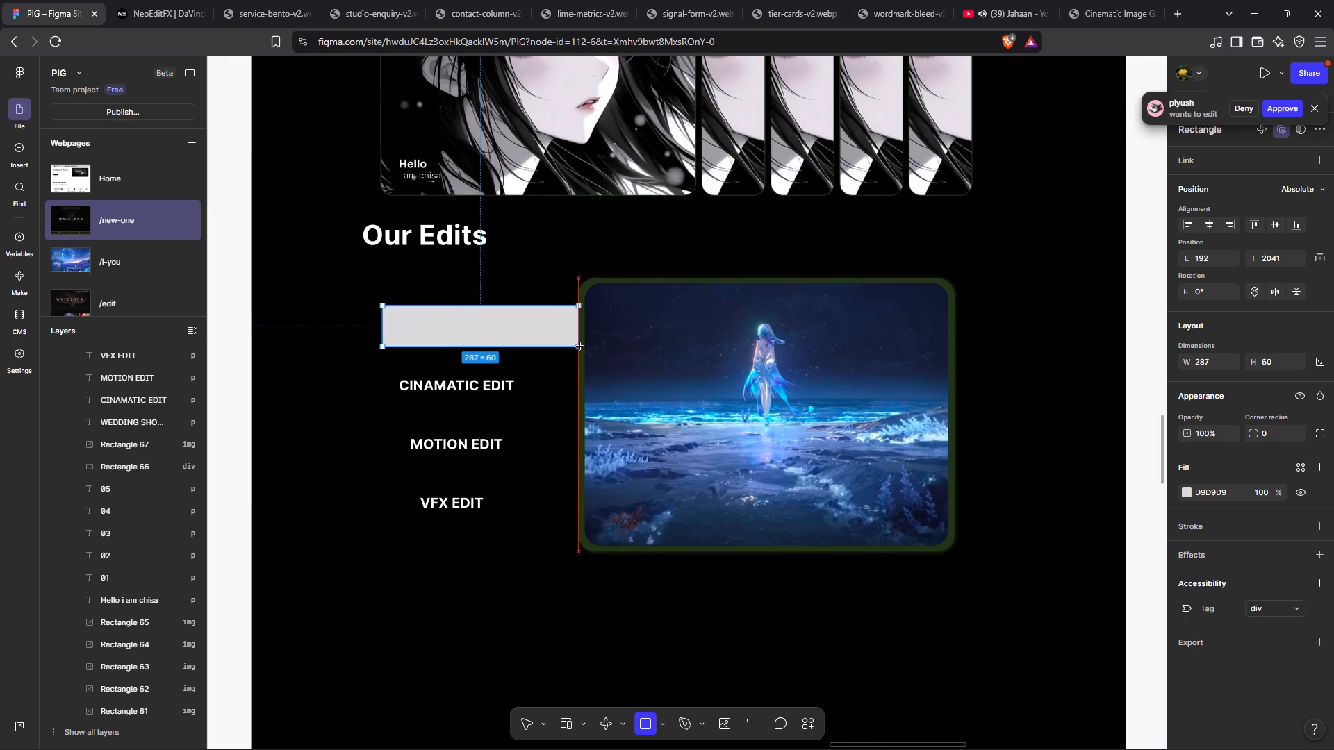
left_click_drag(580, 347, 586, 346)
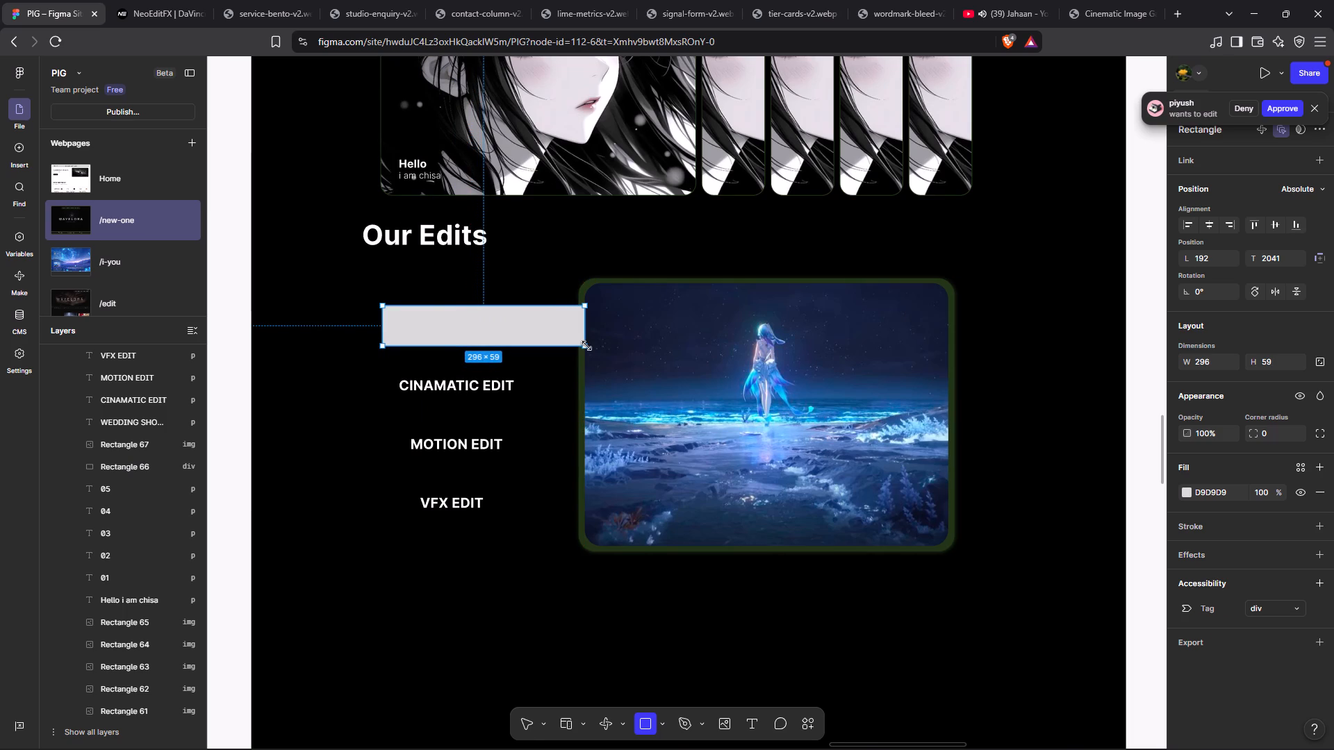
Send the new rectangle to the back, behind the WEDDING SHOOT label and the image card.
right_click(513, 331)
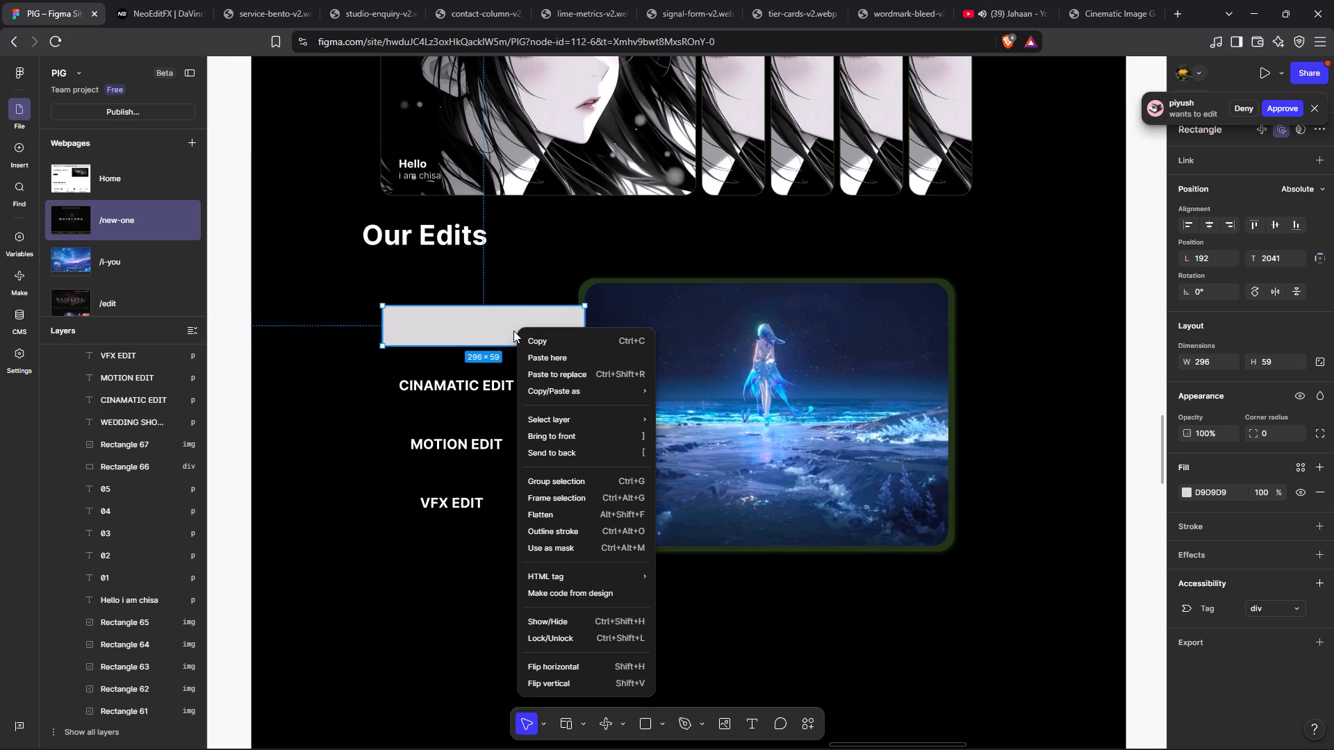
left_click(579, 456)
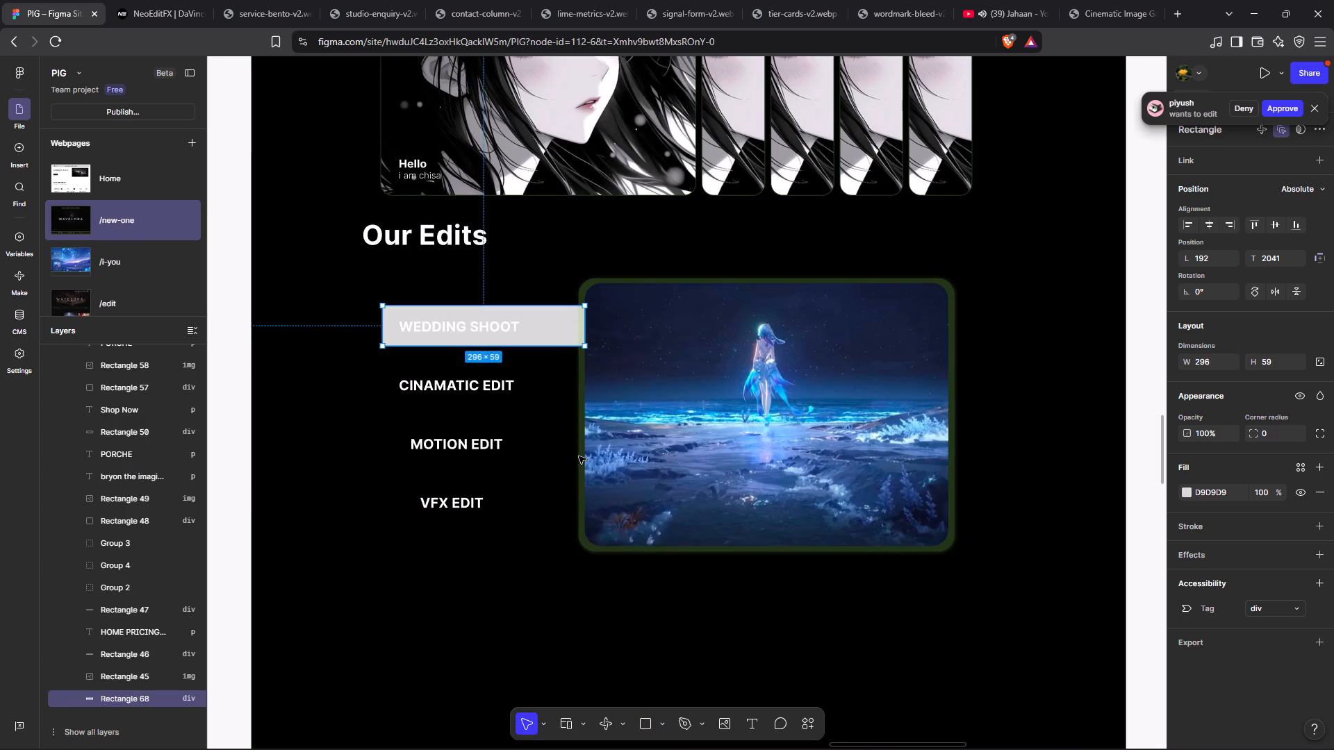
left_click(532, 442)
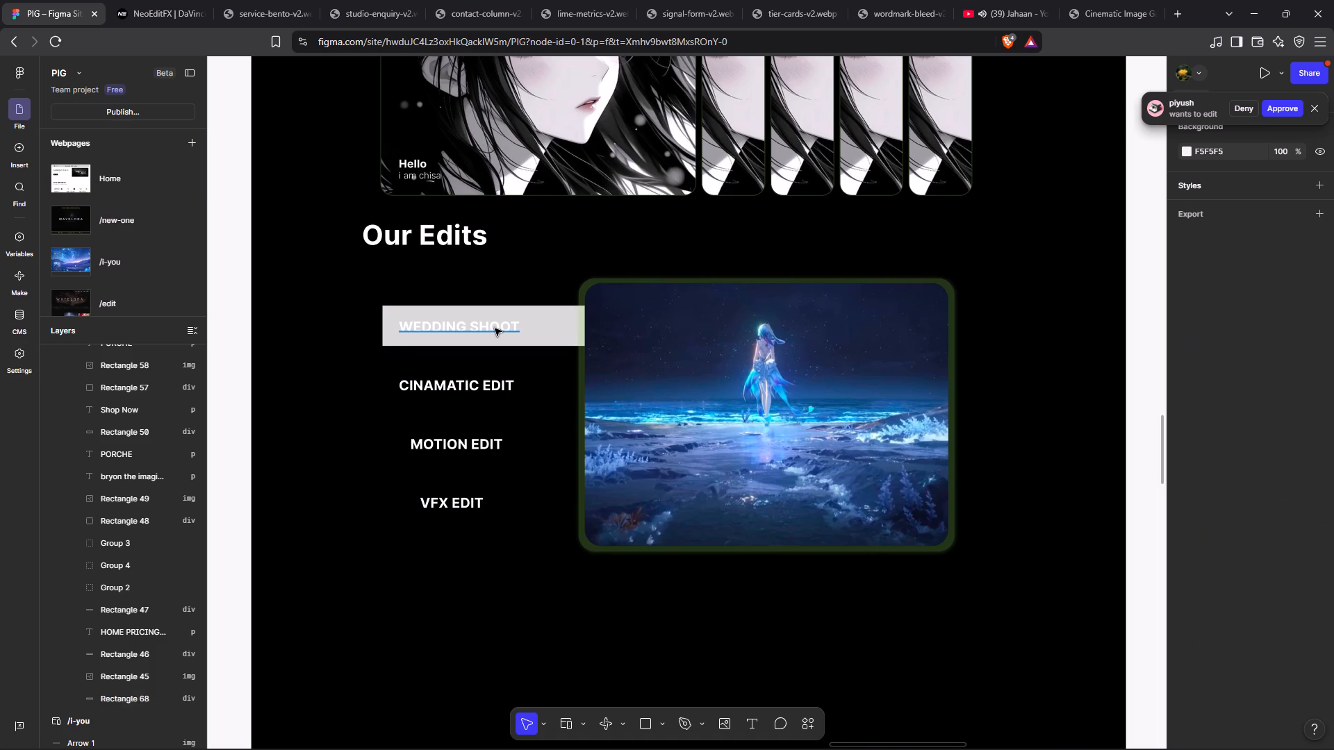
Set the corner radius of the rectangle behind WEDDING SHOOT to 24, matching the green image frame.
left_click(526, 332)
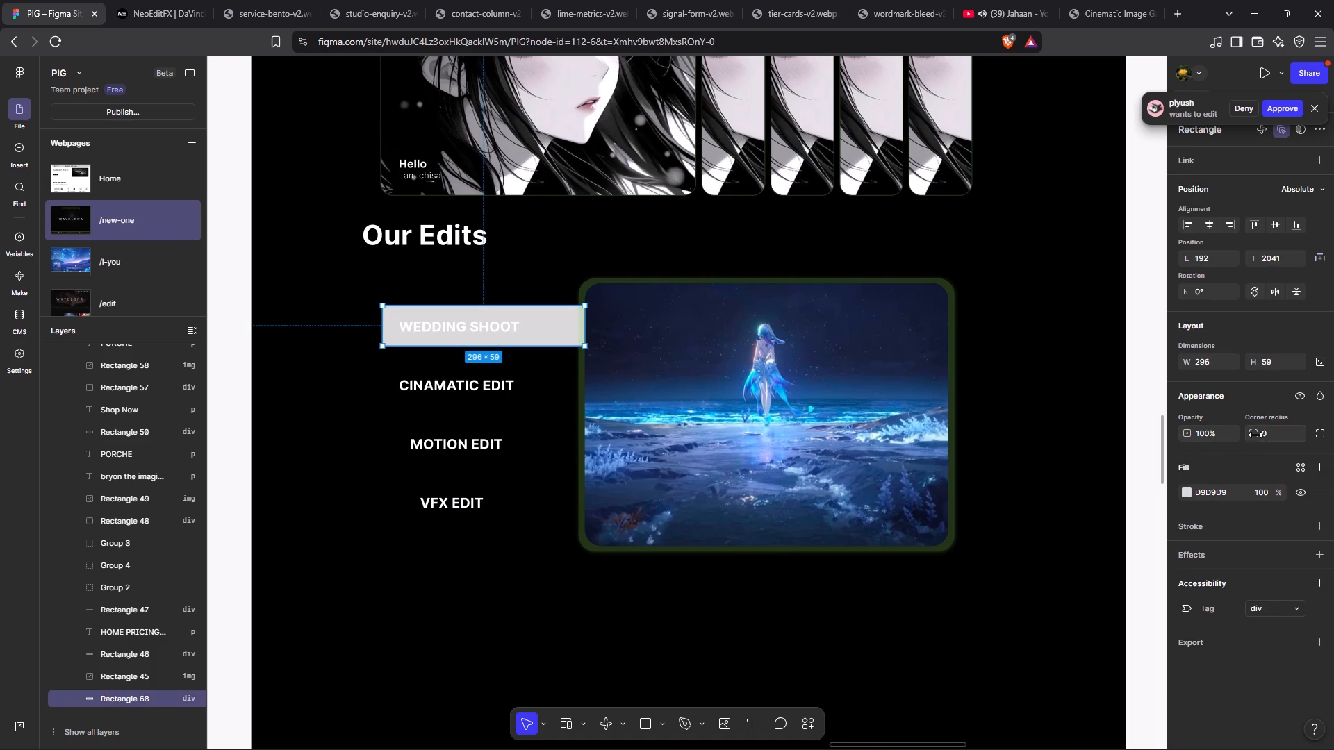
left_click_drag(1255, 435, 917, 350)
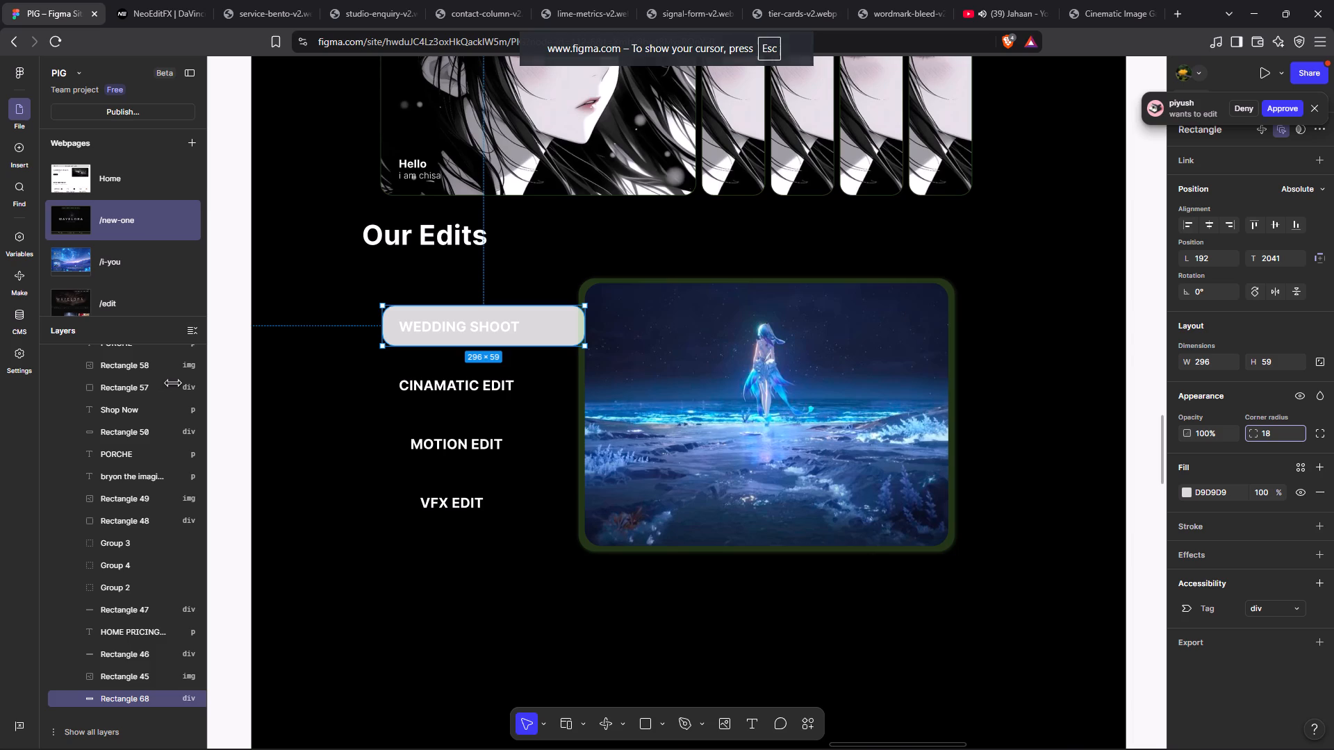
left_click_drag(917, 350, 994, 335)
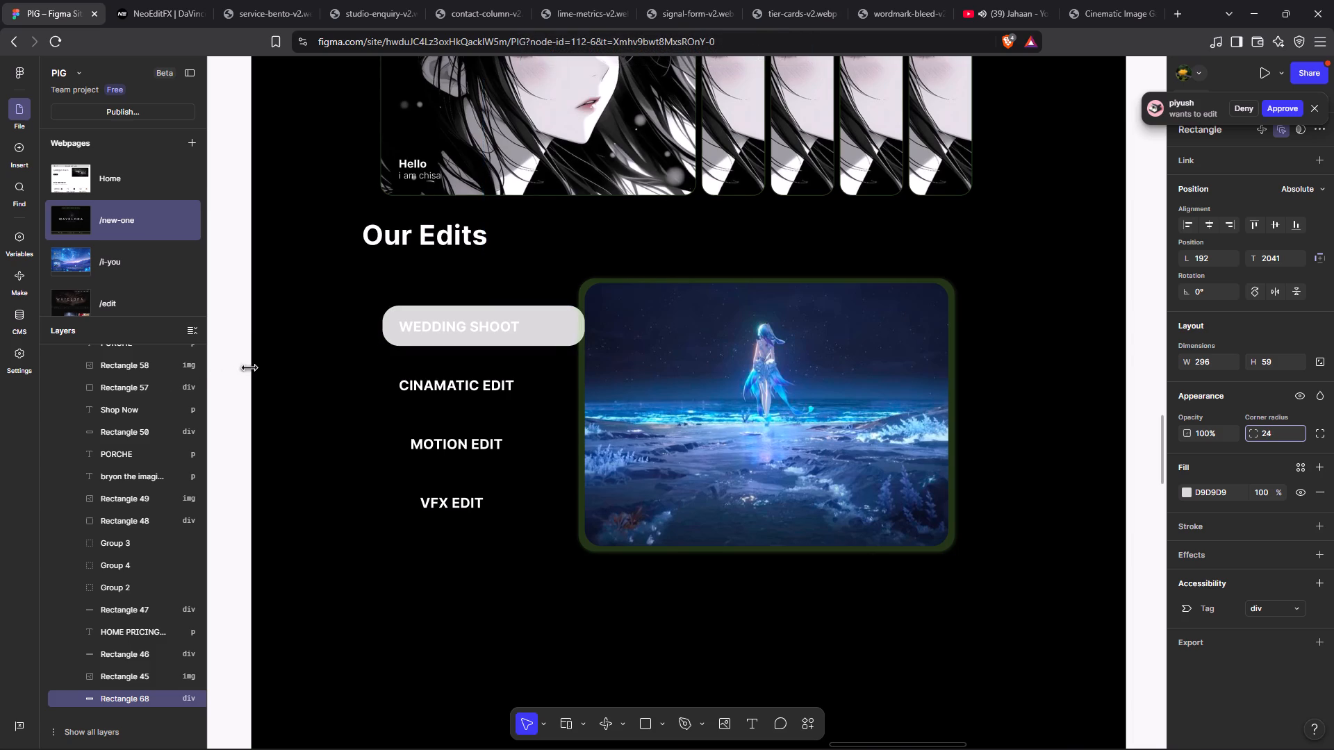
left_click_drag(994, 335, 928, 335)
left_click(942, 549)
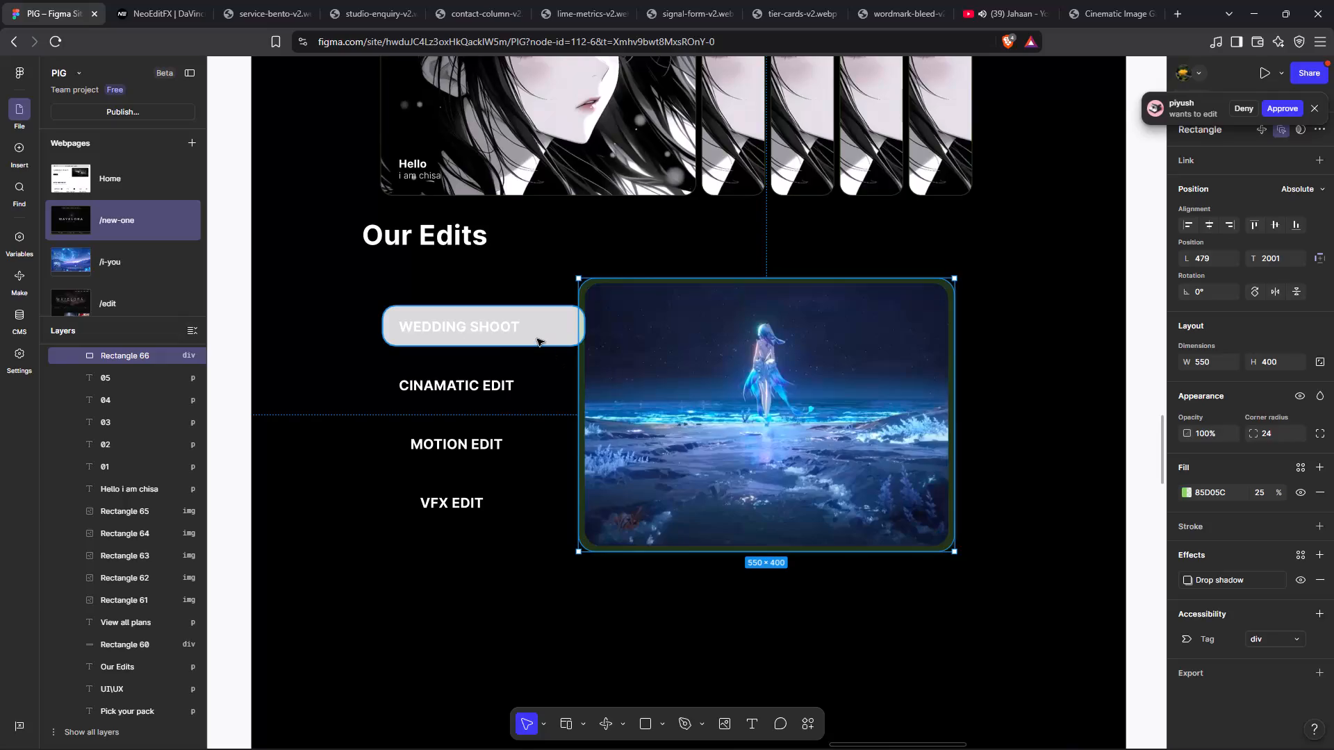
left_click(537, 339)
left_click_drag(1258, 433, 703, 411)
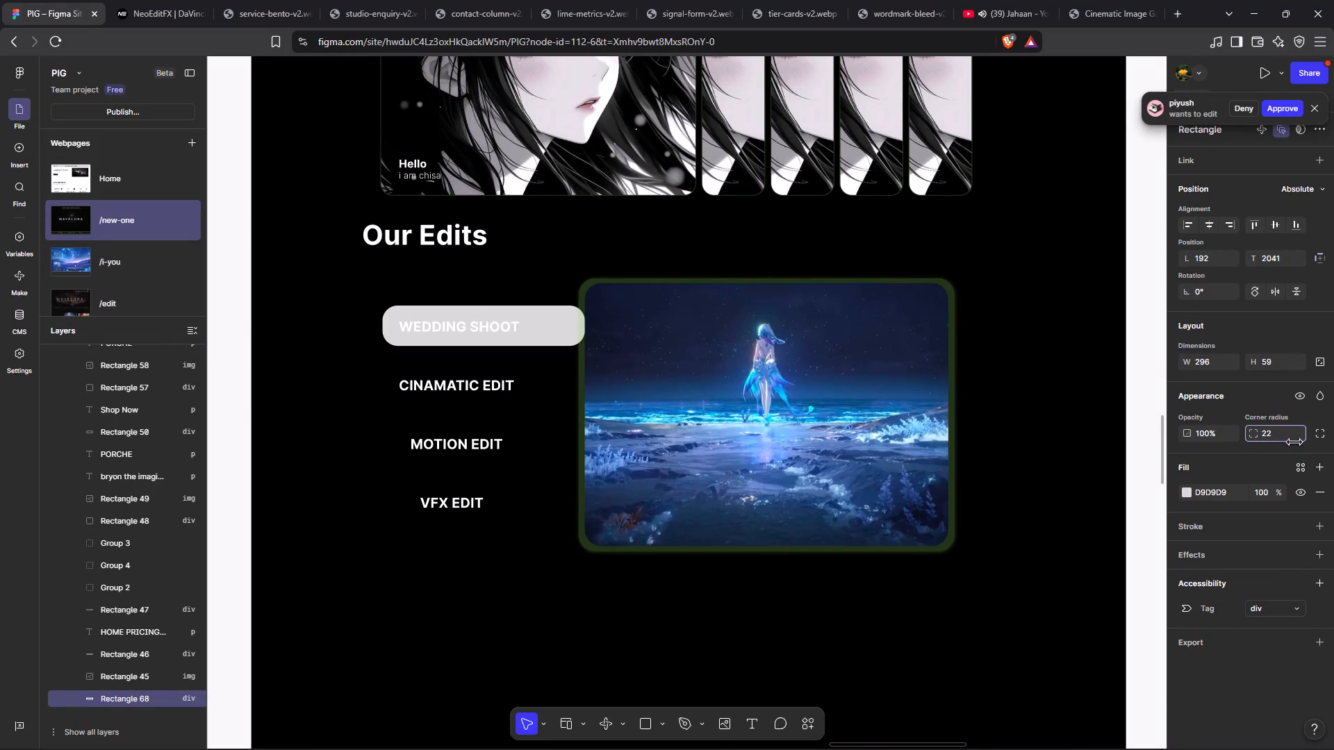
left_click_drag(703, 411, 711, 412)
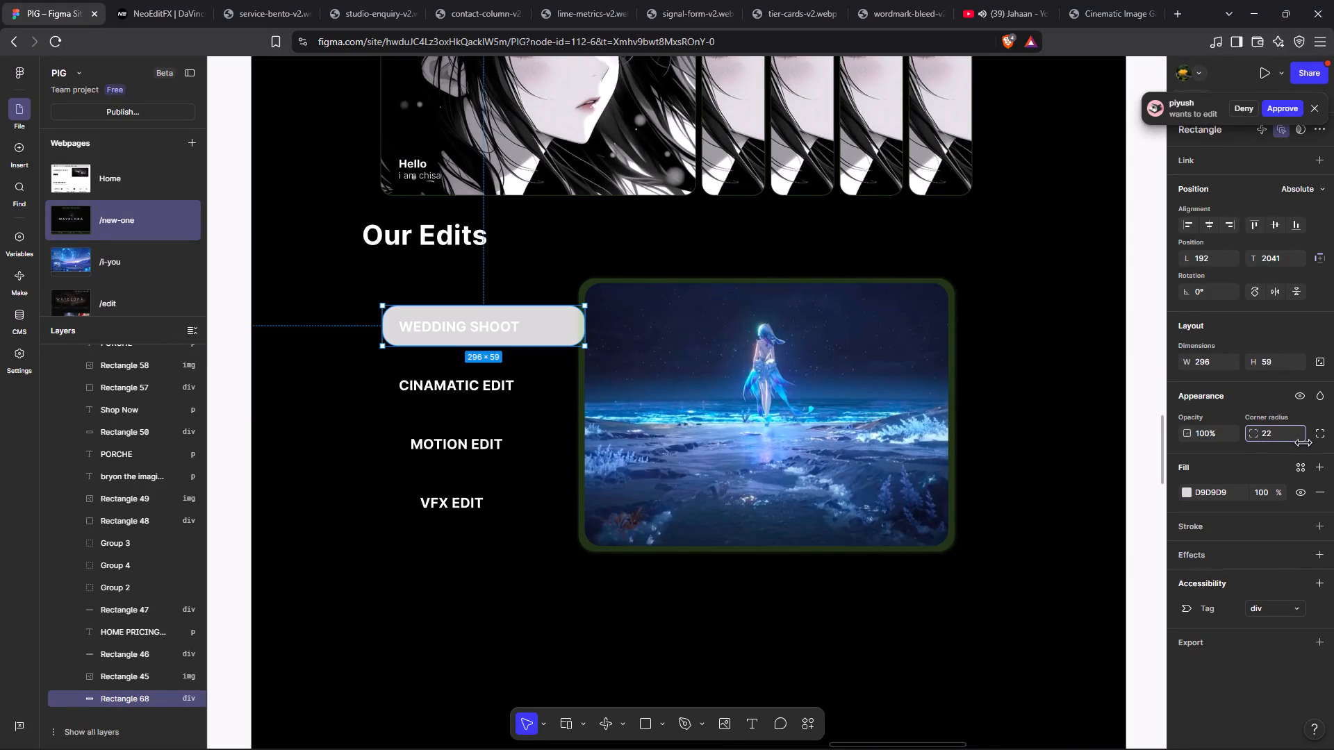
left_click_drag(711, 412, 725, 412)
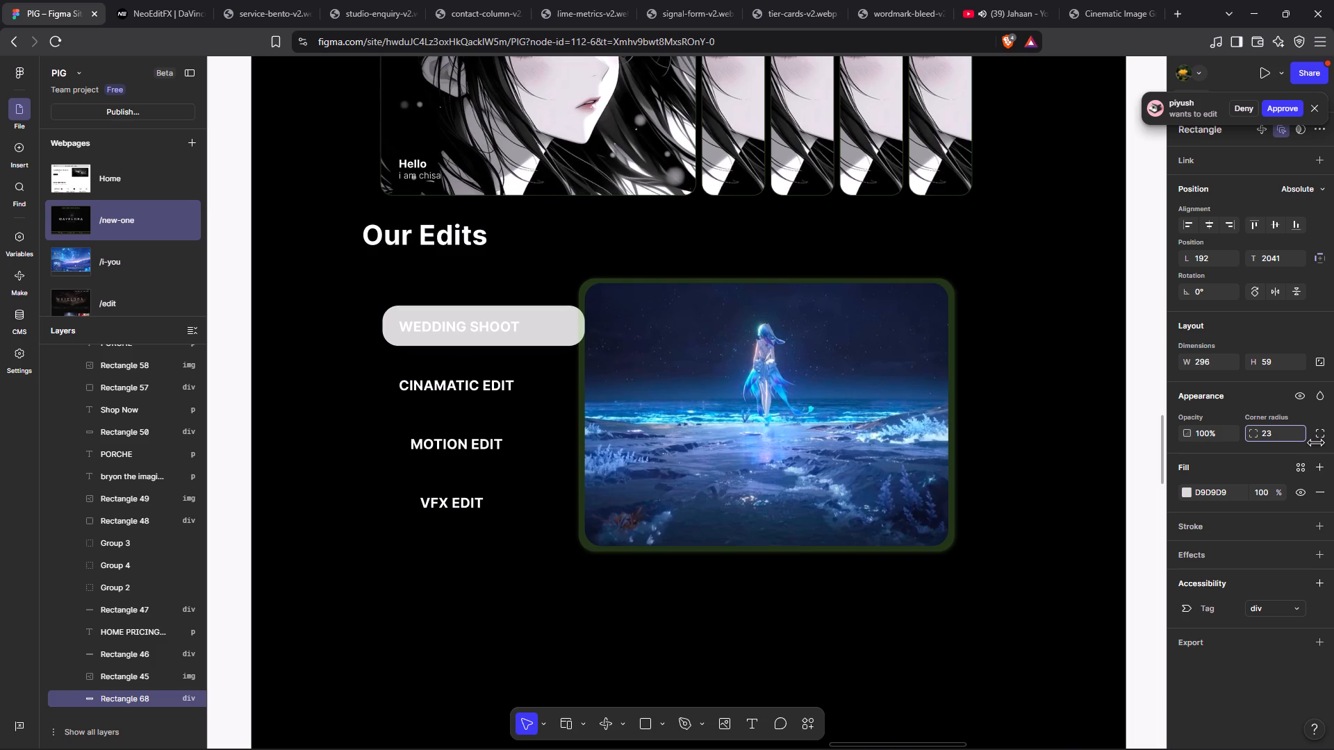
left_click_drag(725, 412, 741, 406)
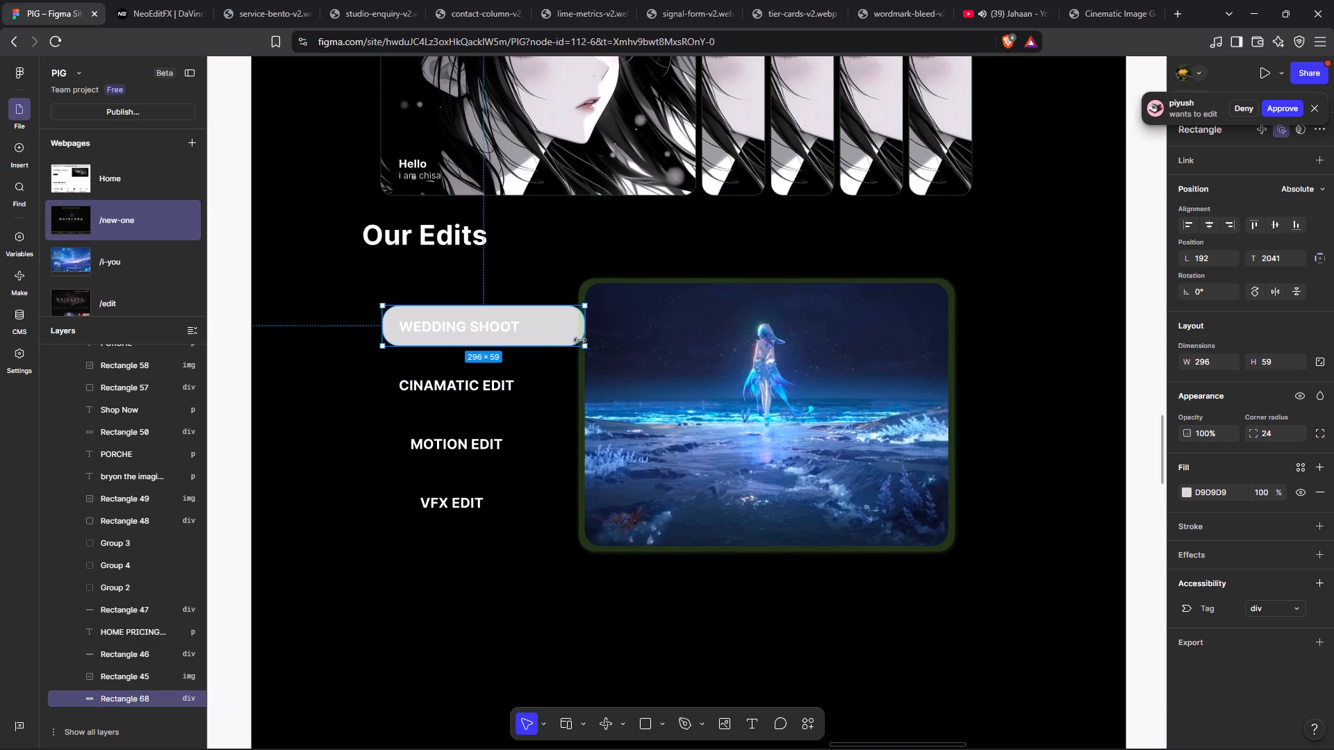
Widen the WEDDING SHOOT rectangle to about 328 so its rounded end extends behind the image card.
left_click_drag(585, 328, 676, 321)
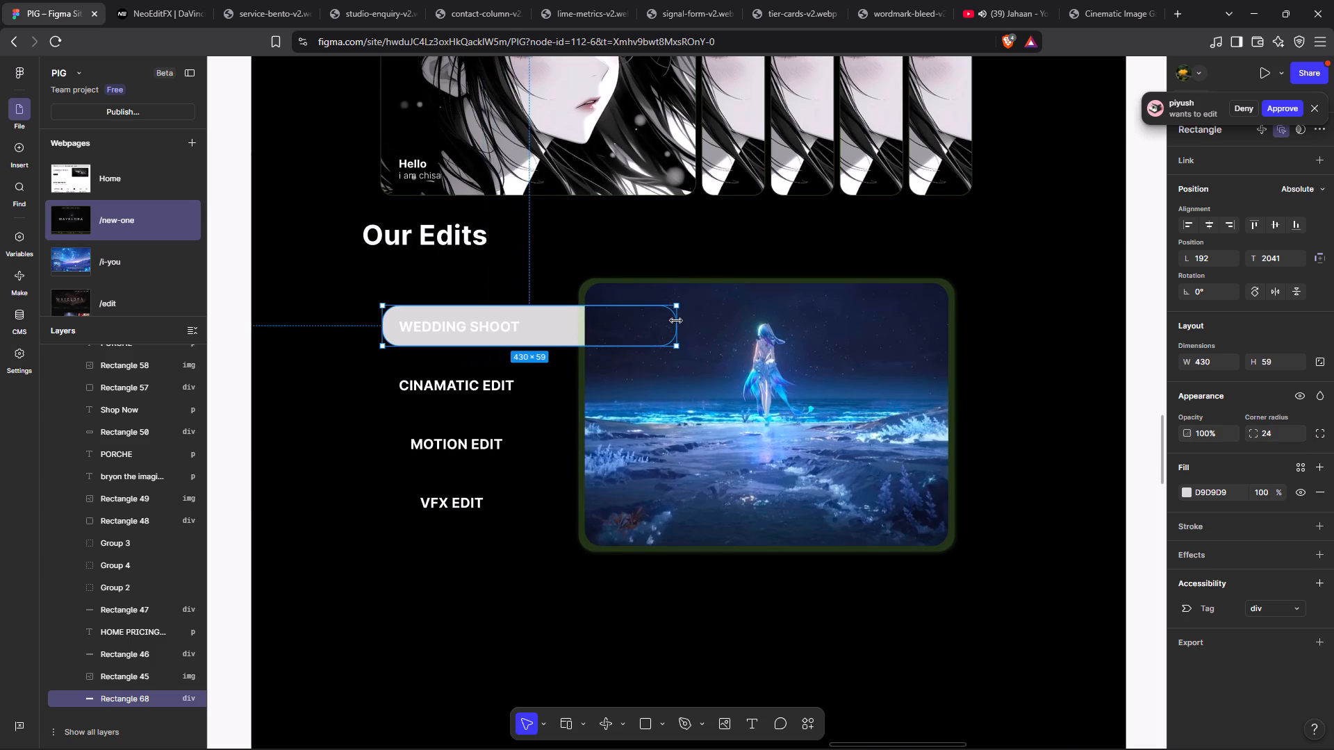
left_click_drag(676, 321, 607, 311)
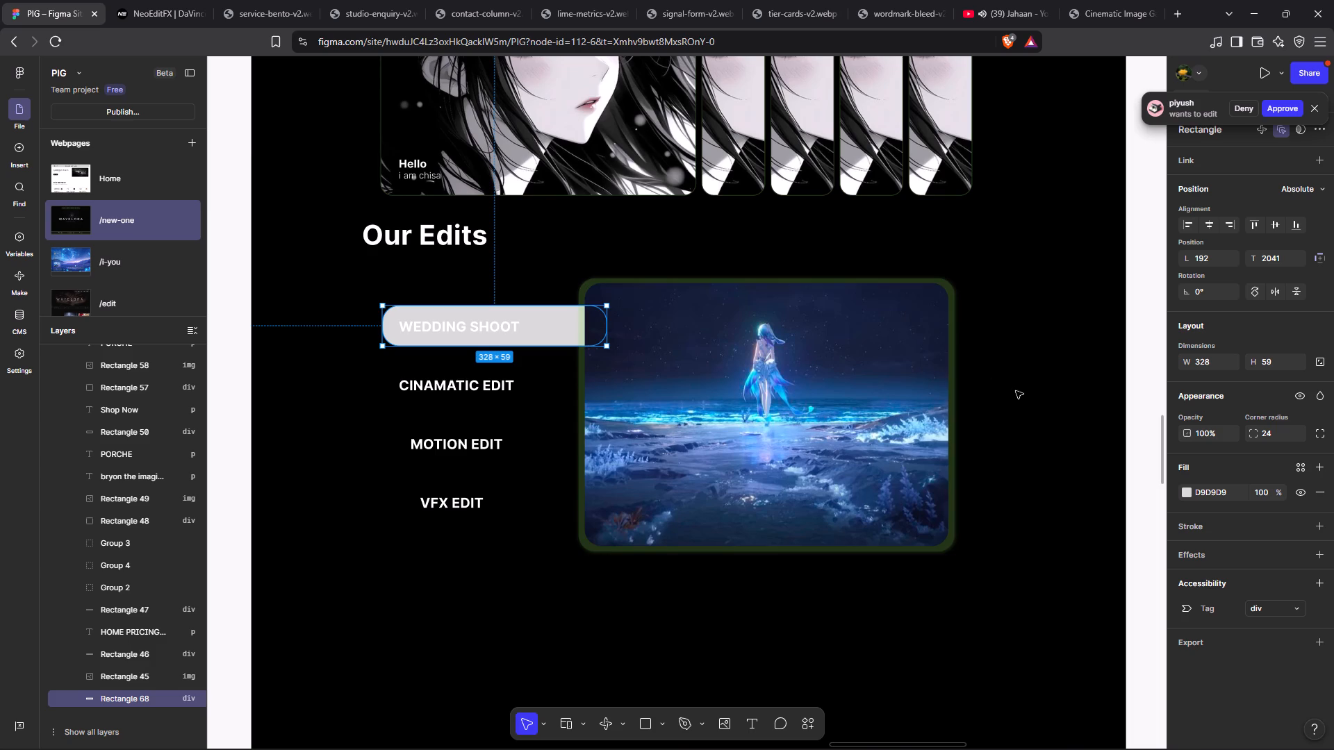
left_click(1146, 486)
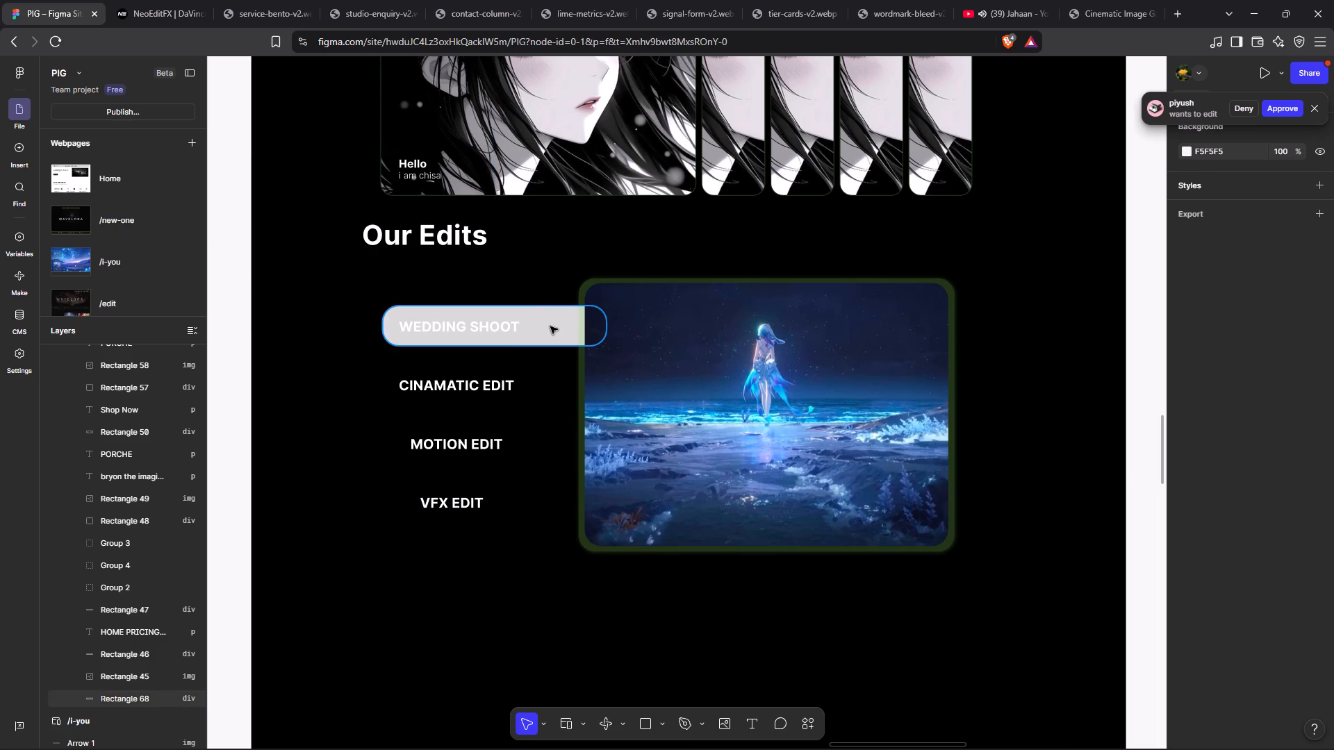
Fill the WEDDING SHOOT rectangle with the page's green 85D05C at 25% opacity.
left_click(550, 326)
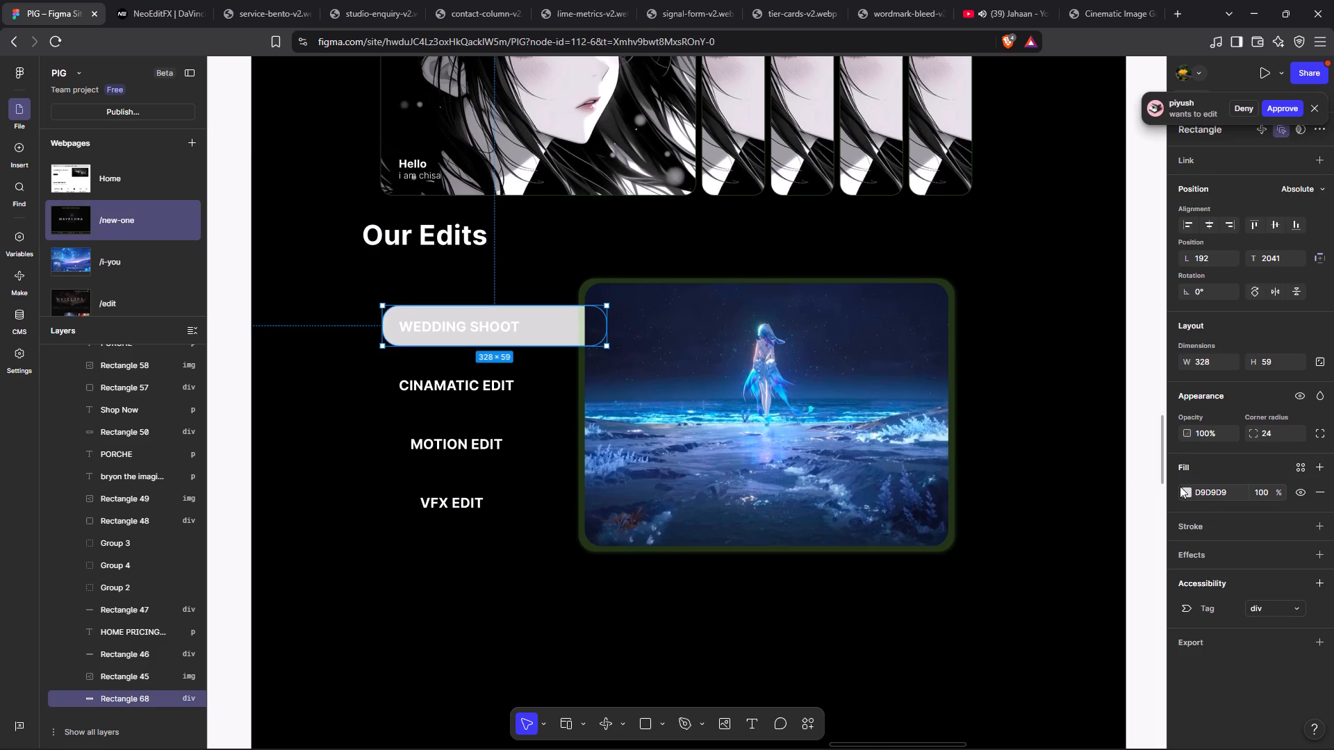
left_click(1180, 486)
left_click(1184, 489)
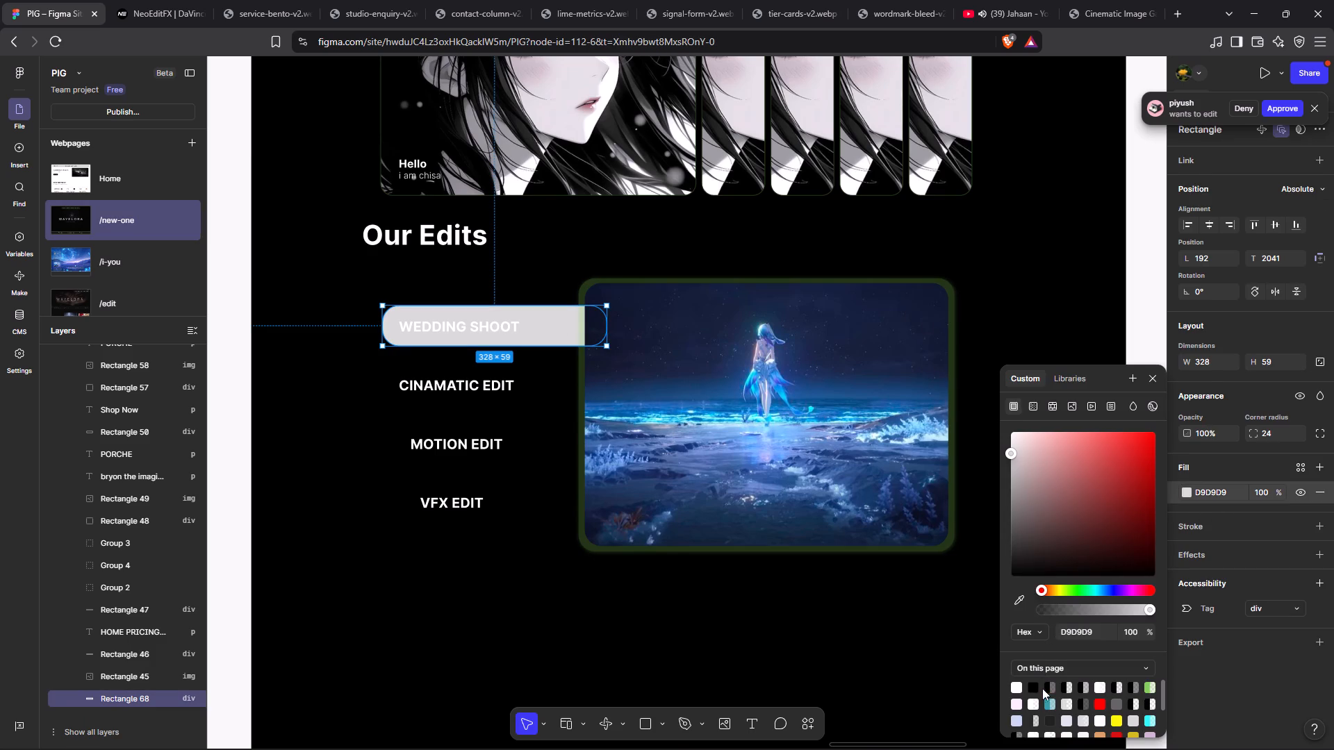
left_click(1151, 685)
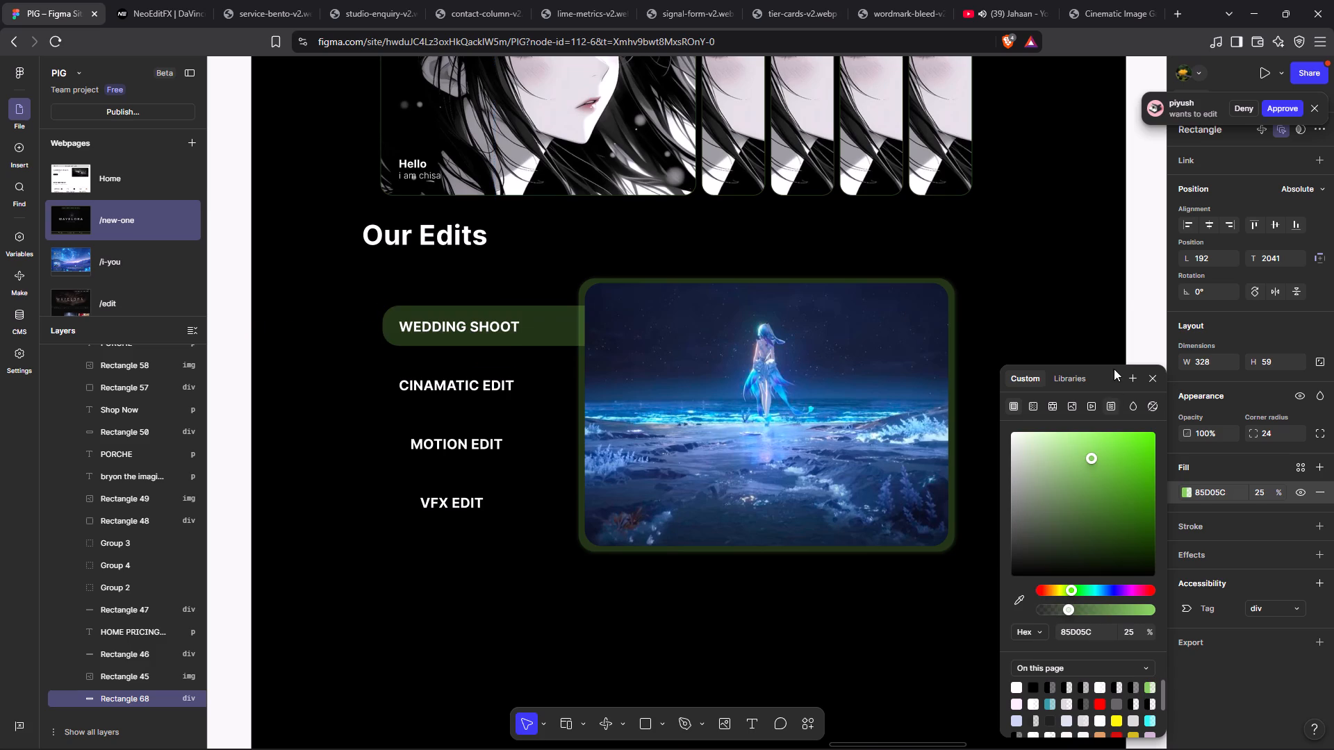
left_click(1150, 303)
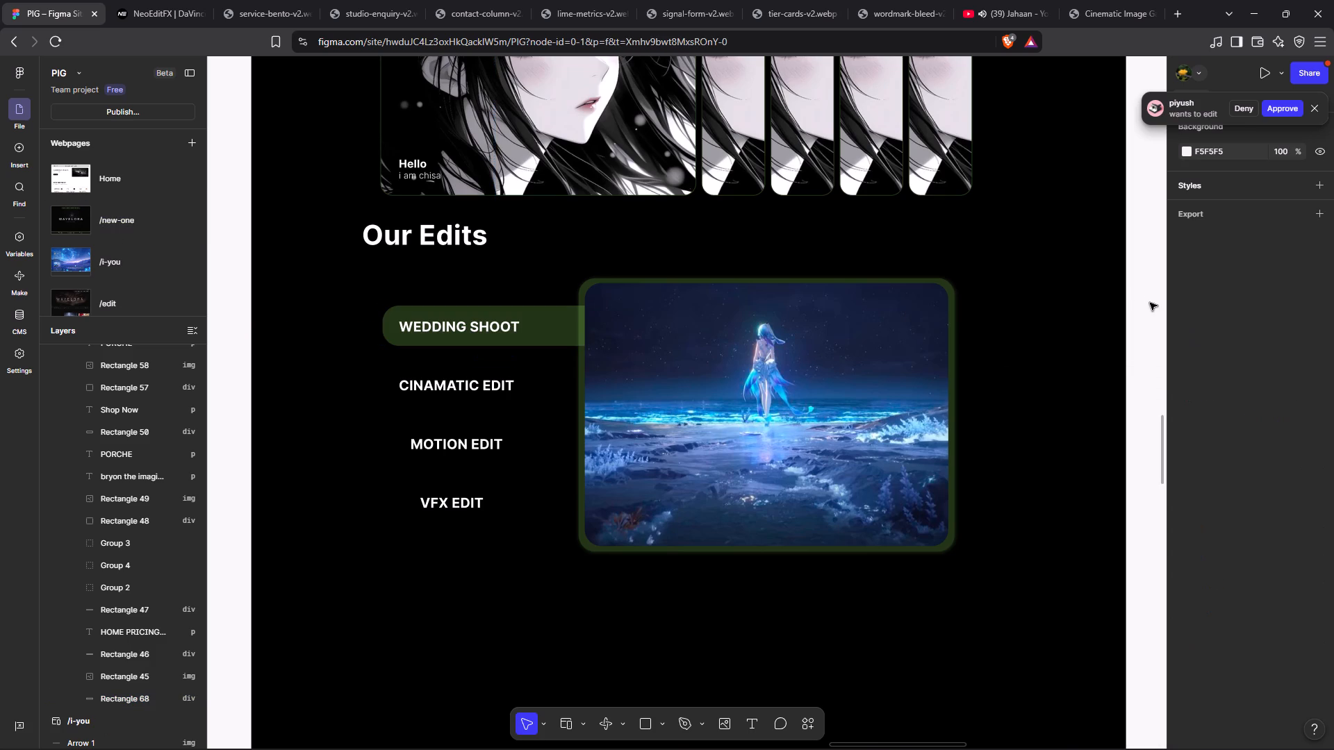
Cut the WEDDING SHOOT rectangle vertically along the edge of the green image frame, using the vector Cut tool.
left_click(573, 317)
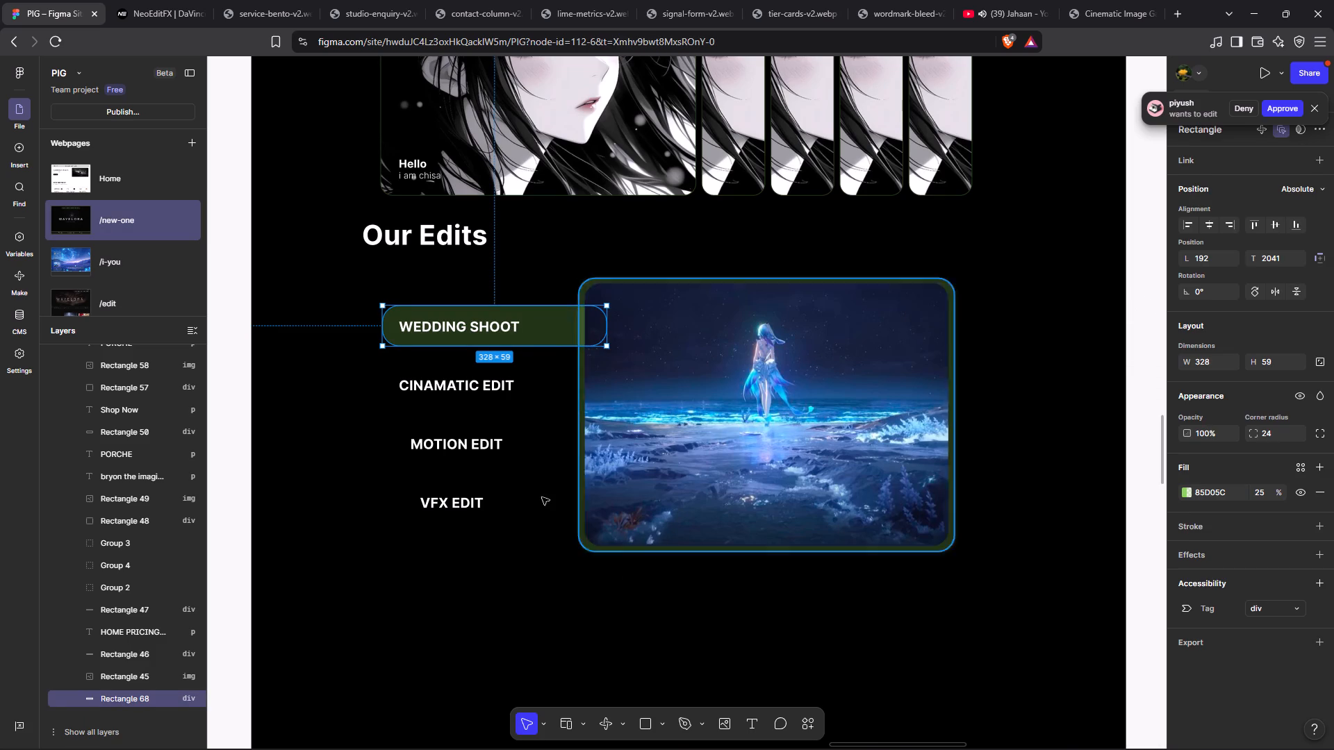
double_click(557, 326)
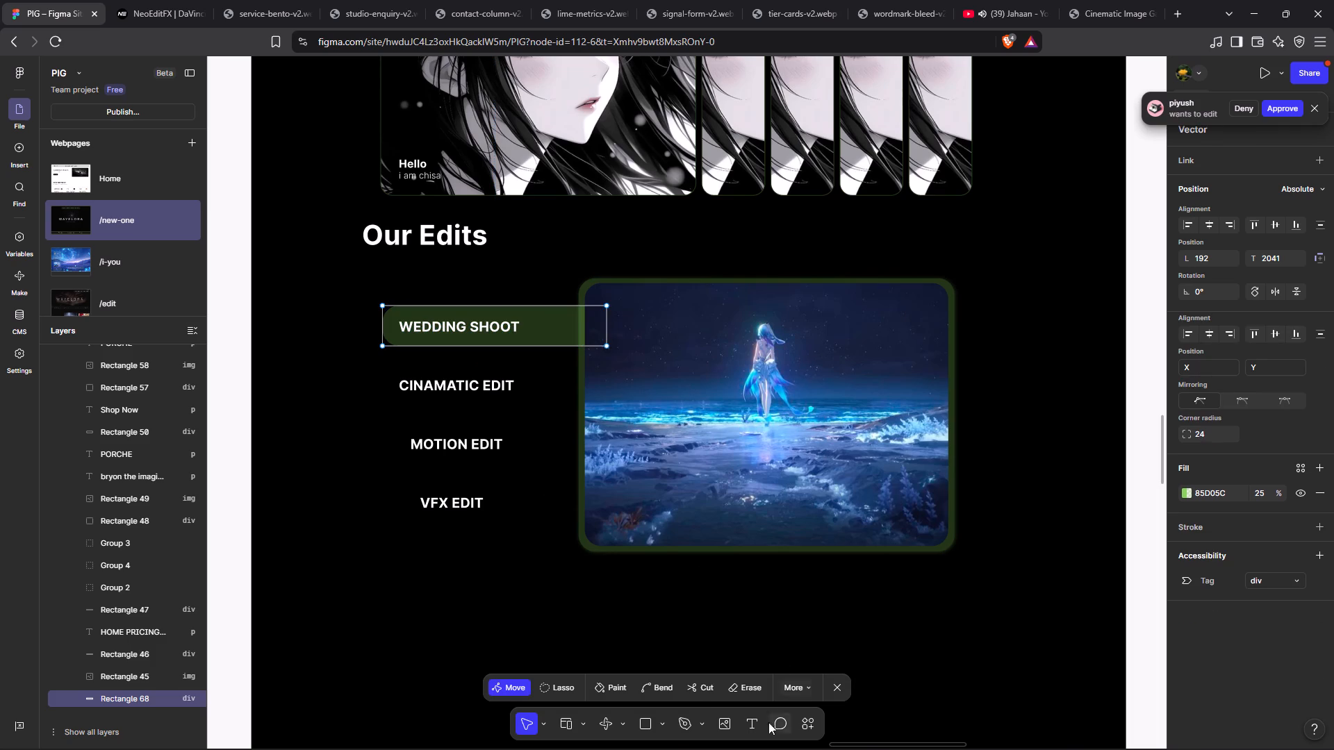
left_click(705, 691)
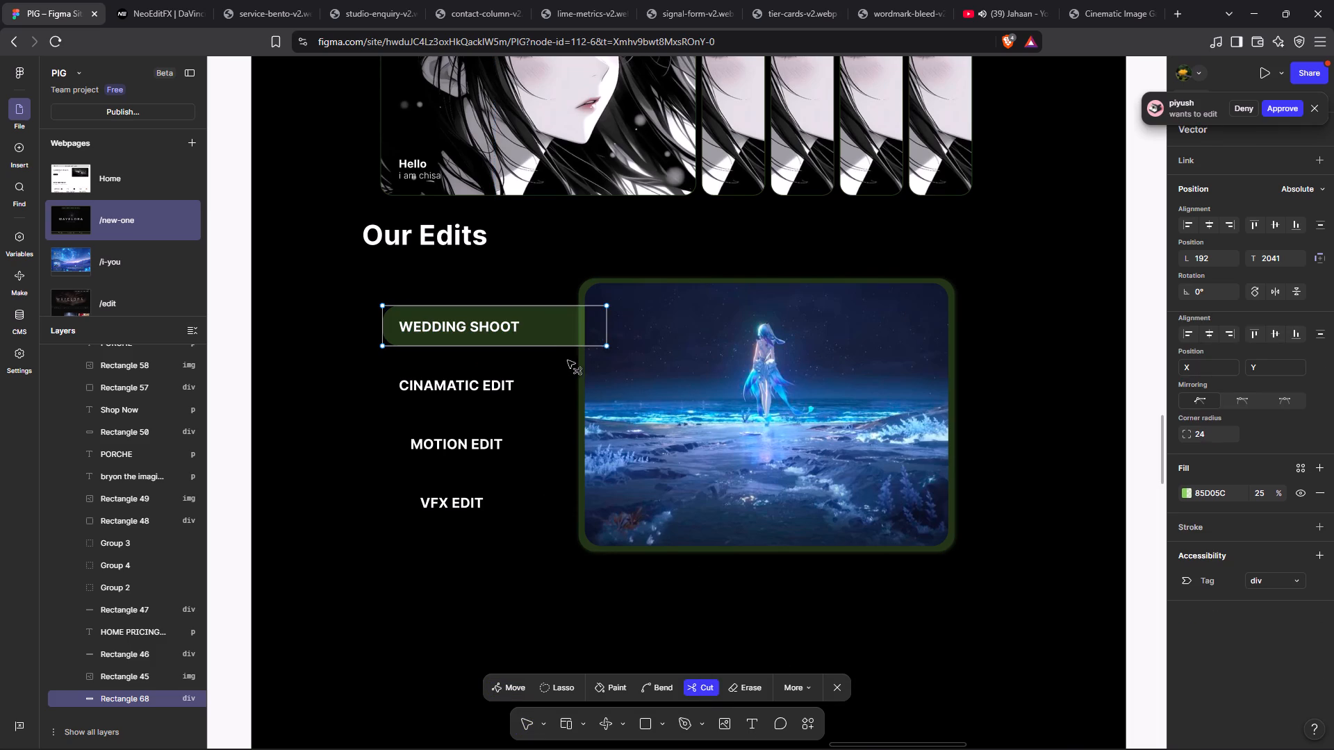
left_click_drag(577, 363, 576, 292)
left_click_drag(576, 292, 578, 288)
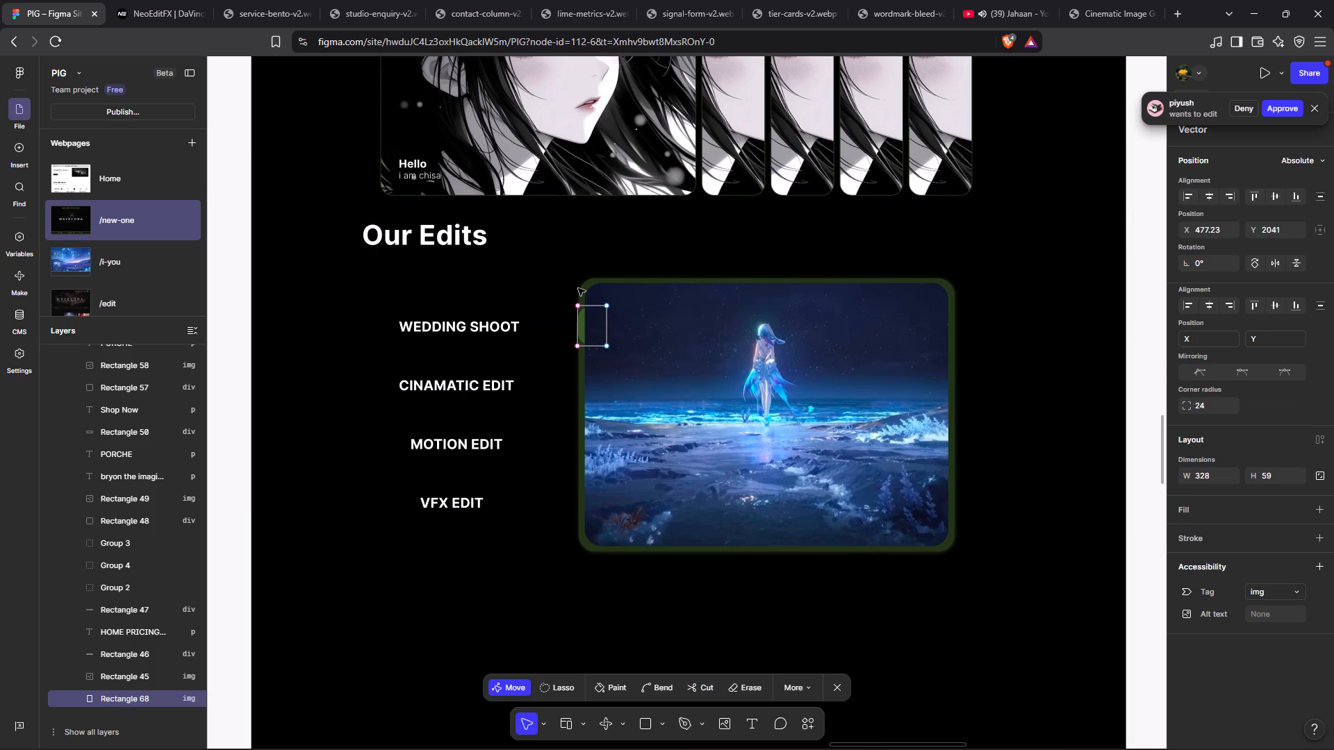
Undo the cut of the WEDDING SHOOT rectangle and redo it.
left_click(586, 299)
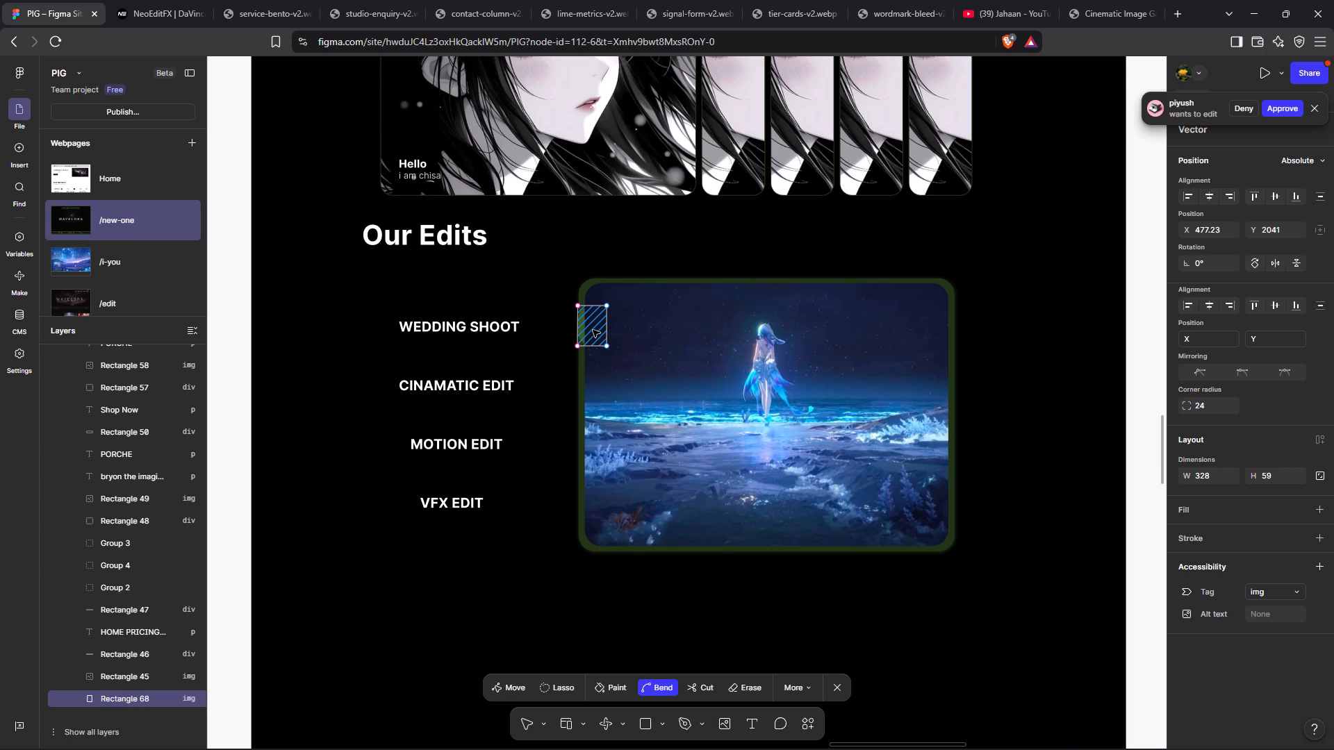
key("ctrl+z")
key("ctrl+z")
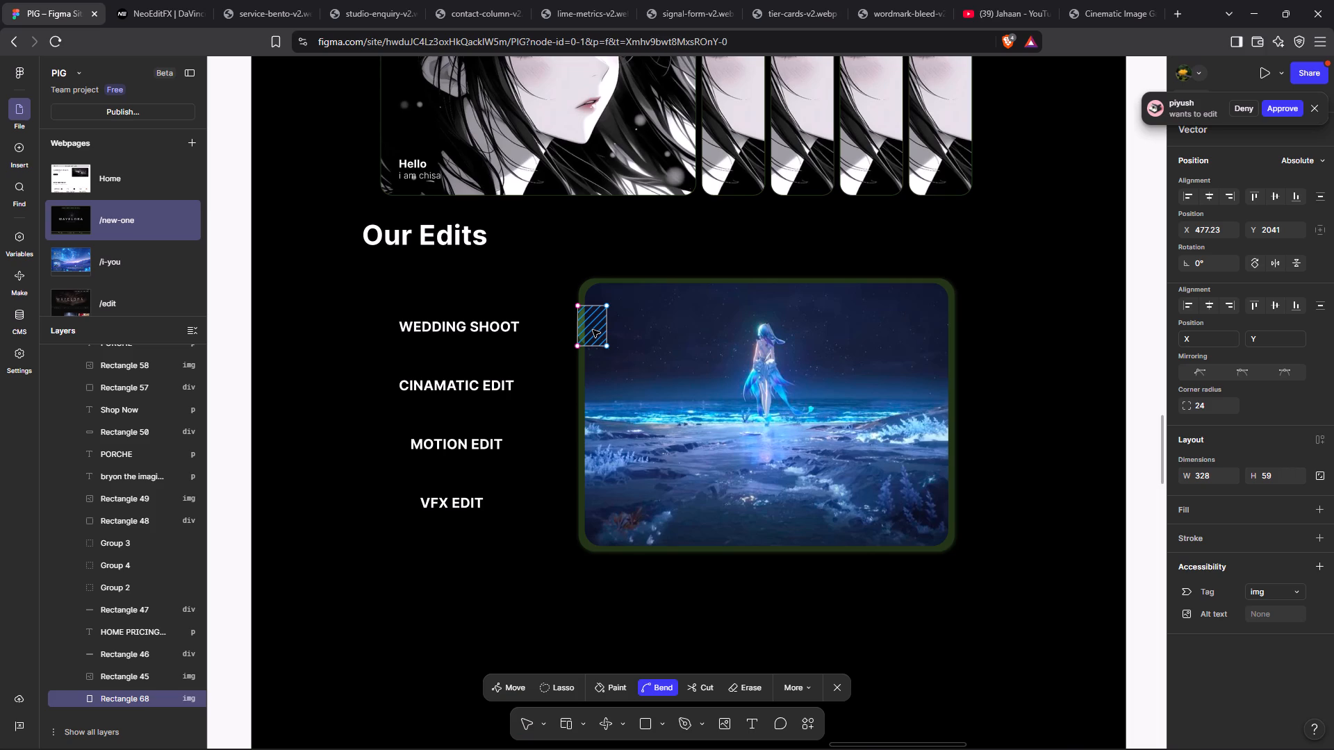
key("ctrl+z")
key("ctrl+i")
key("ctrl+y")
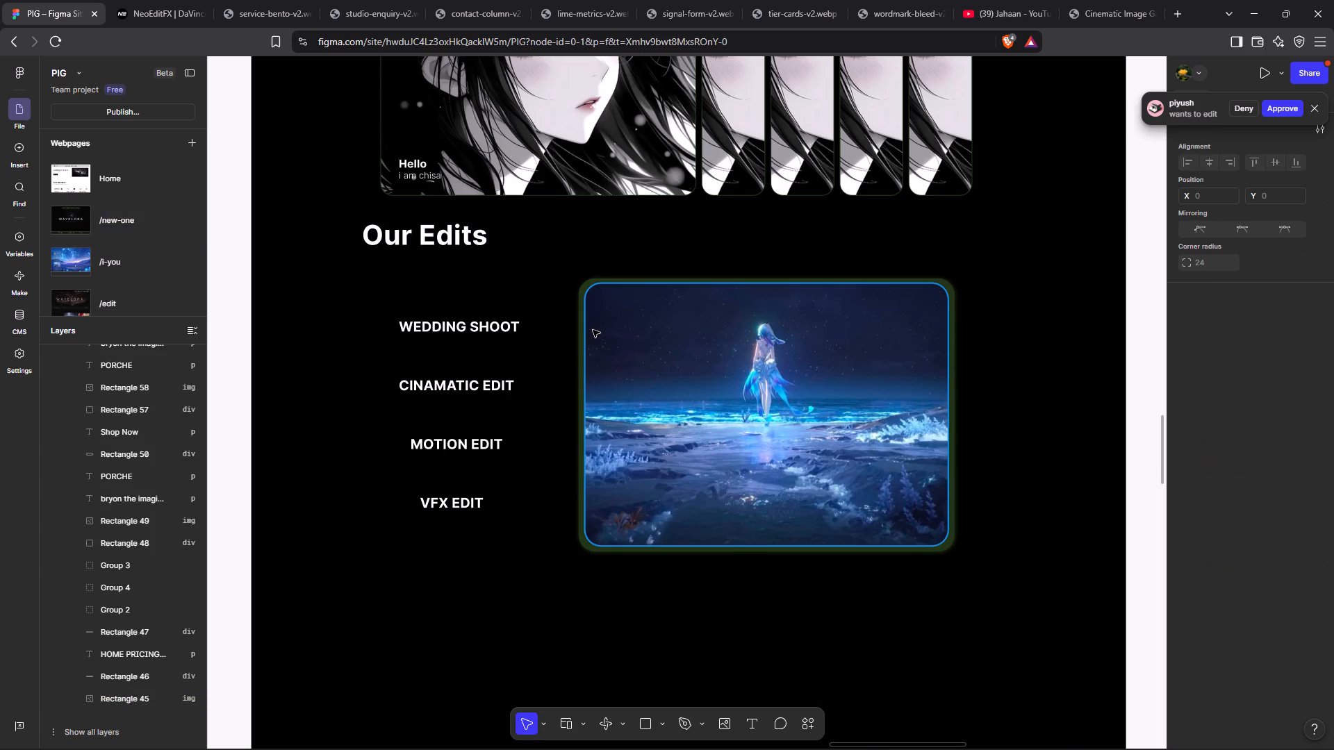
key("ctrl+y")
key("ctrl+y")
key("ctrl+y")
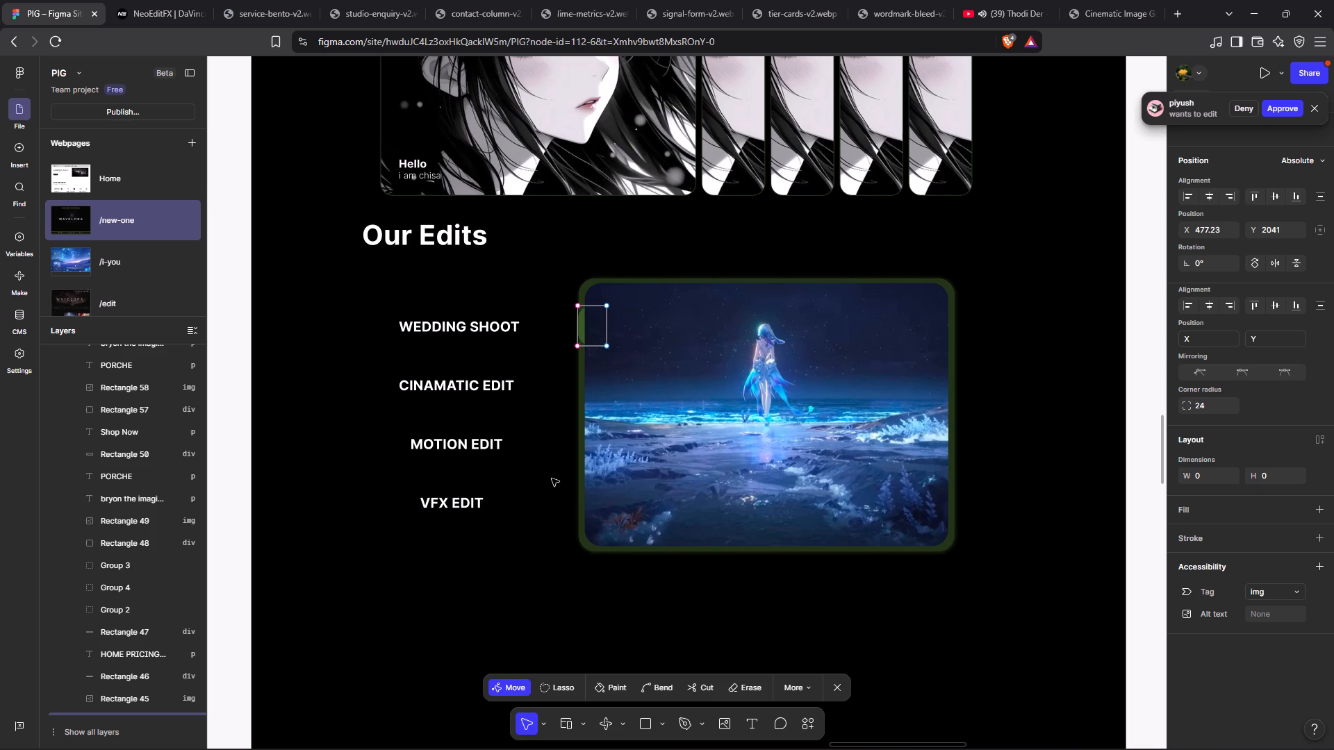
Finish vector editing with the small cut-off piece at the image frame's edge selected.
left_click(551, 406)
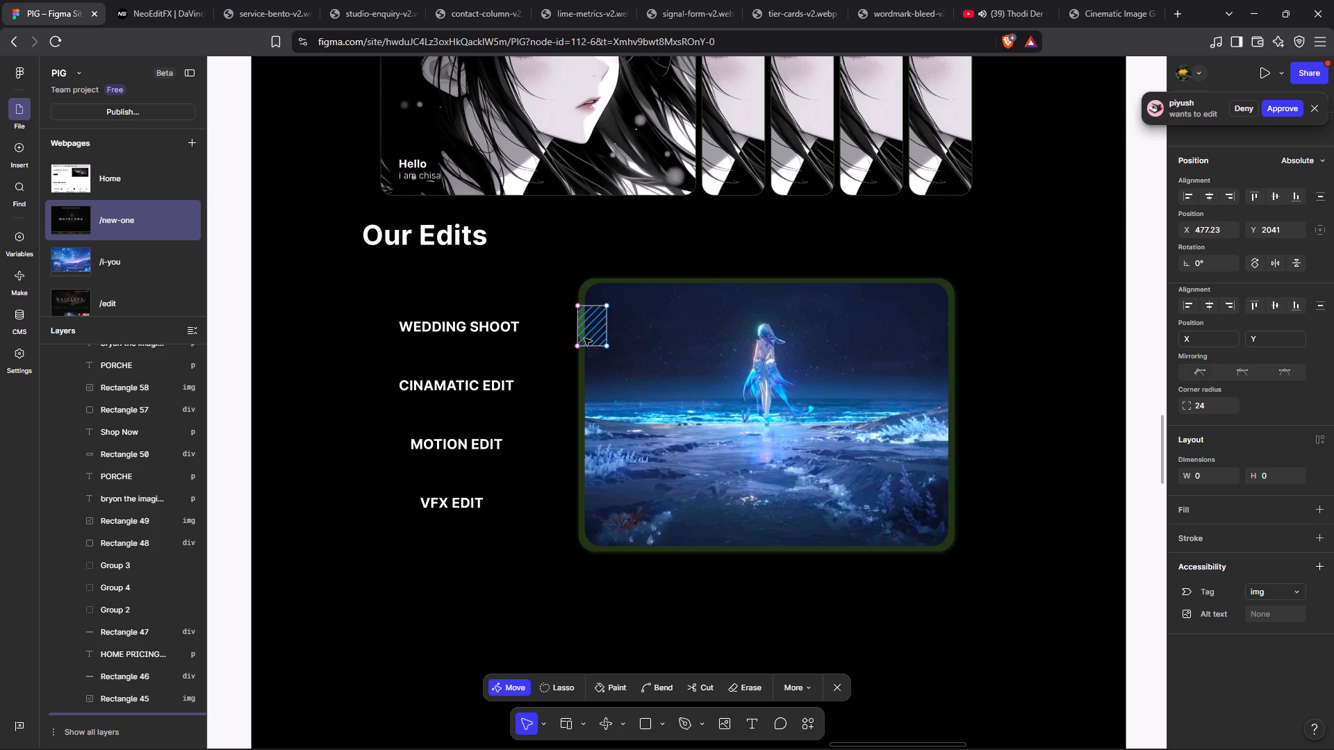
left_click(584, 338)
left_click(845, 687)
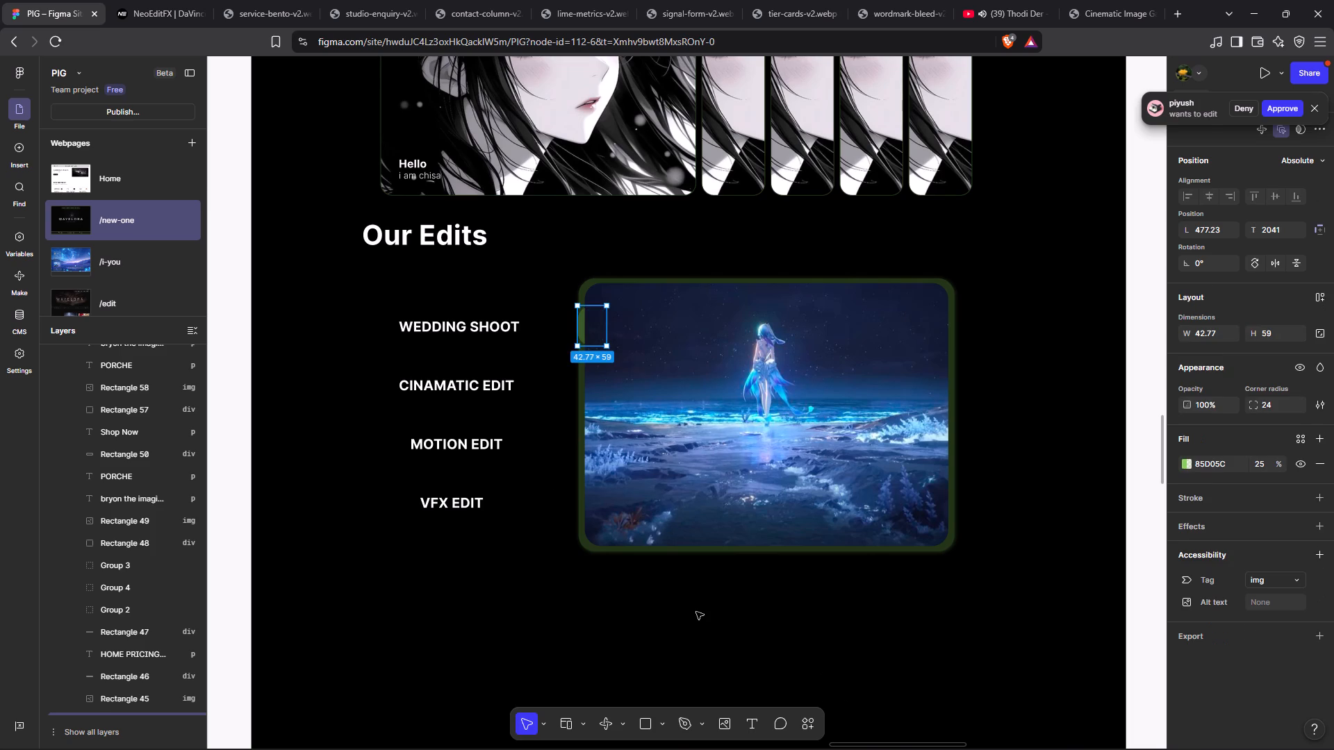
Undo back past the WEDDING SHOOT rectangle's creation, and redo until the full rectangle and its small cut-off piece are both back.
left_click(696, 612)
key("ctrl+z")
key("ctrl+z")
key("ctrl+z")
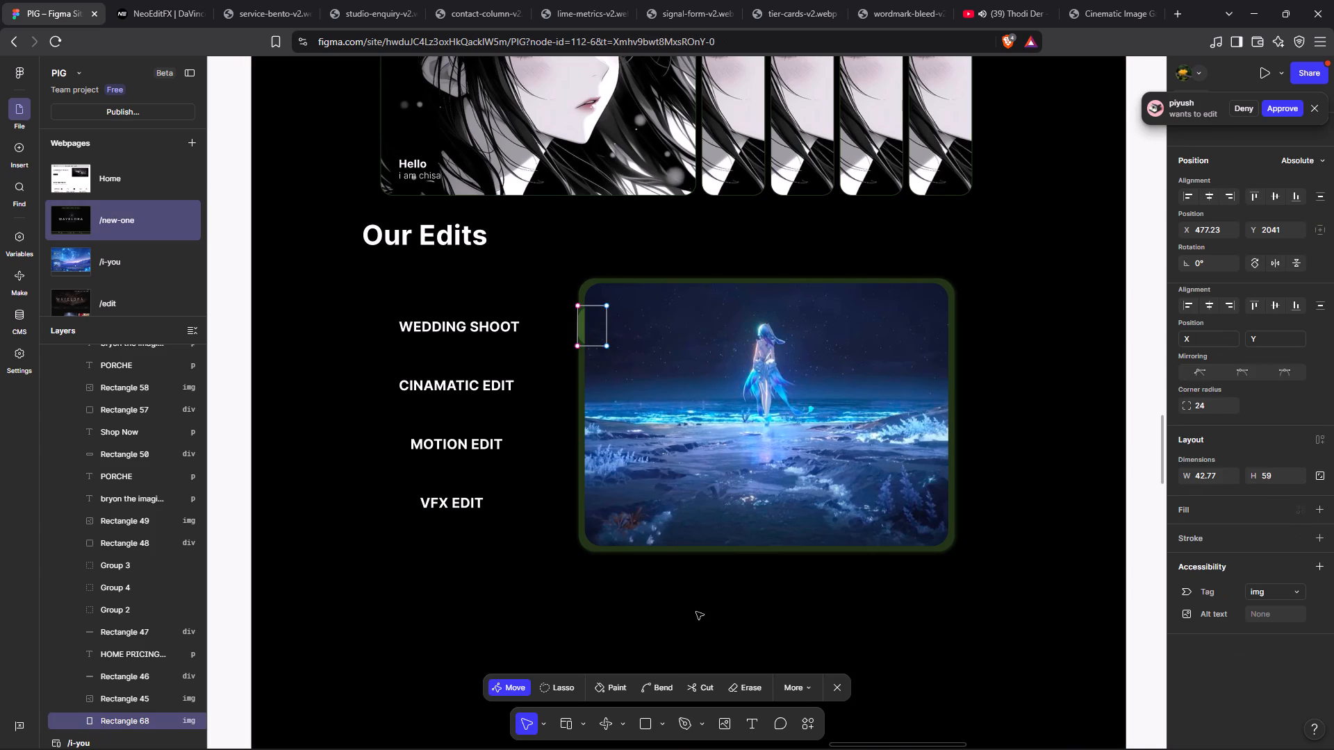
key("ctrl+z")
key("ctrl+z")
key("ctrl+z")
key("ctrl+z")
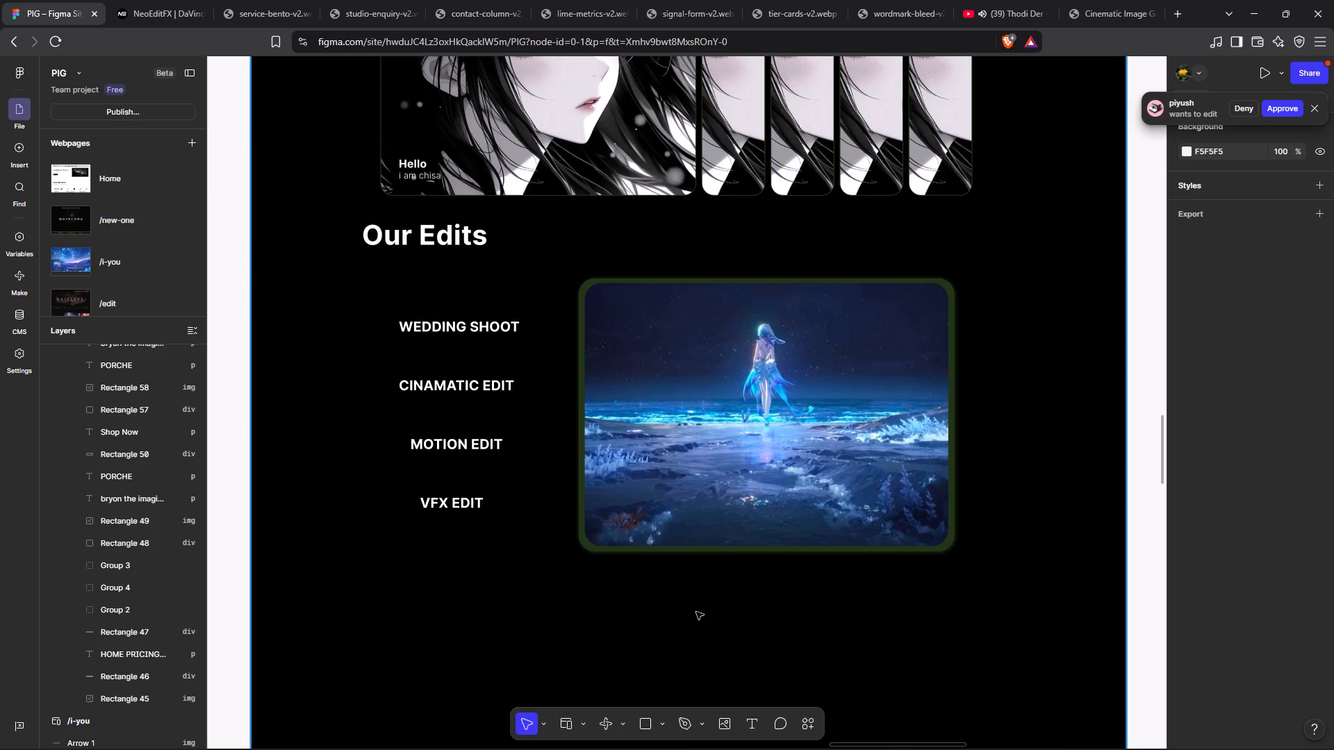
key("ctrl+z")
key("ctrl+z")
key("ctrl+z")
key("ctrl+z")
key("ctrl+z")
key("ctrl+z")
key("ctrl+z")
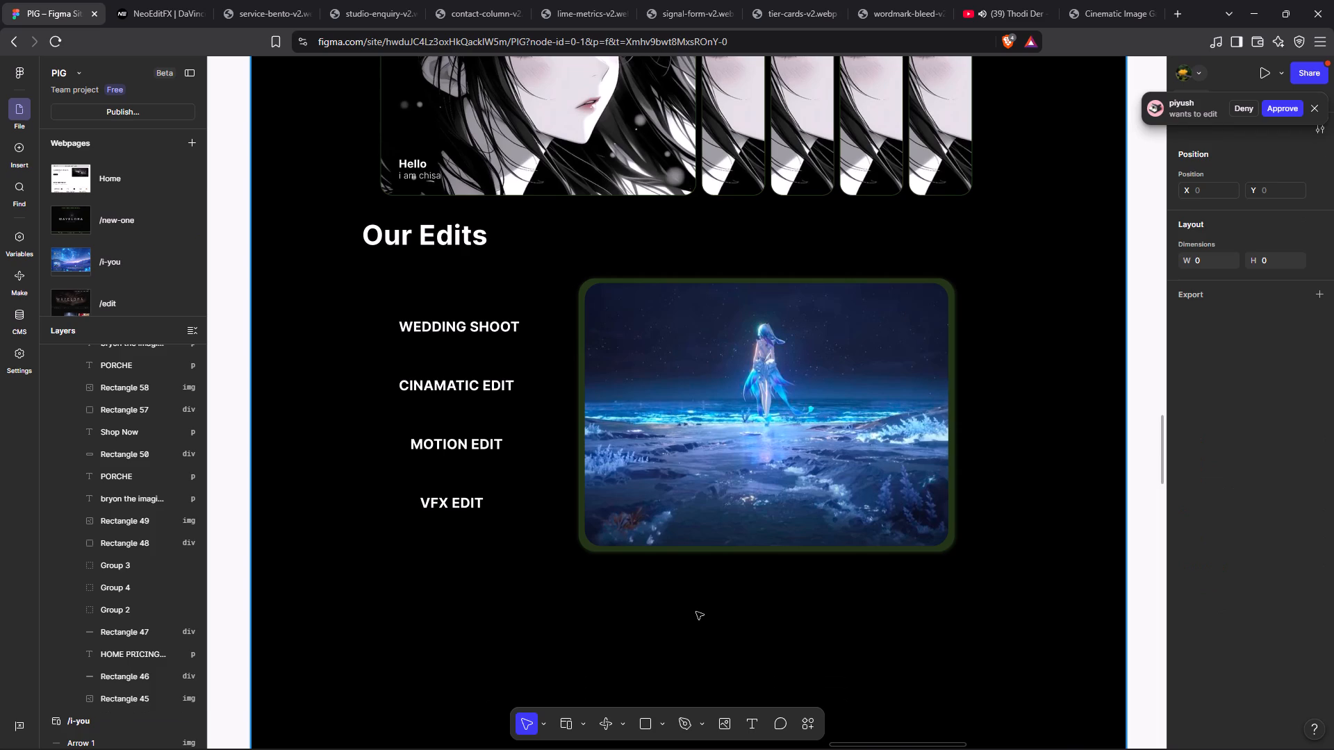
key("ctrl+z")
key("ctrl+z")
key("ctrl+z")
key("ctrl+z")
key("ctrl+z")
key("ctrl+z")
key("ctrl+z")
key("ctrl+z")
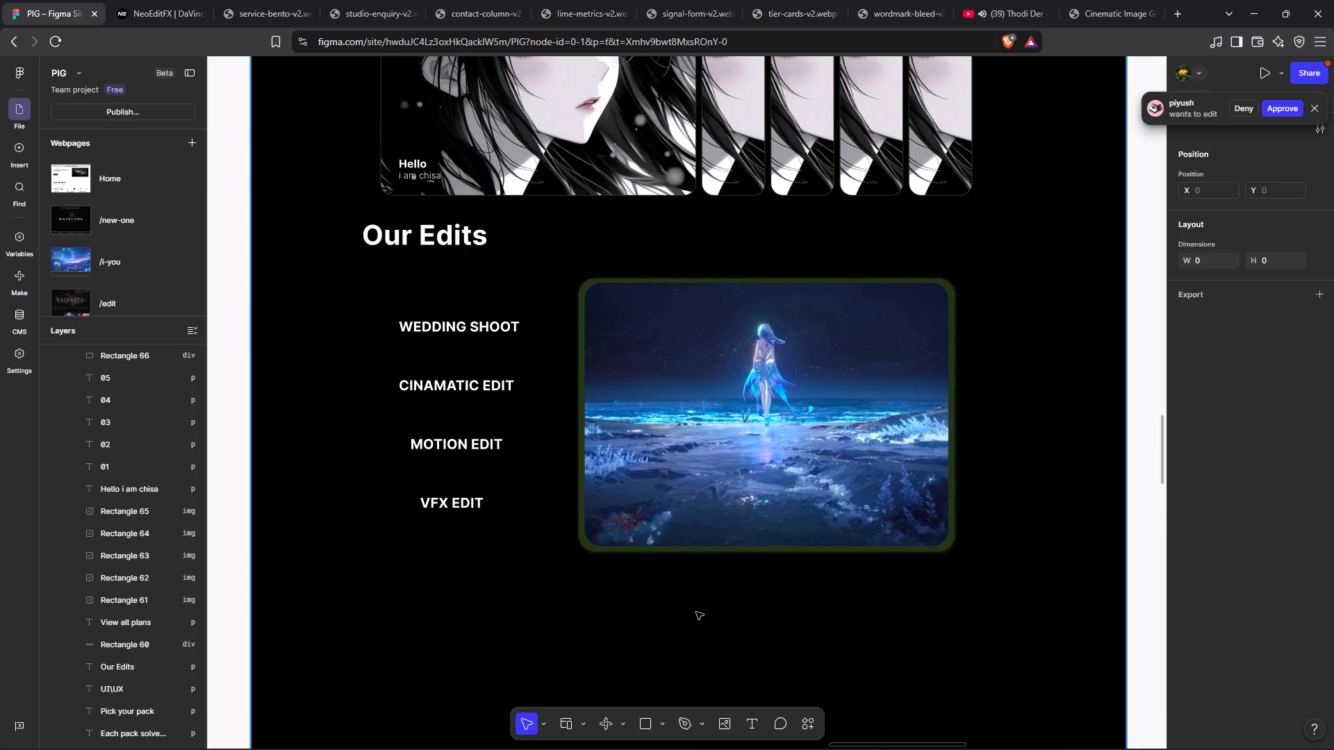
key("ctrl+z")
key("ctrl+z")
key("ctrl+z")
key("ctrl+z")
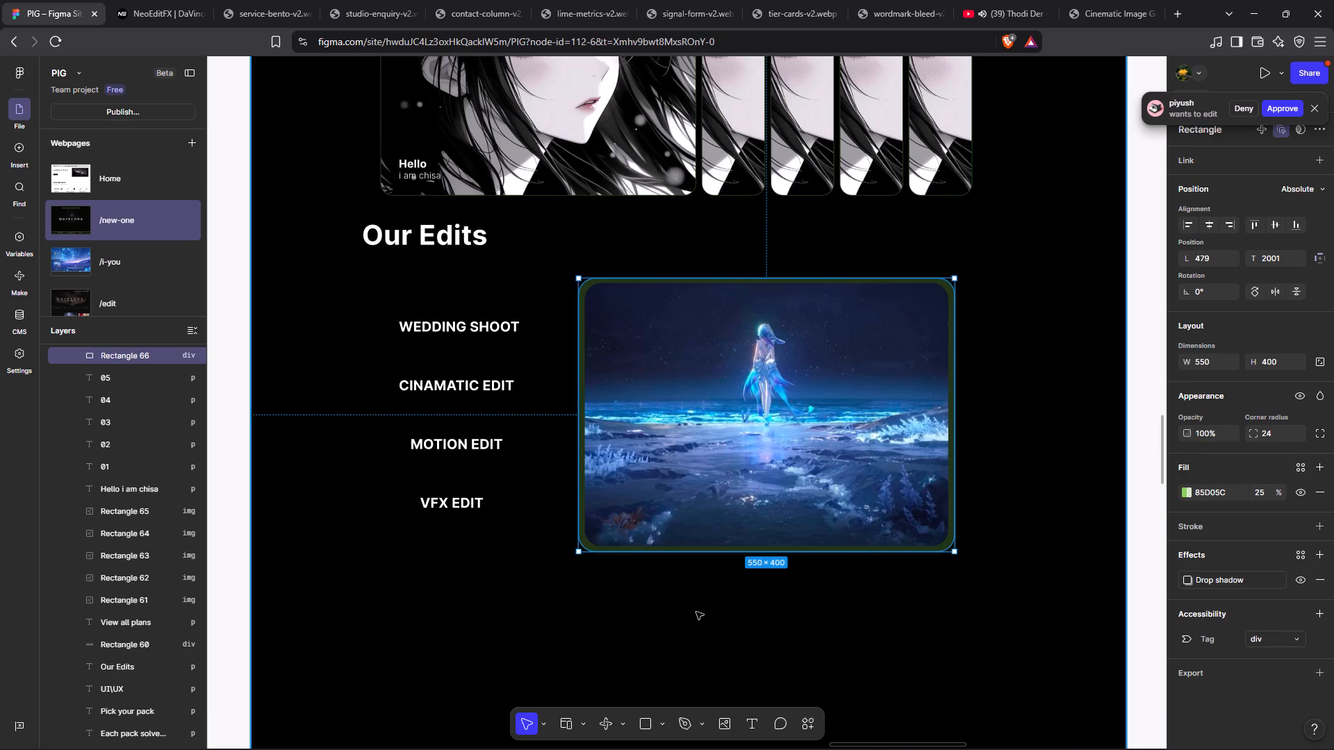
key("ctrl+y")
key("ctrl+y")
key("ctrl+y")
key("ctrl+y")
key("ctrl+y")
key("ctrl+y")
key("ctrl+y")
key("ctrl+y")
key("ctrl+y")
key("ctrl+y")
key("ctrl+y")
key("ctrl+y")
key("ctrl+y")
key("ctrl+y")
key("ctrl+y")
key("ctrl+y")
key("ctrl+y")
key("ctrl+y")
key("ctrl+y")
key("ctrl+y")
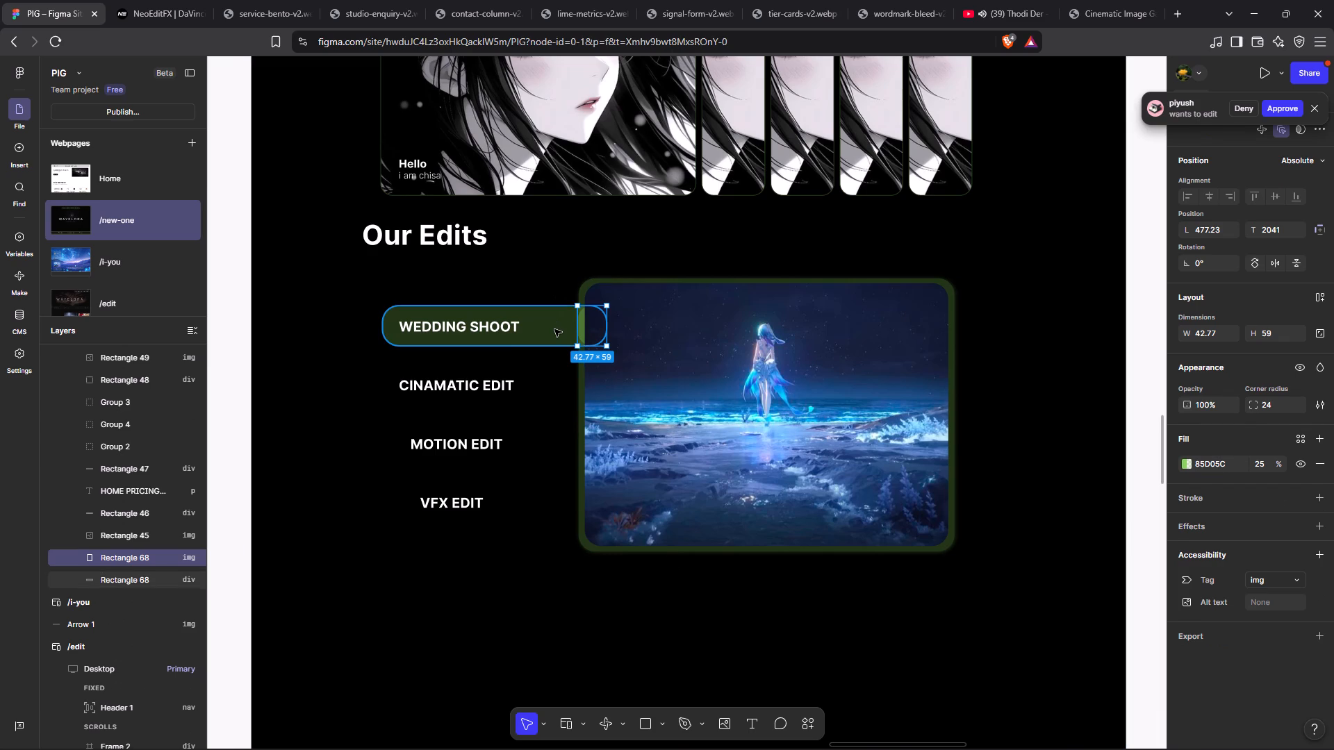
Move the image and its green frame clear of the WEDDING SHOOT rectangle and delete the small cut-off piece at the rectangle's end.
left_click(554, 329)
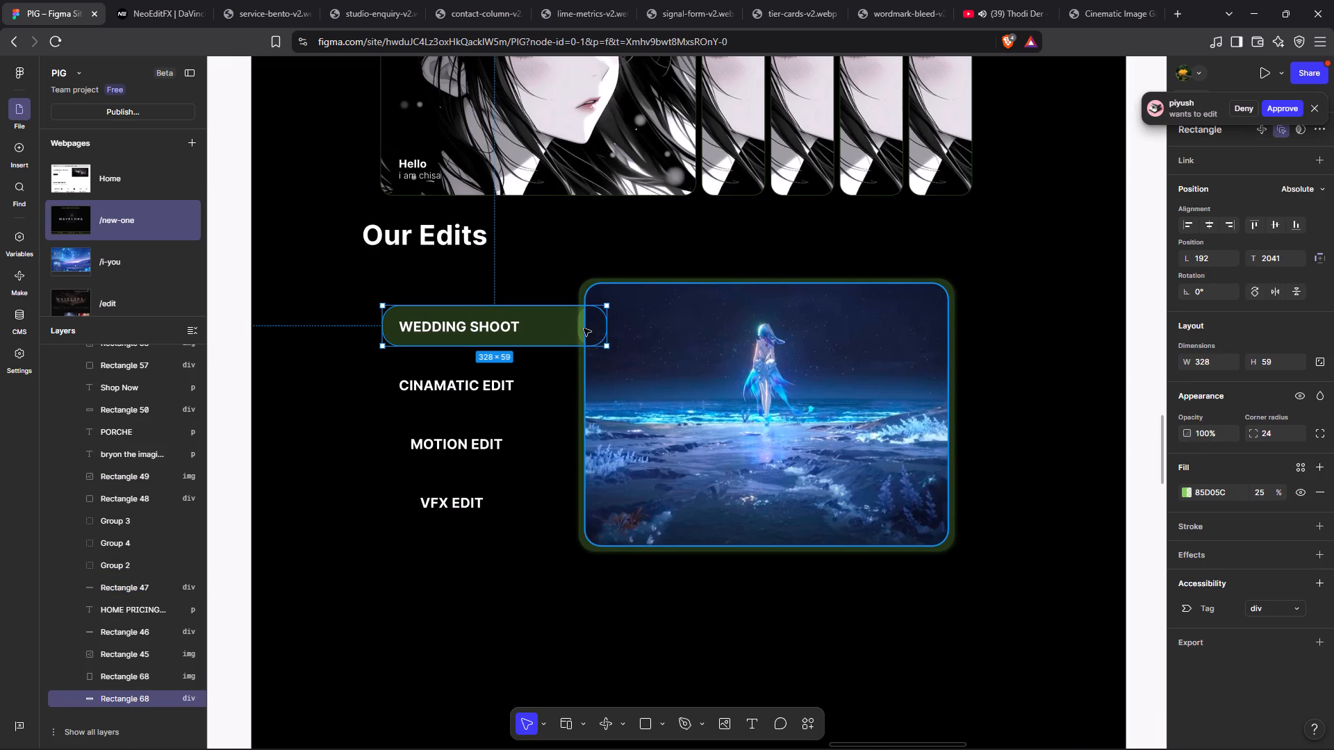
left_click(584, 328)
left_click(572, 327)
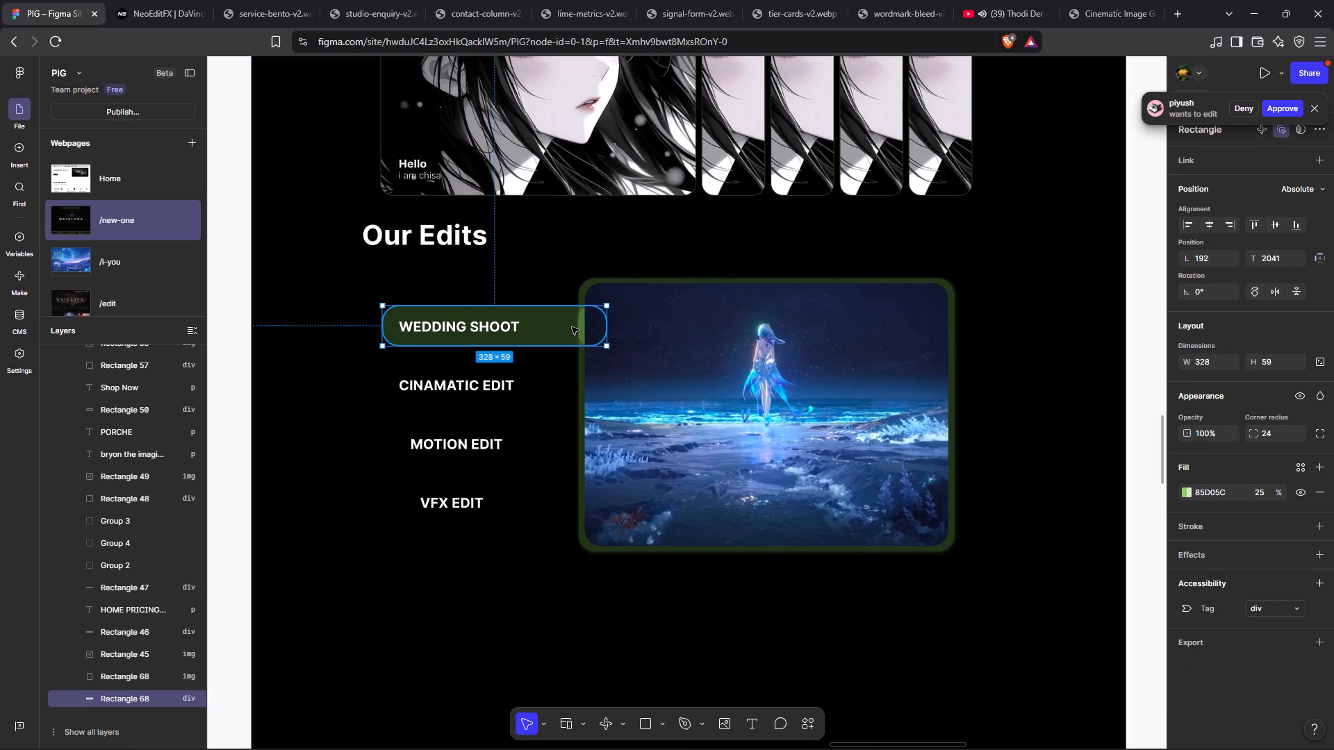
right_click(572, 327)
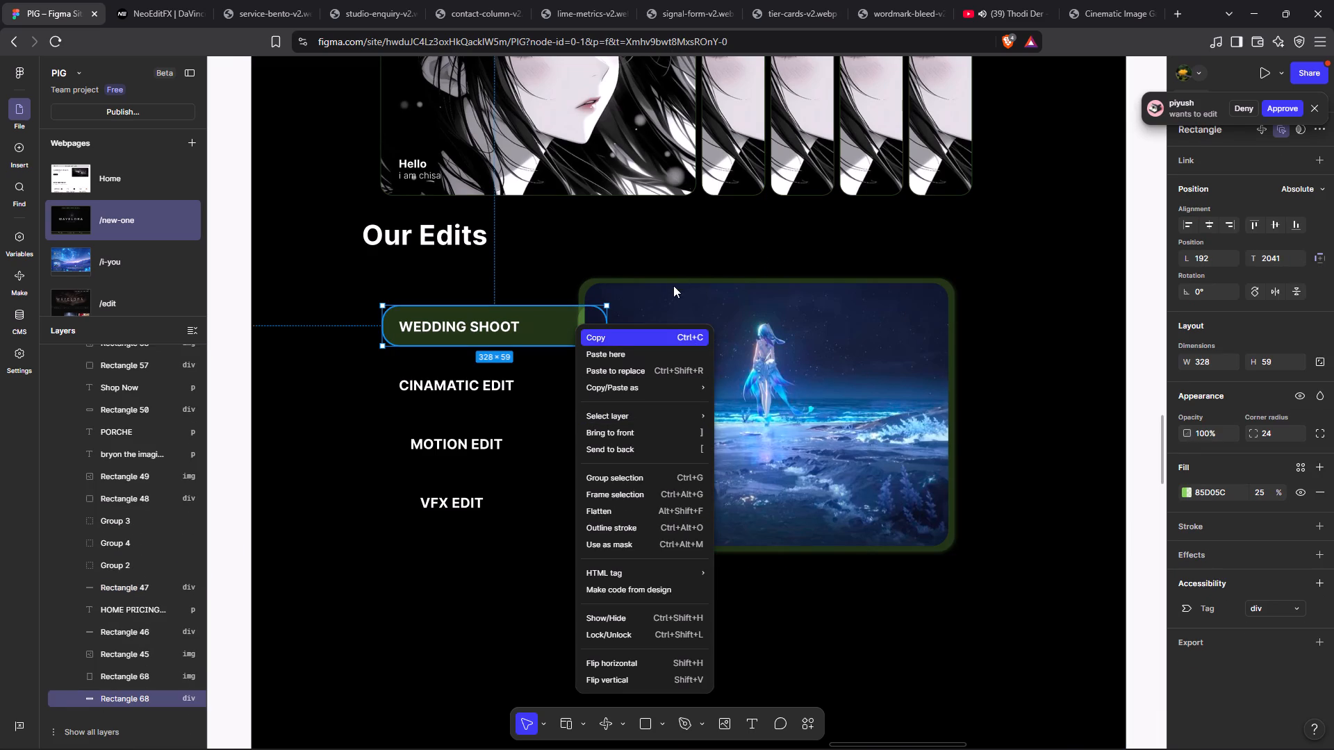
left_click(673, 285)
left_click_drag(607, 243, 662, 349)
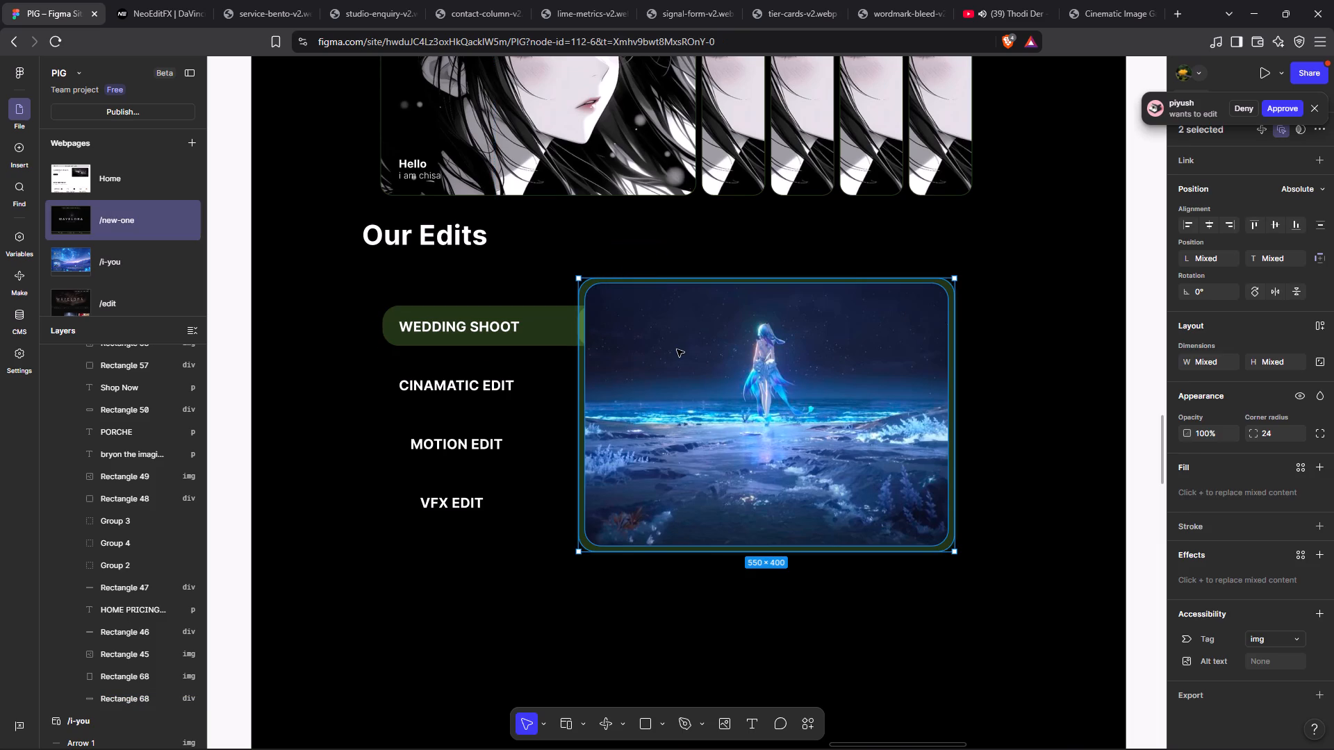
left_click_drag(677, 349, 746, 354)
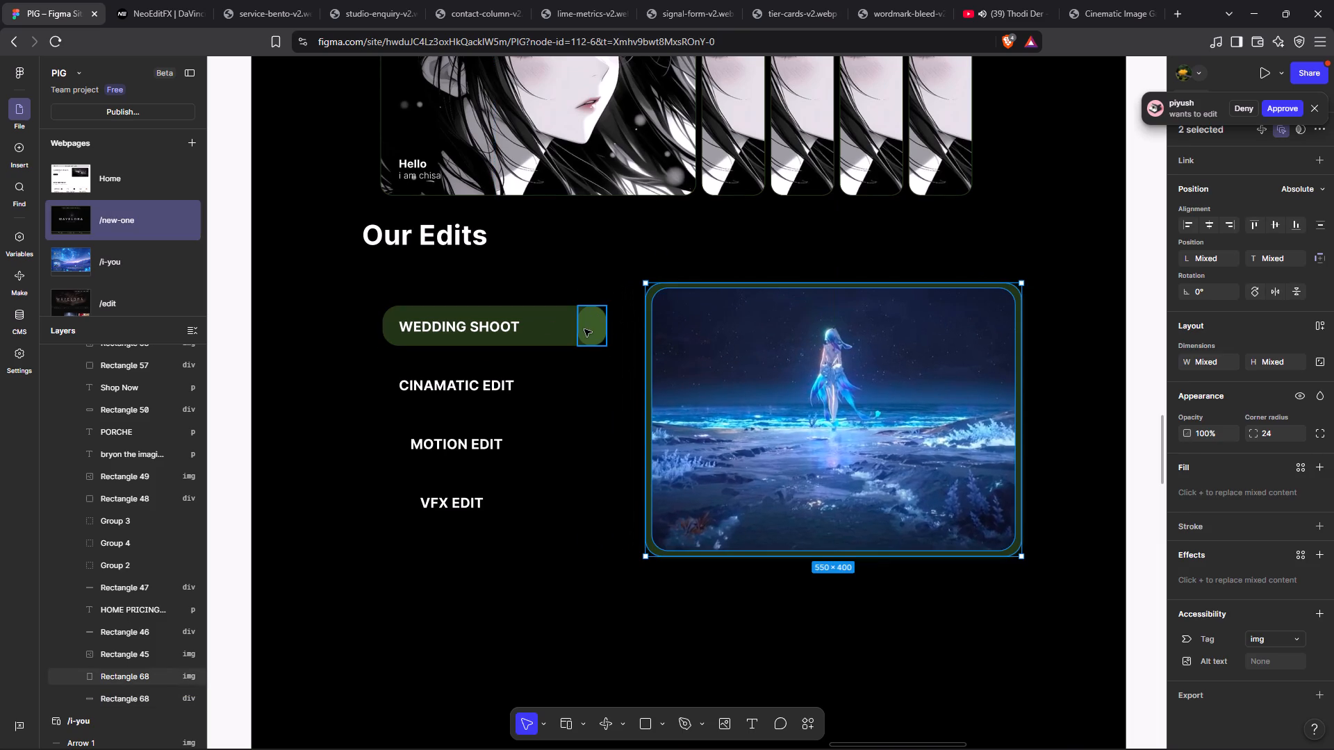
left_click(588, 332)
key("BackSpace")
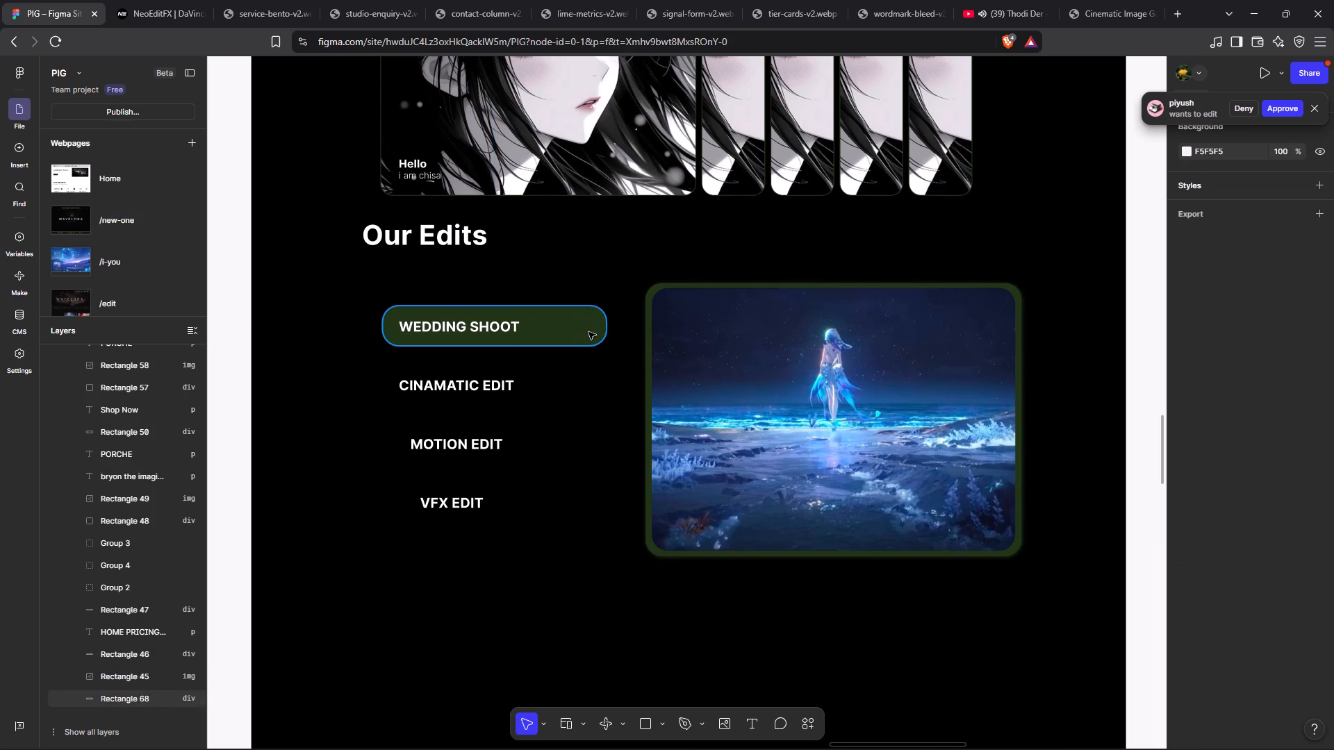
Move the image and its green frame together back over the right end of the WEDDING SHOOT rectangle.
left_click(588, 332)
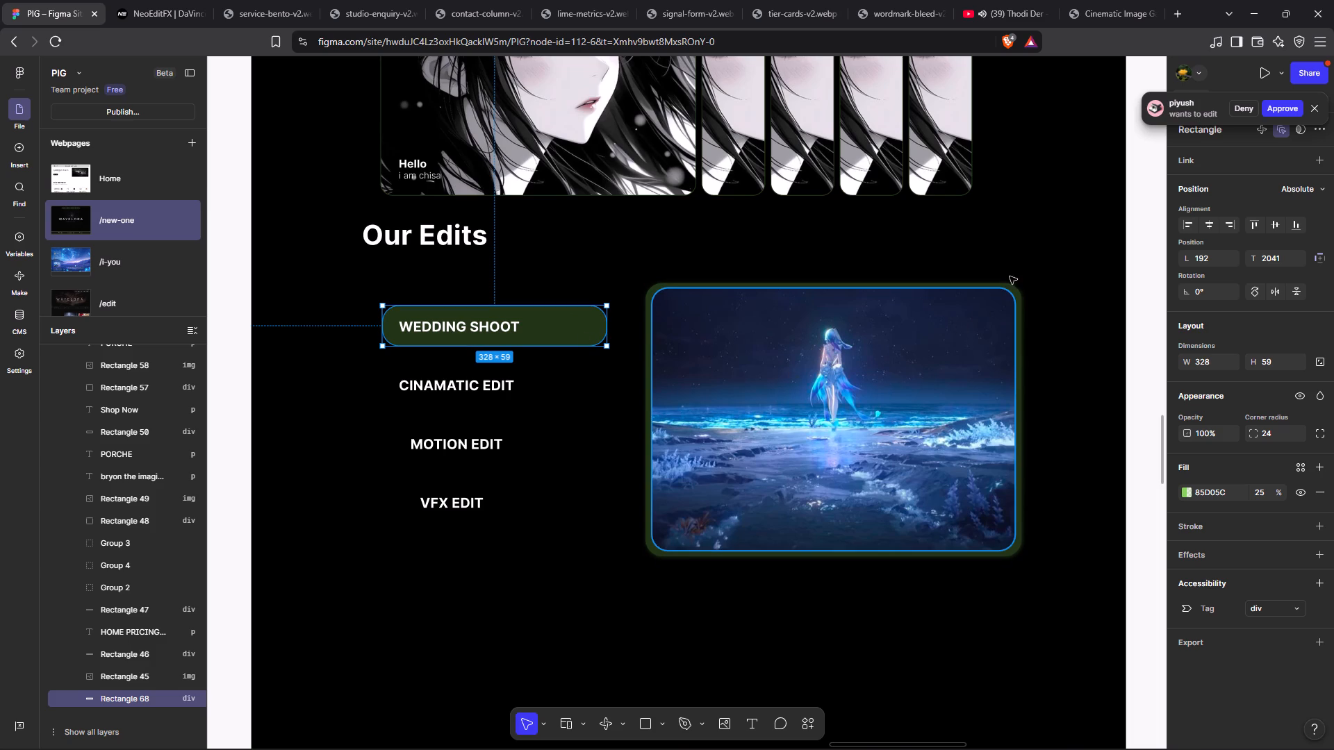
left_click_drag(1028, 252, 851, 435)
left_click_drag(782, 469, 748, 467)
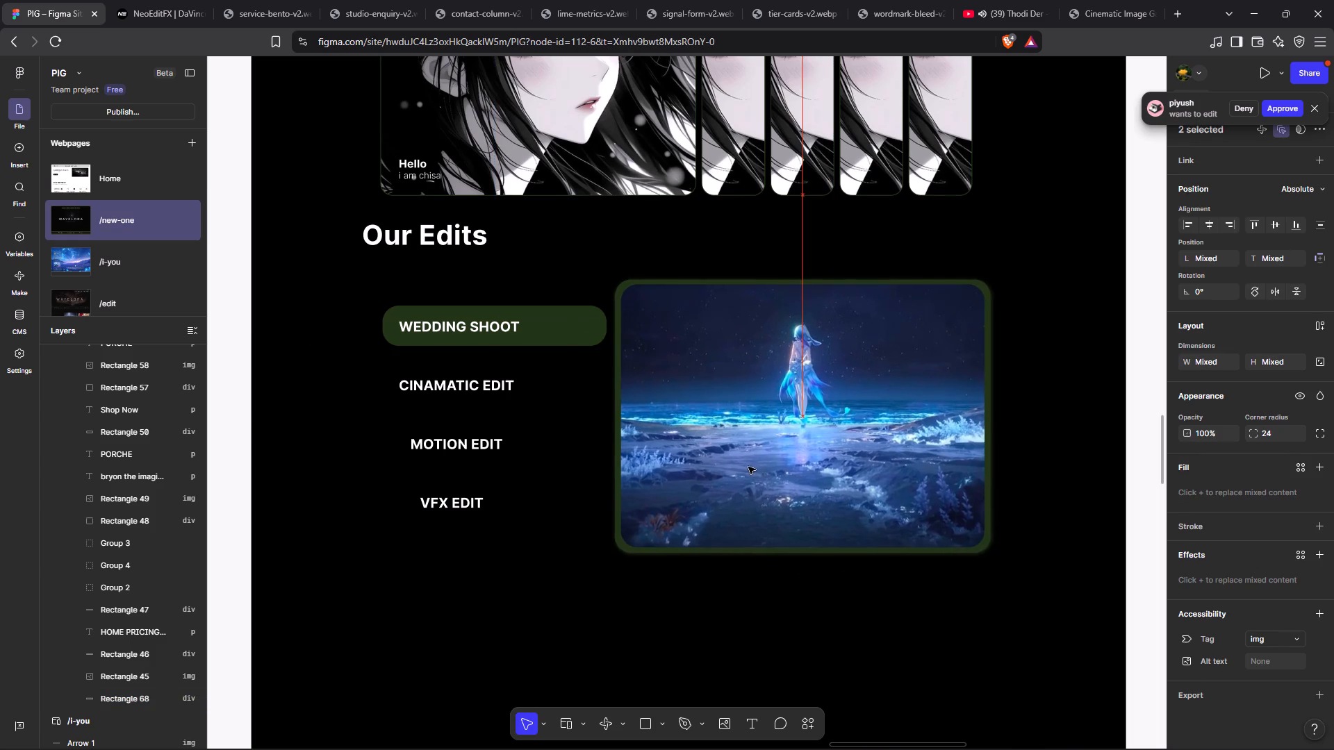
left_click_drag(748, 467, 719, 465)
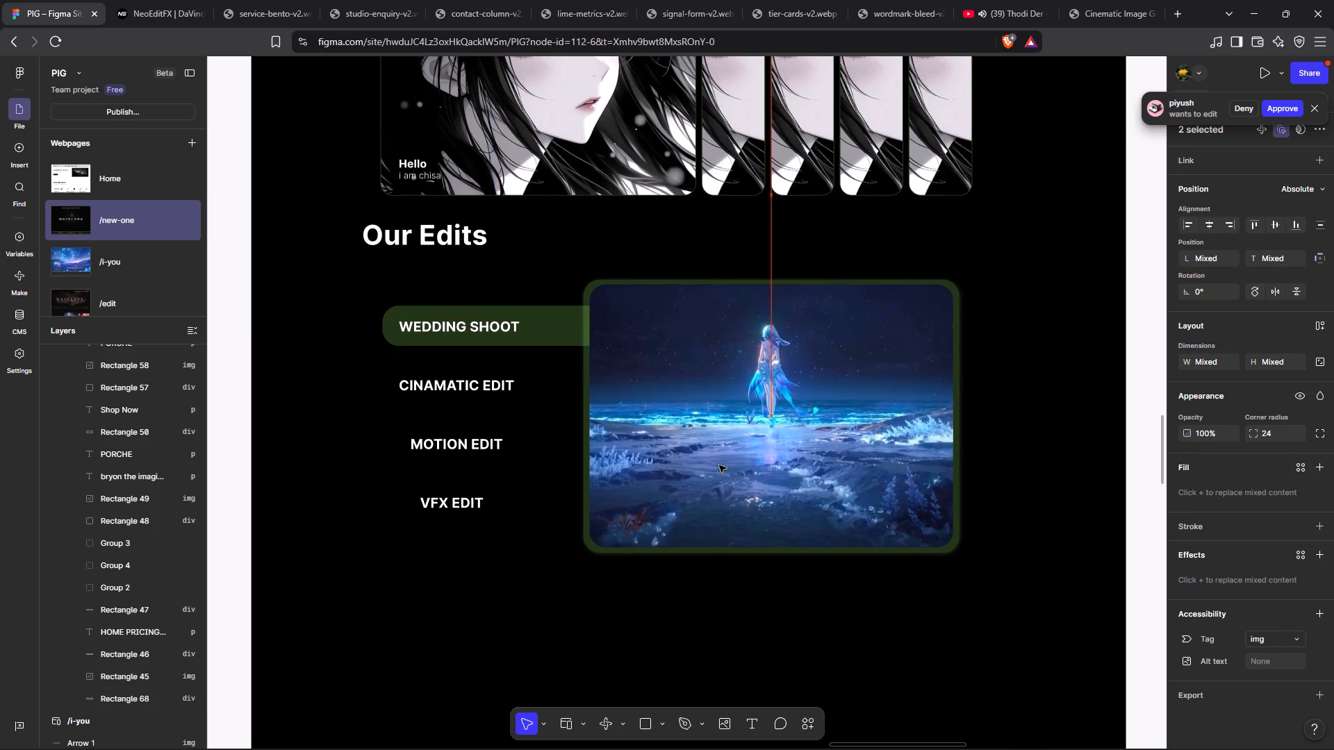
left_click_drag(719, 465, 720, 462)
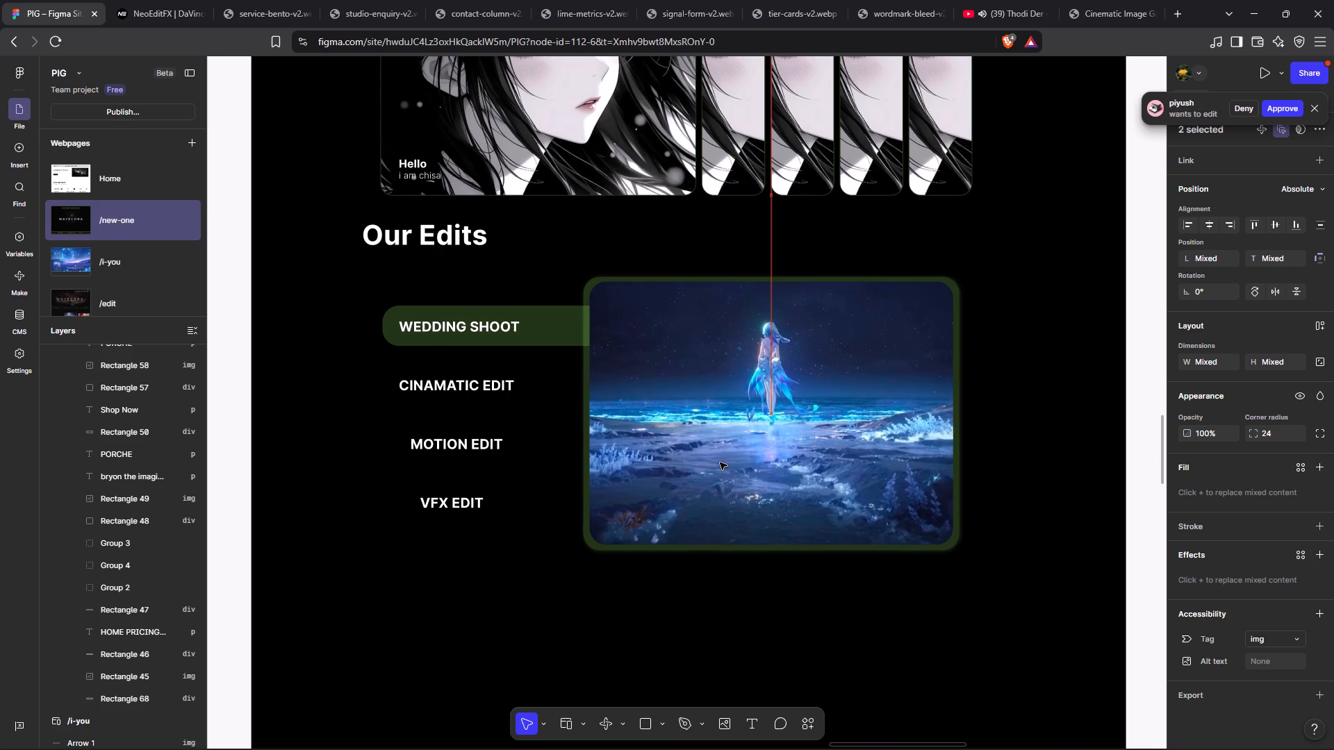
left_click_drag(720, 462, 720, 466)
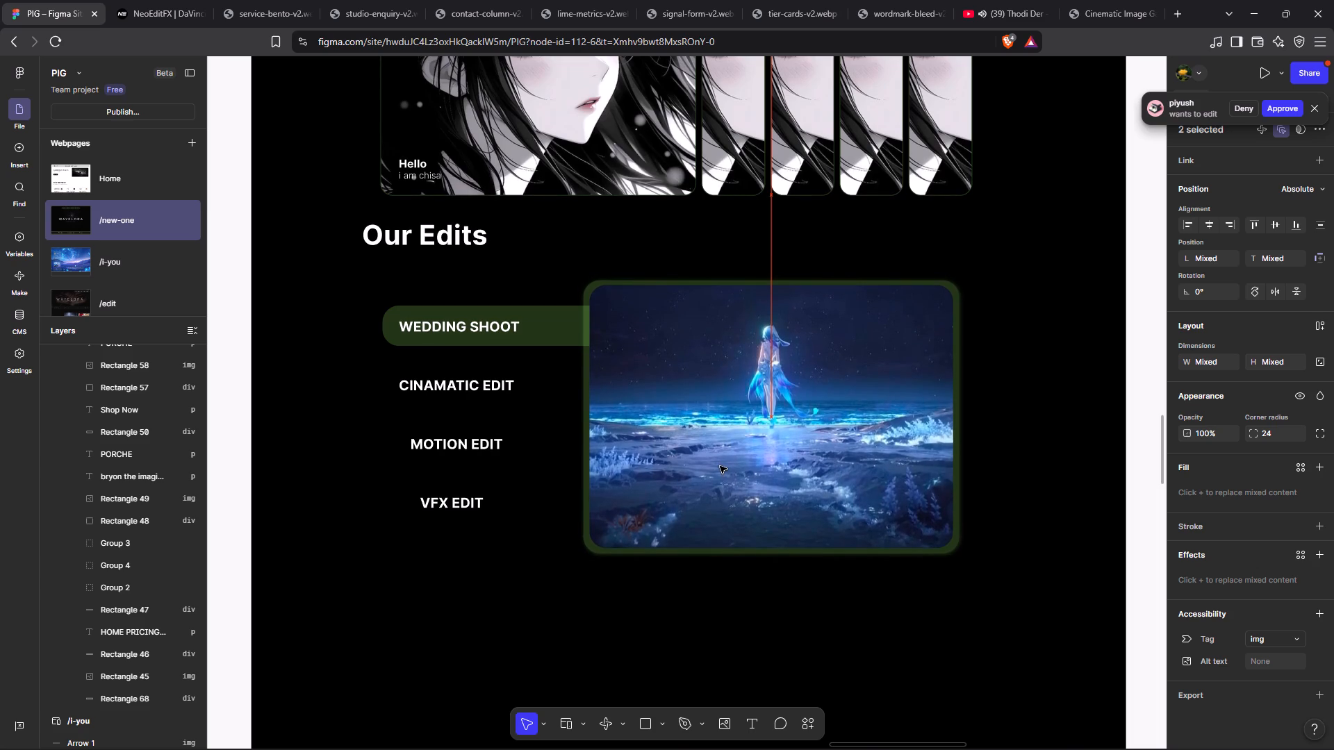
left_click_drag(720, 466, 719, 460)
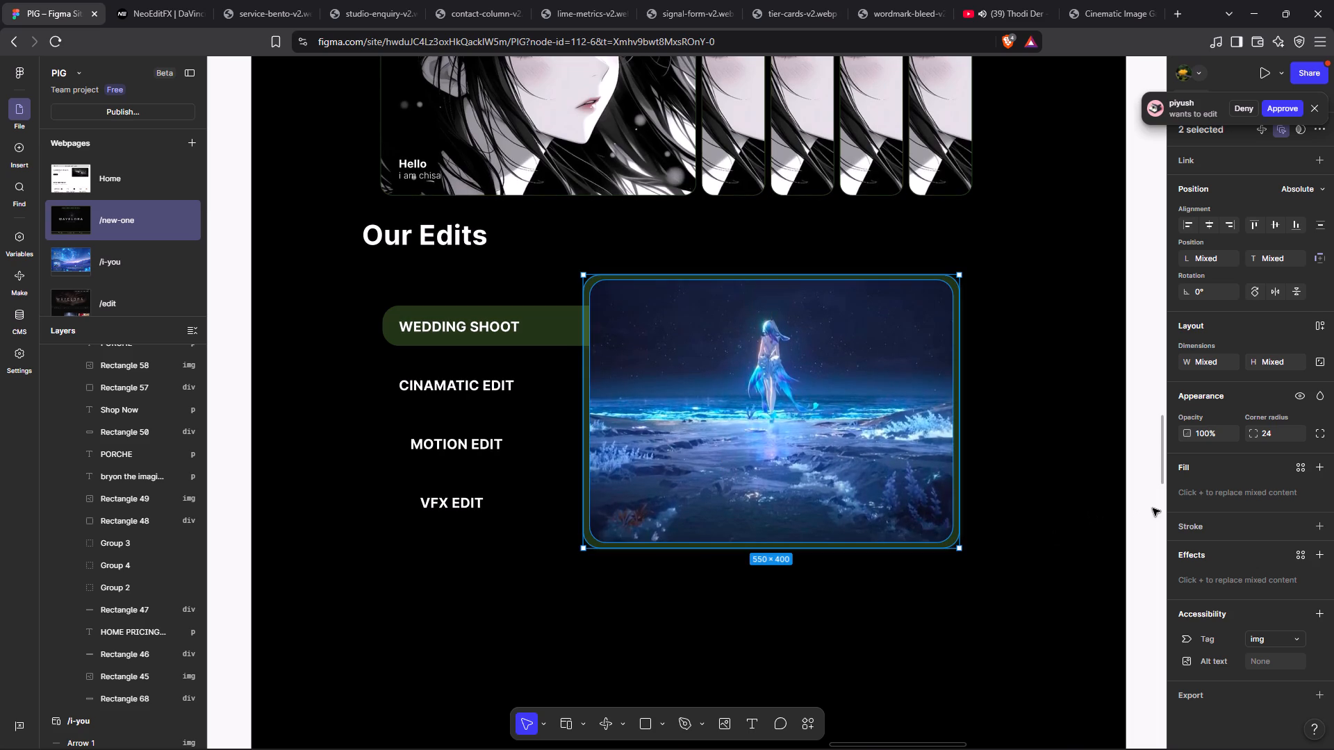
left_click(1153, 508)
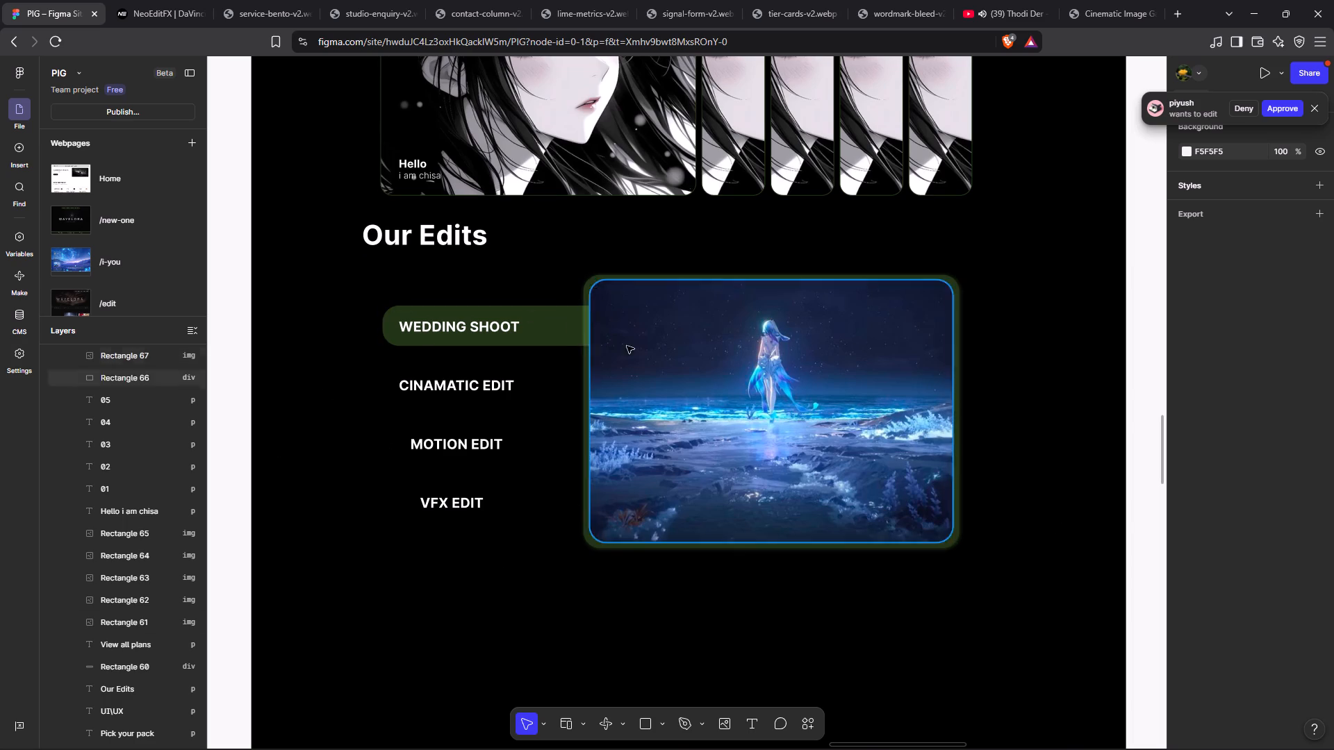
Add a layer blur effect to the green WEDDING SHOOT rectangle.
left_click(544, 342)
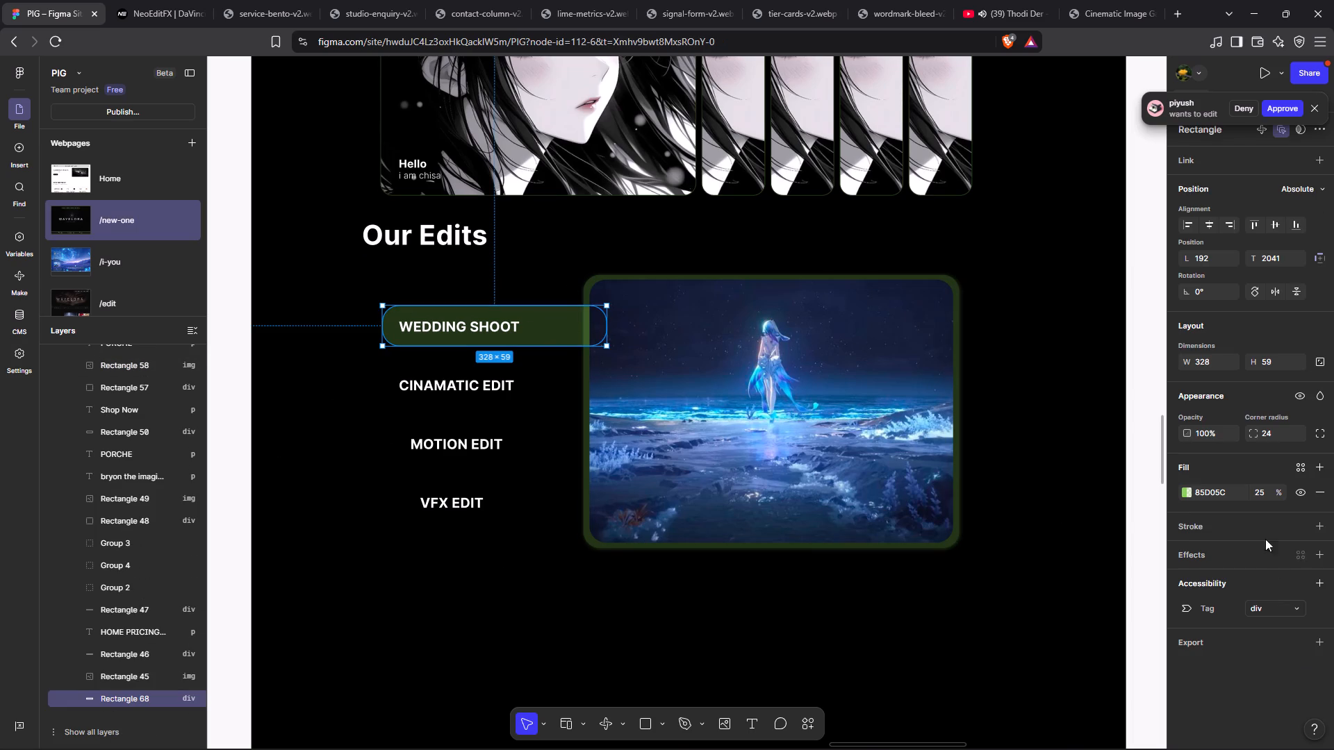
left_click(1322, 555)
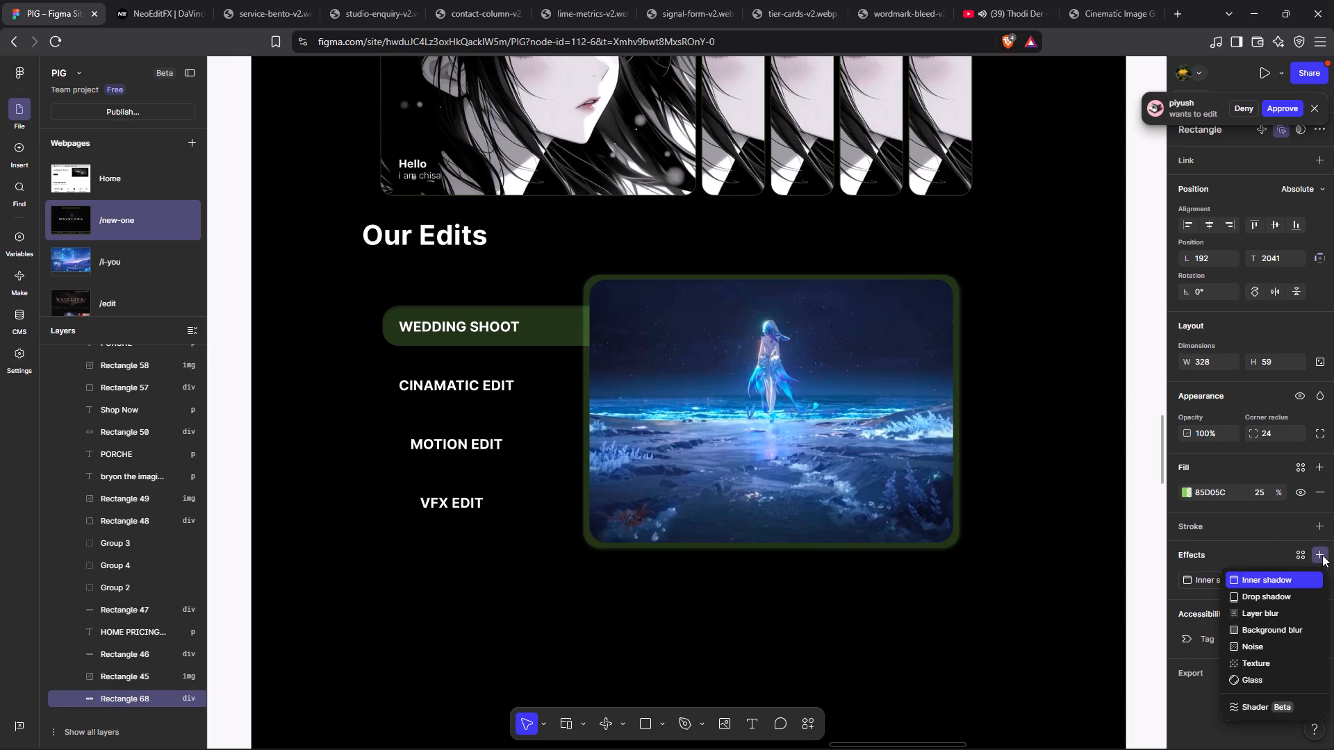
left_click(1274, 615)
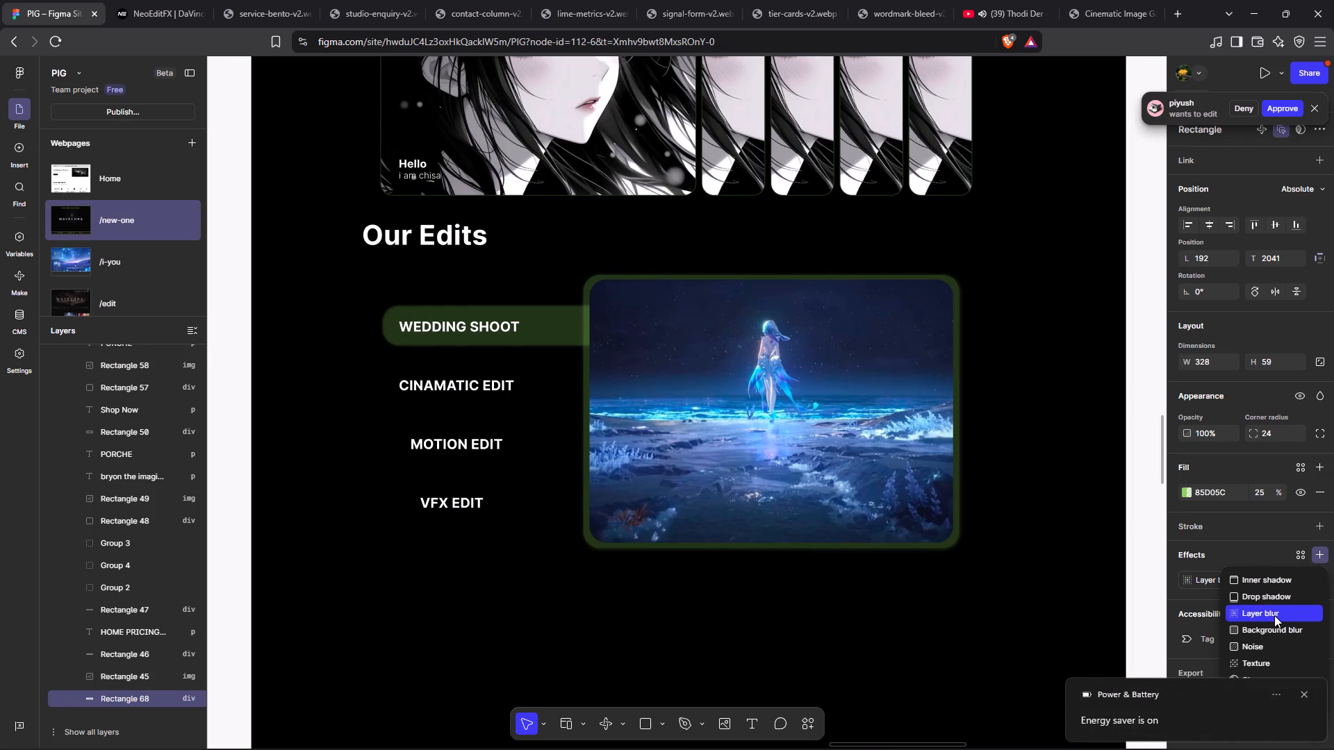
left_click(1135, 516)
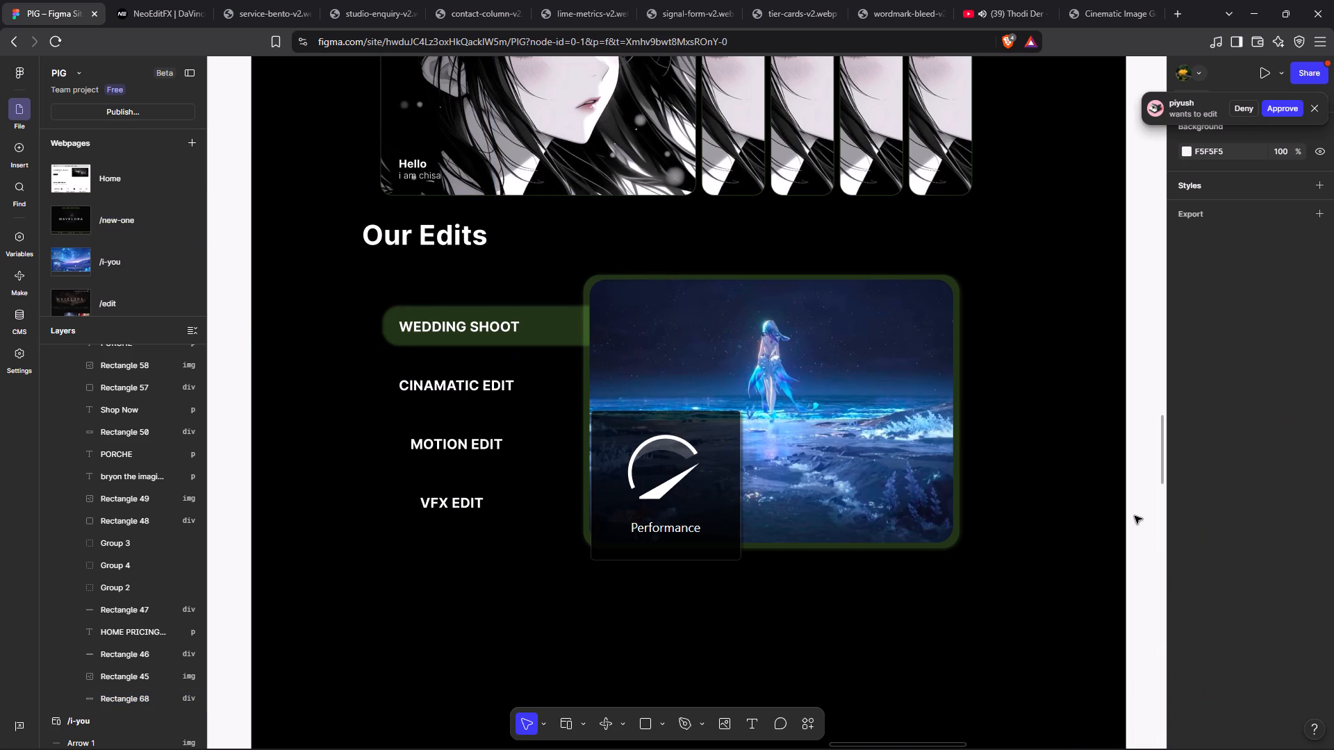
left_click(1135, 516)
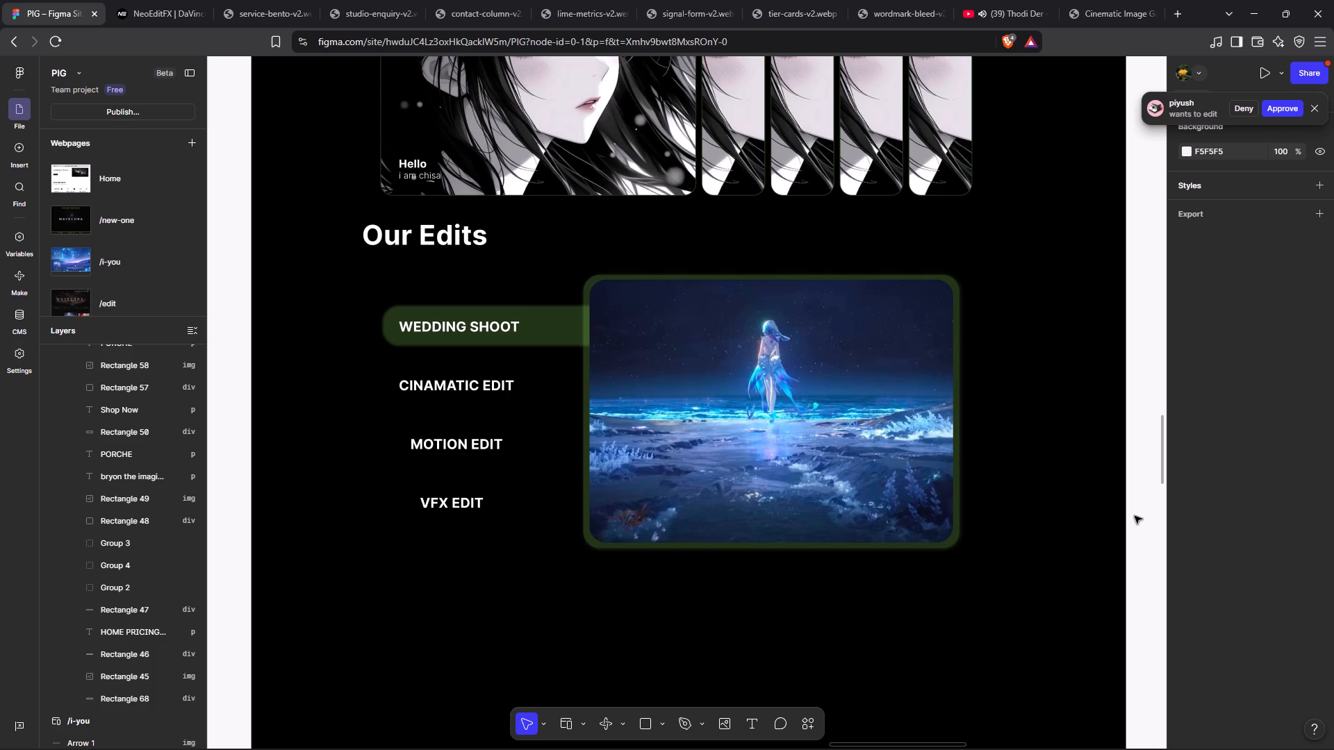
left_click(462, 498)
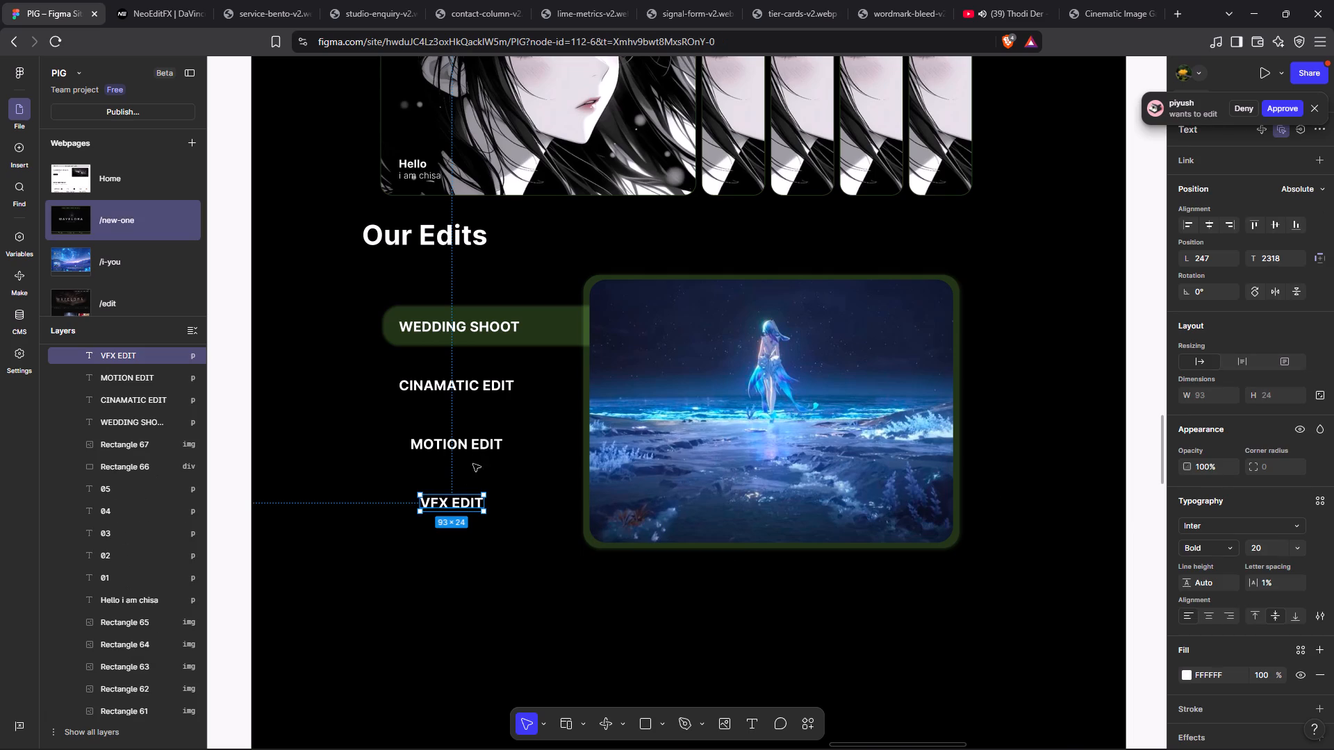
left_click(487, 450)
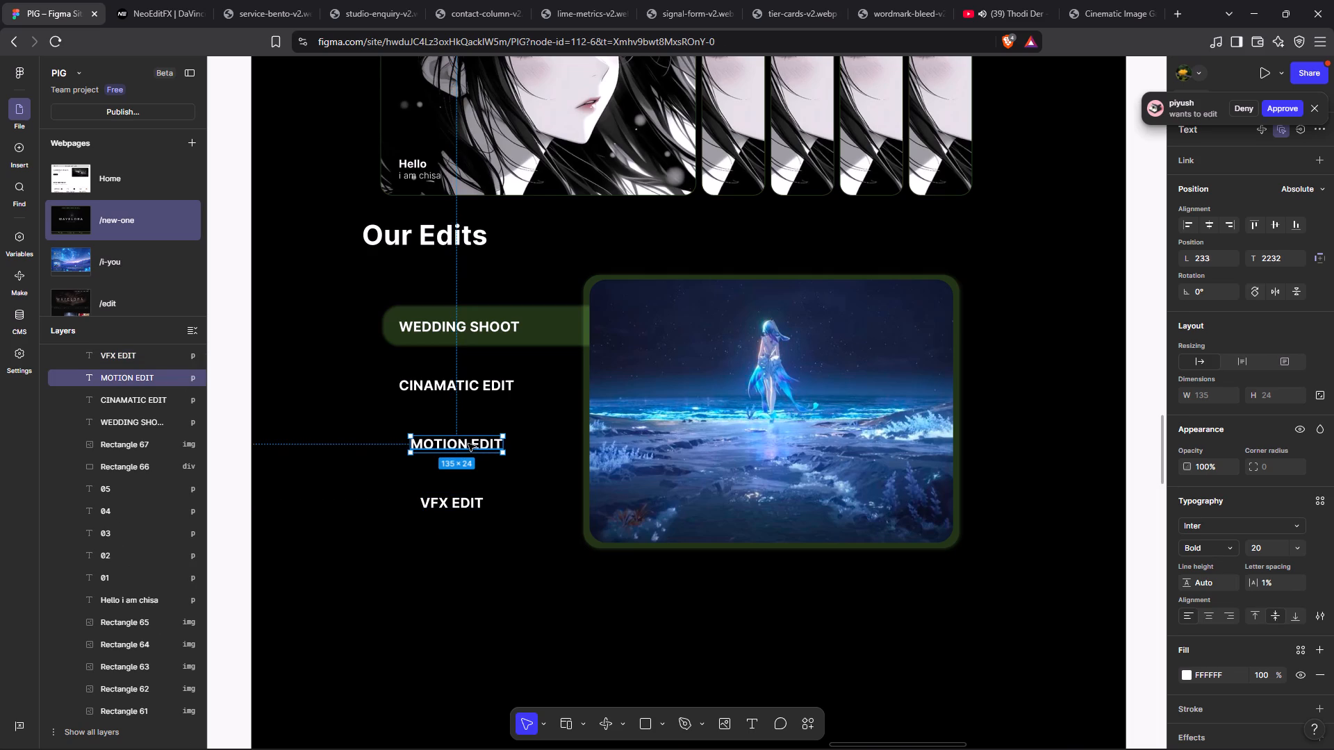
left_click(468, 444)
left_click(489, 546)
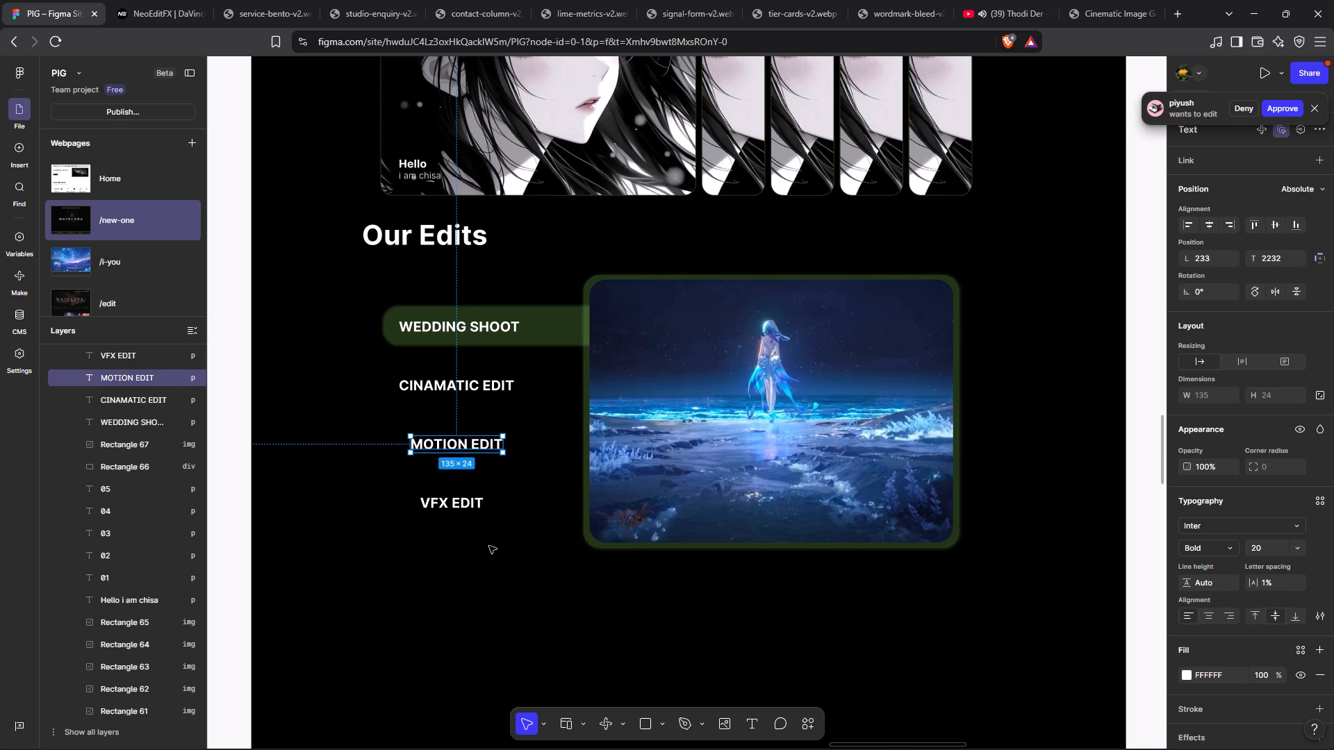
Open the preview of the /new-one webpage and look through it down to the Our Edits section.
scroll(489, 546, "right", 1)
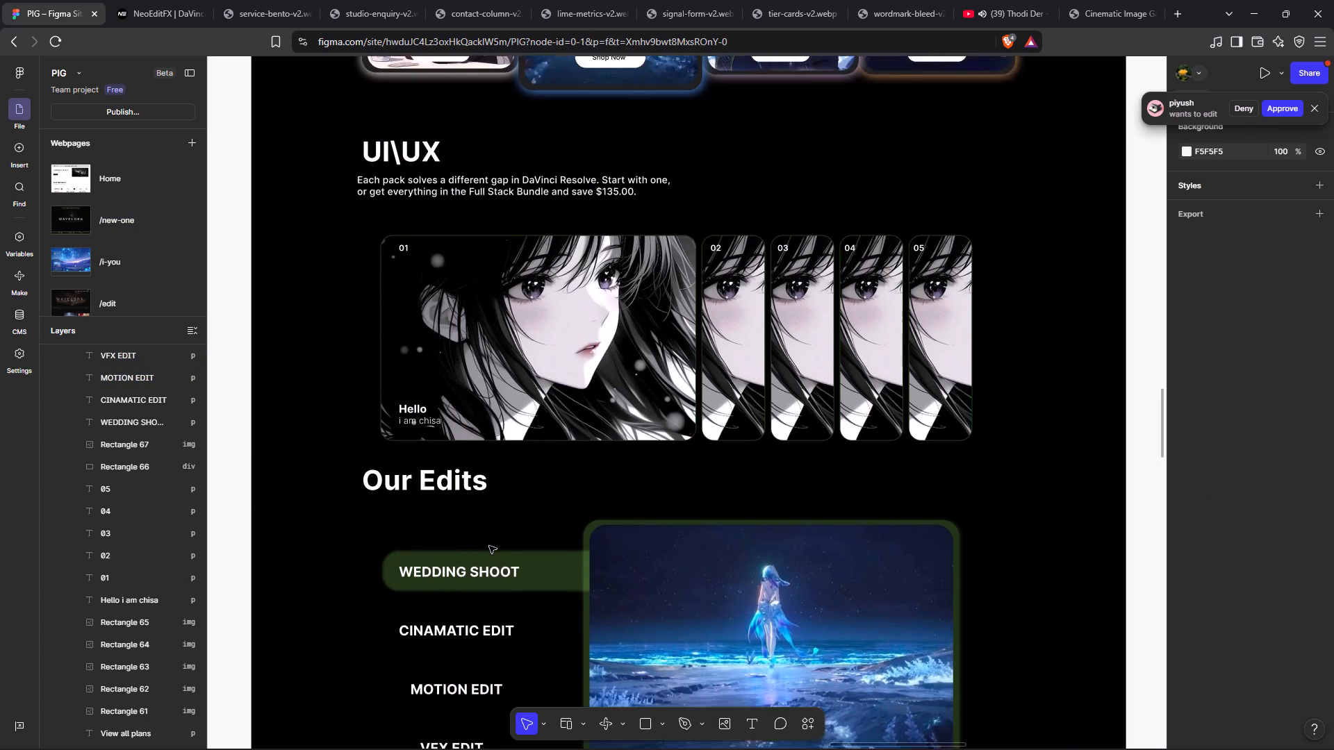
scroll(489, 546, "right", 1)
scroll(489, 546, "up", 12)
scroll(479, 470, "down", 4)
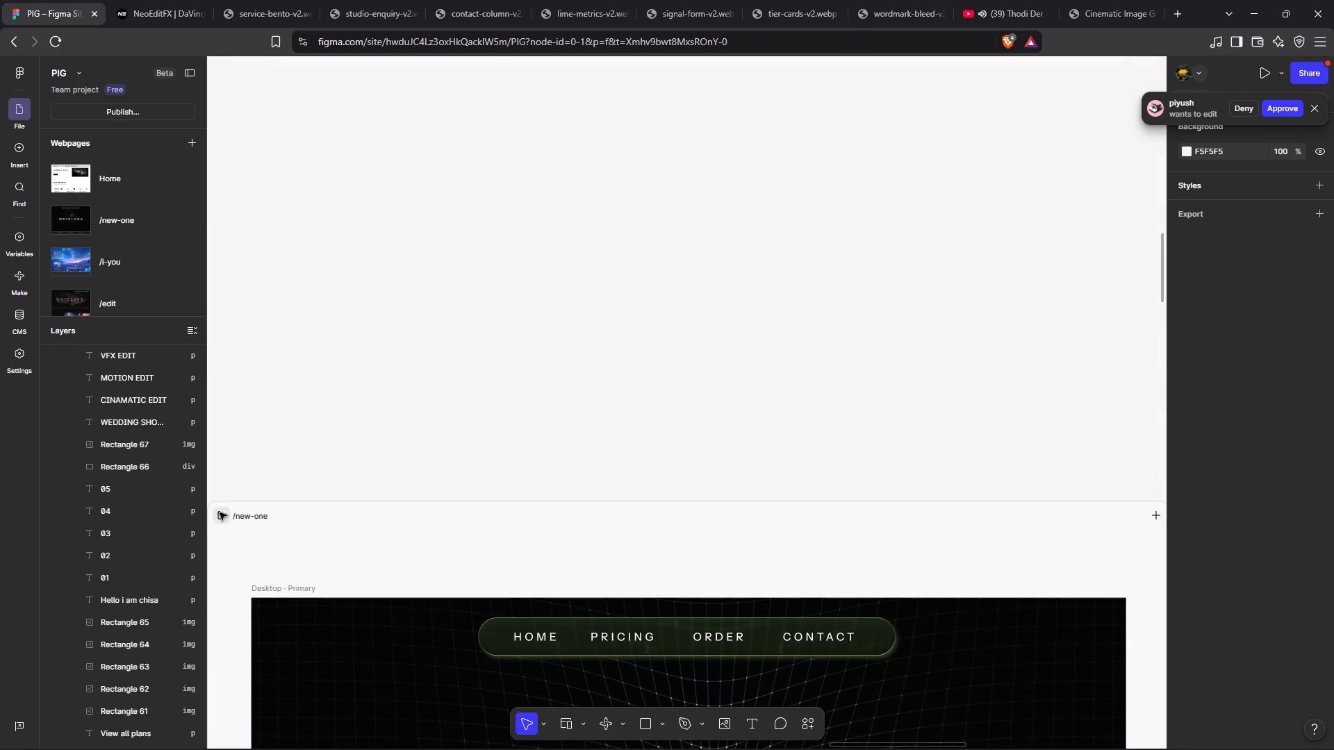
left_click(220, 513)
scroll(603, 422, "down", 3)
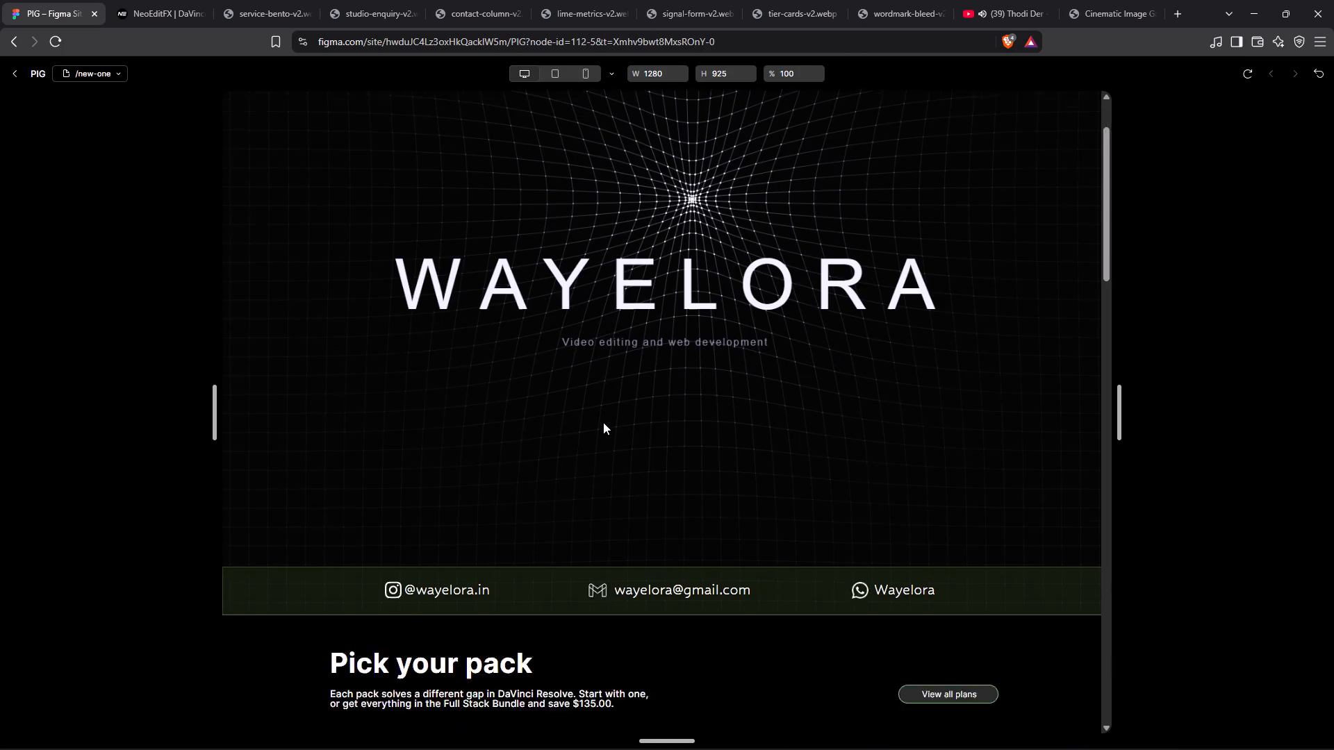
scroll(603, 422, "down", 4)
scroll(603, 422, "right", 1)
scroll(603, 422, "up", 5)
scroll(603, 422, "down", 8)
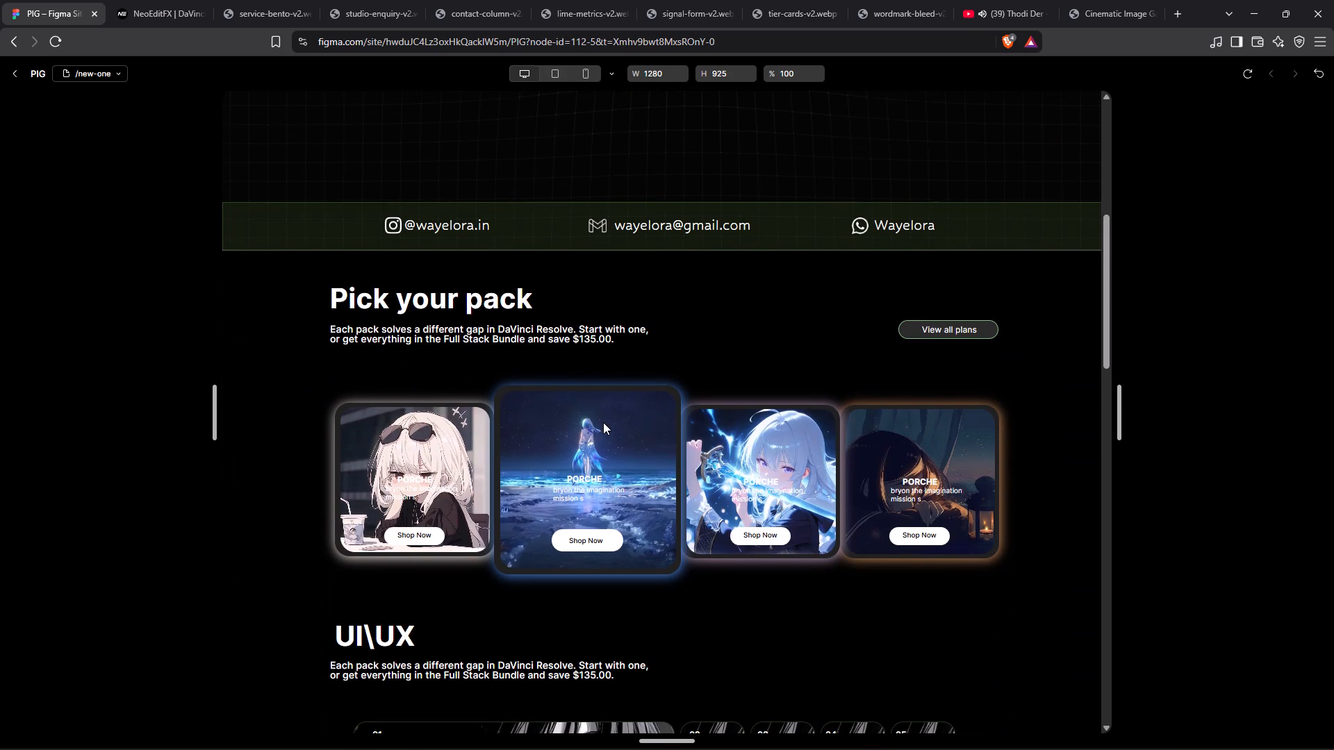
scroll(603, 422, "down", 4)
scroll(603, 422, "right", 1)
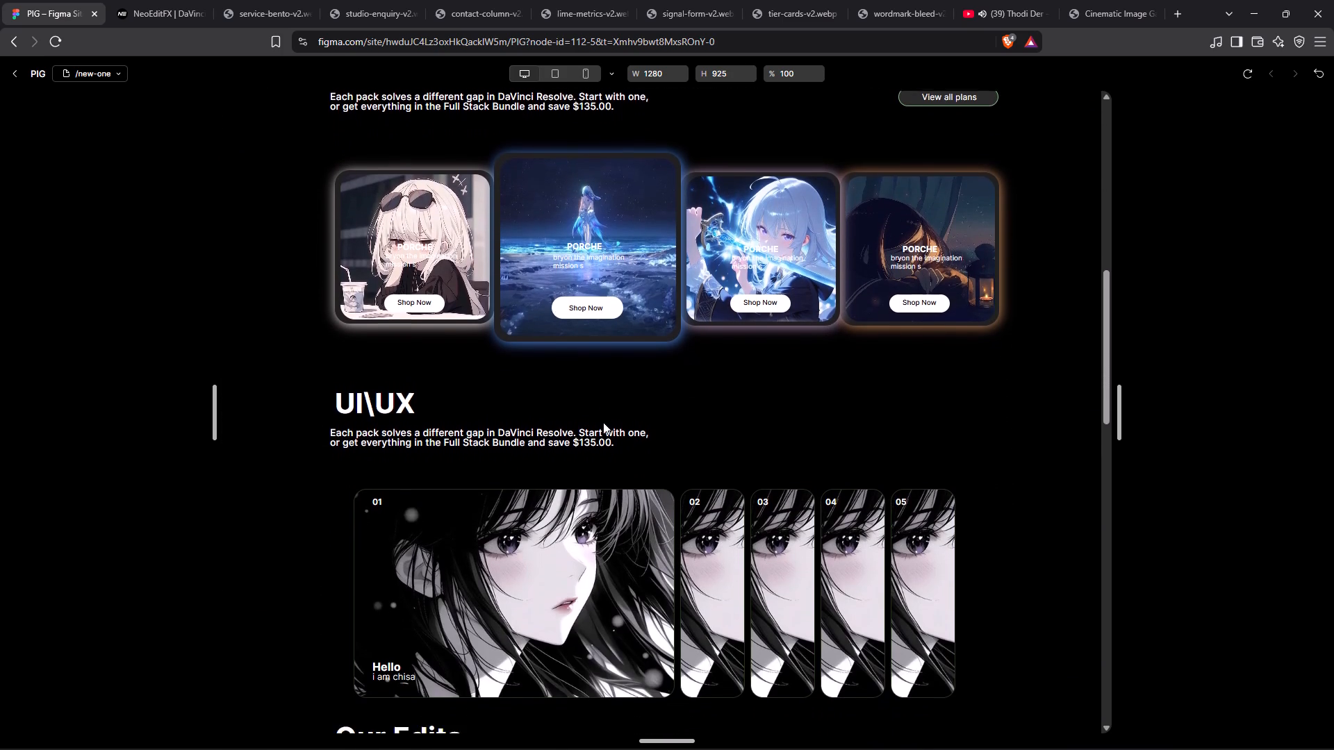
scroll(603, 422, "right", 2)
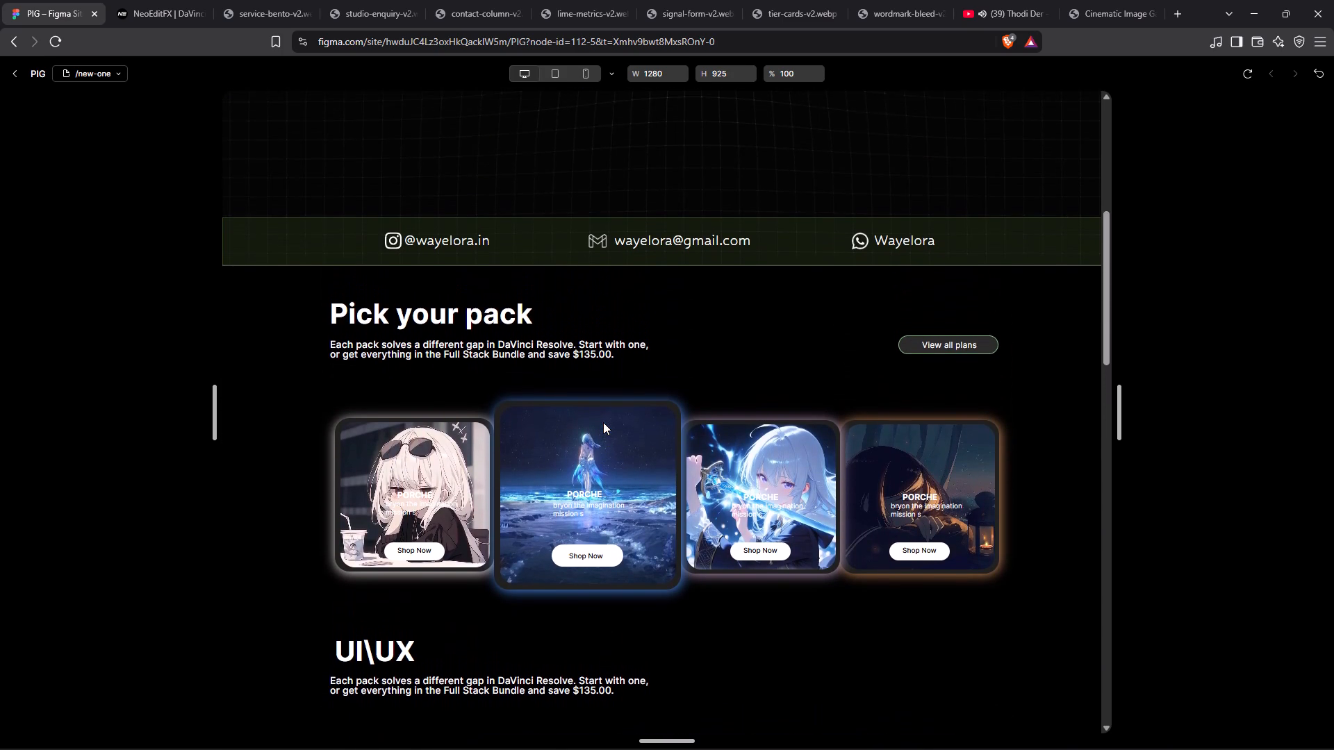
scroll(603, 422, "right", 1)
scroll(603, 422, "down", 4)
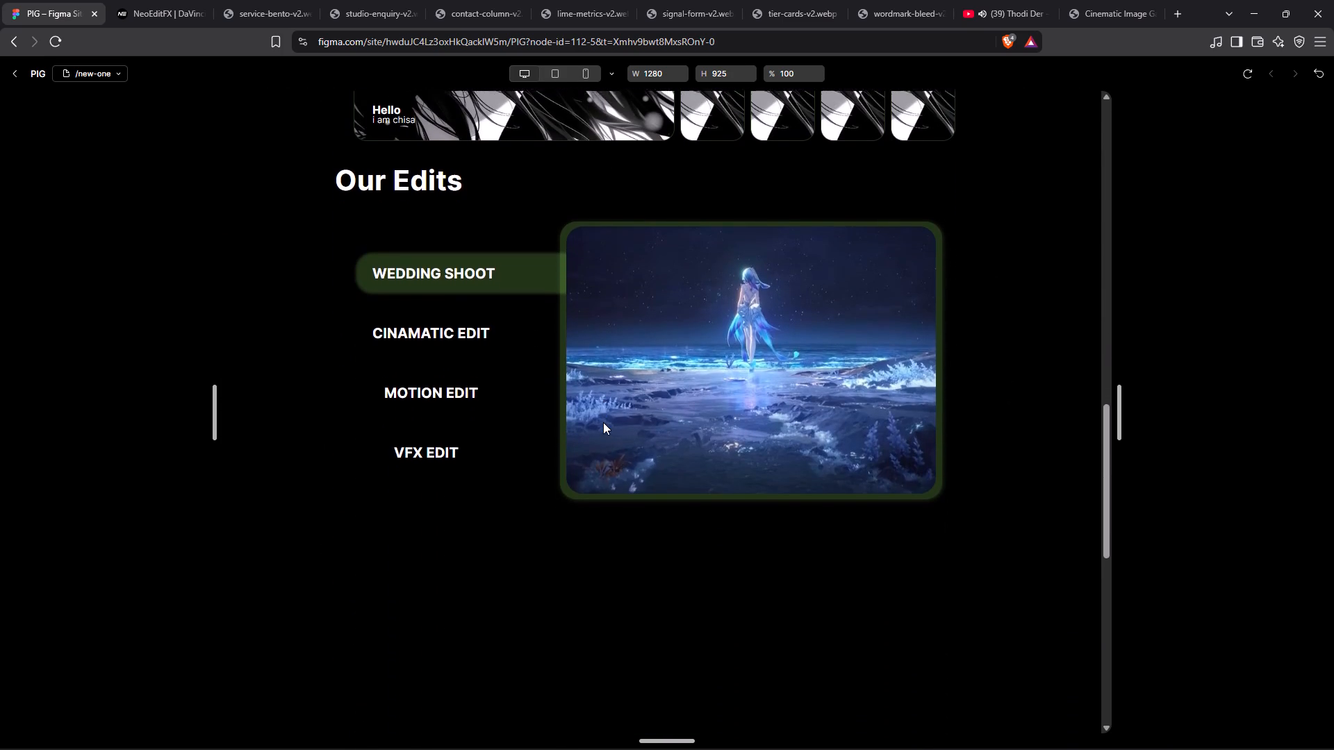
scroll(603, 422, "down", 1)
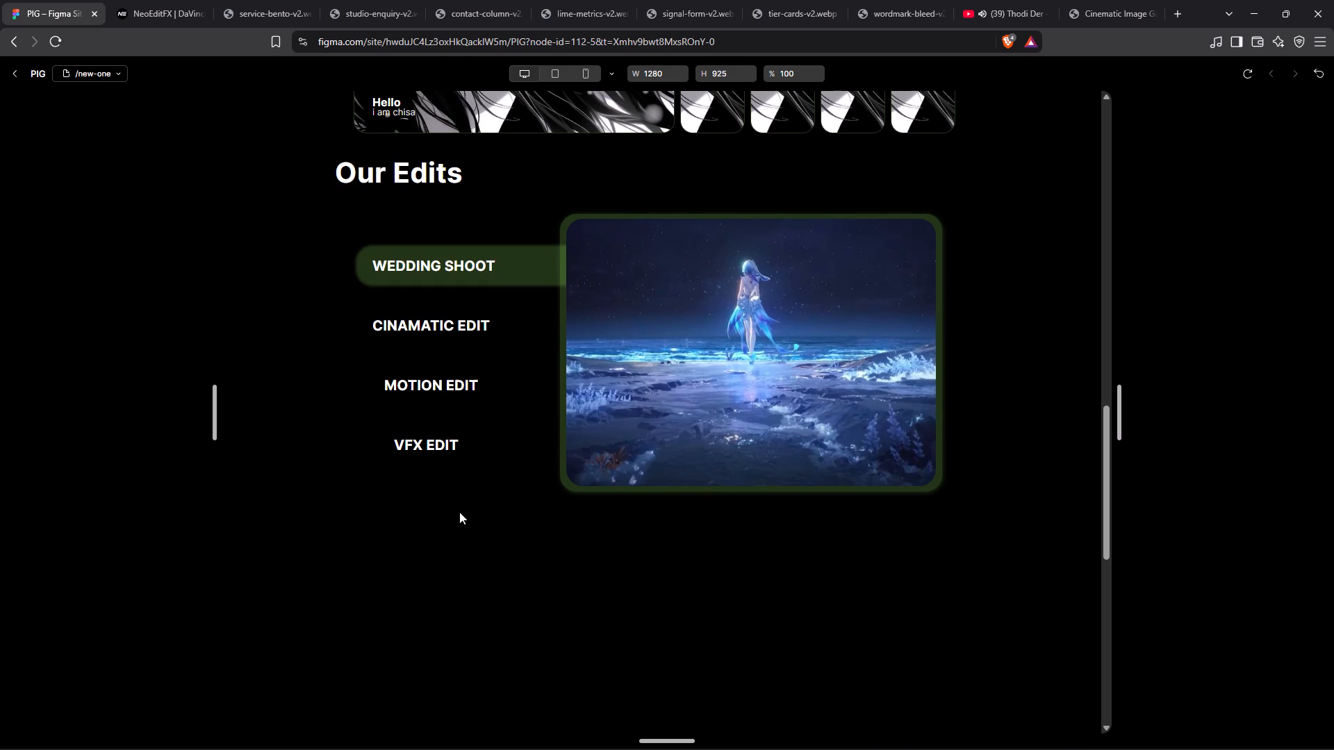
Look through the /new-one preview around Our Edits, return to the editor and view the page's empty area below that section.
scroll(518, 490, "down", 1)
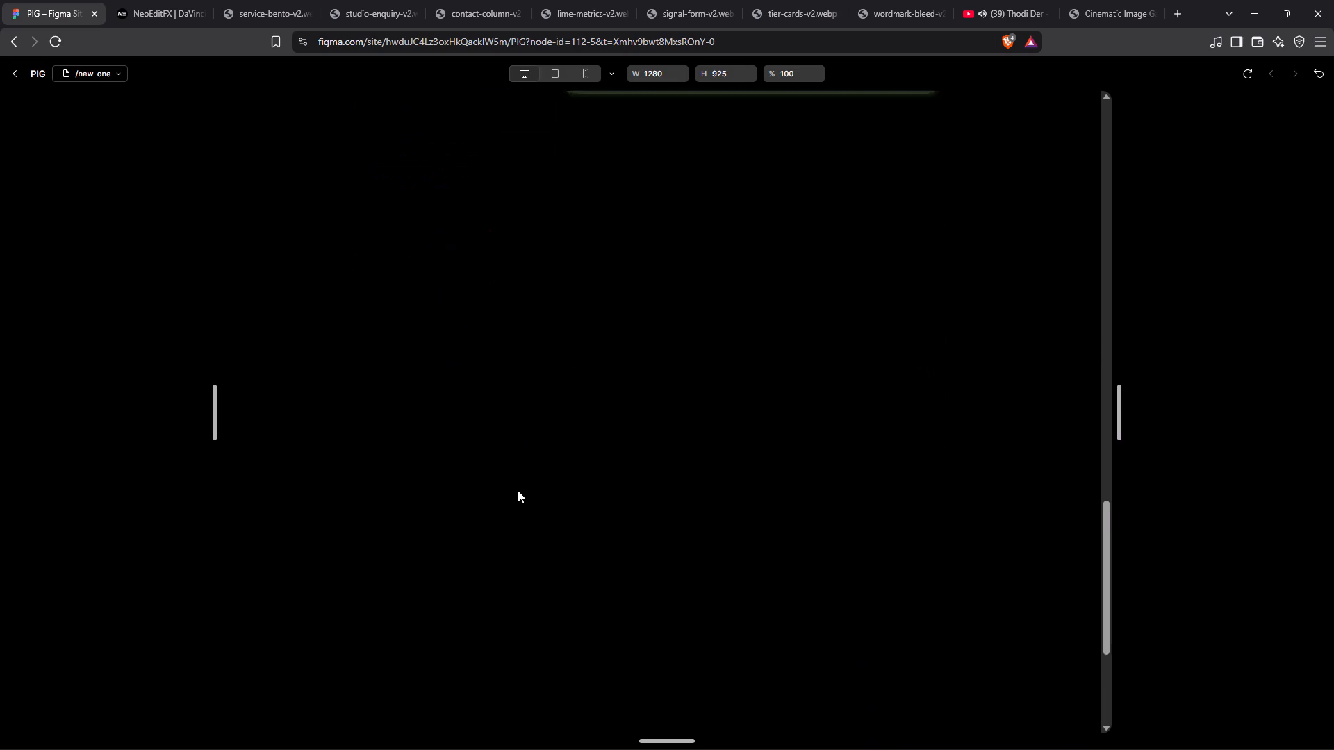
scroll(518, 490, "down", 1)
scroll(518, 490, "up", 13)
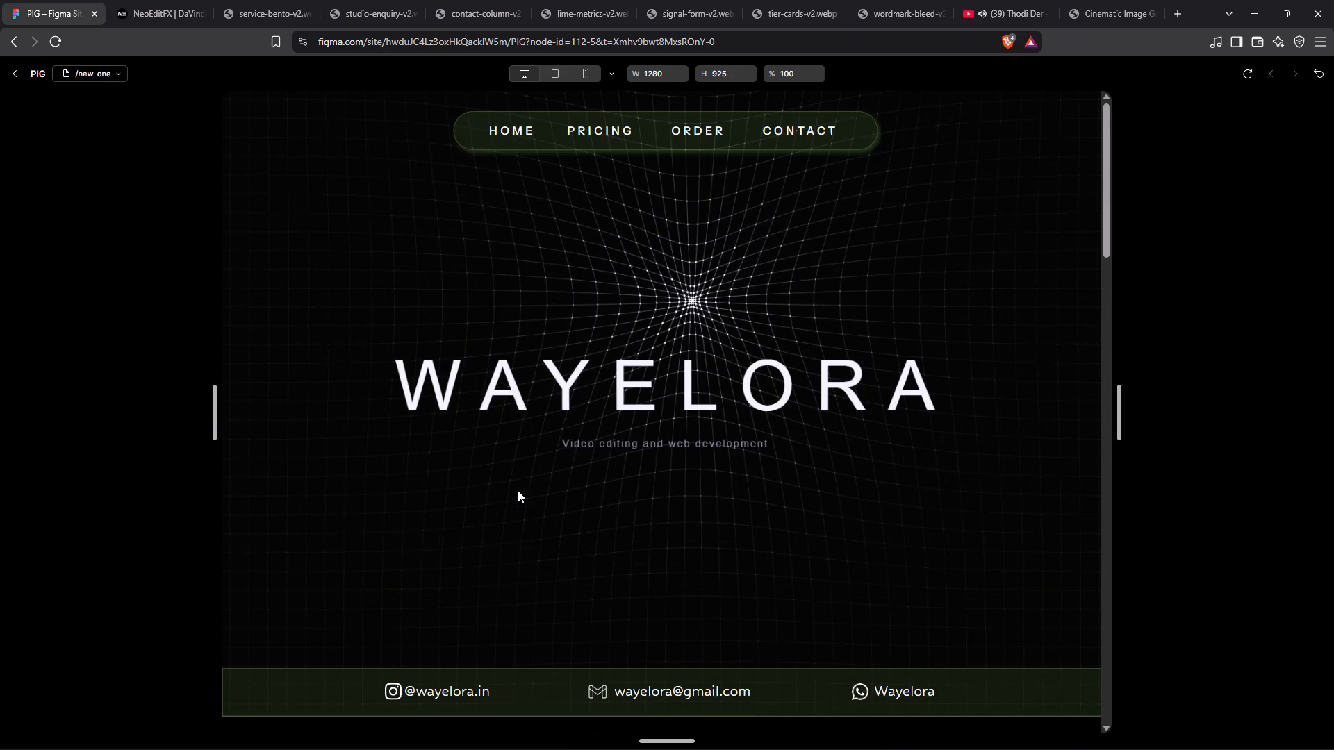
scroll(518, 490, "down", 12)
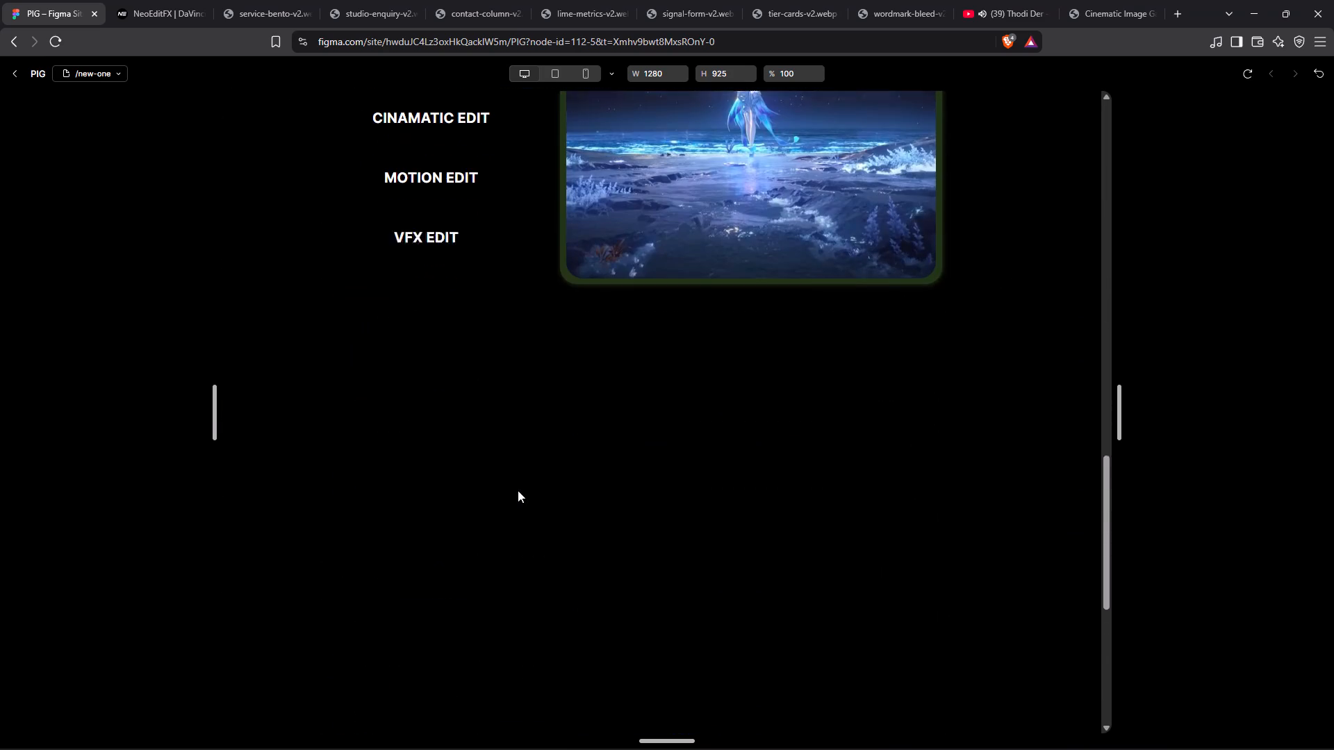
scroll(518, 490, "down", 1)
left_click(19, 70)
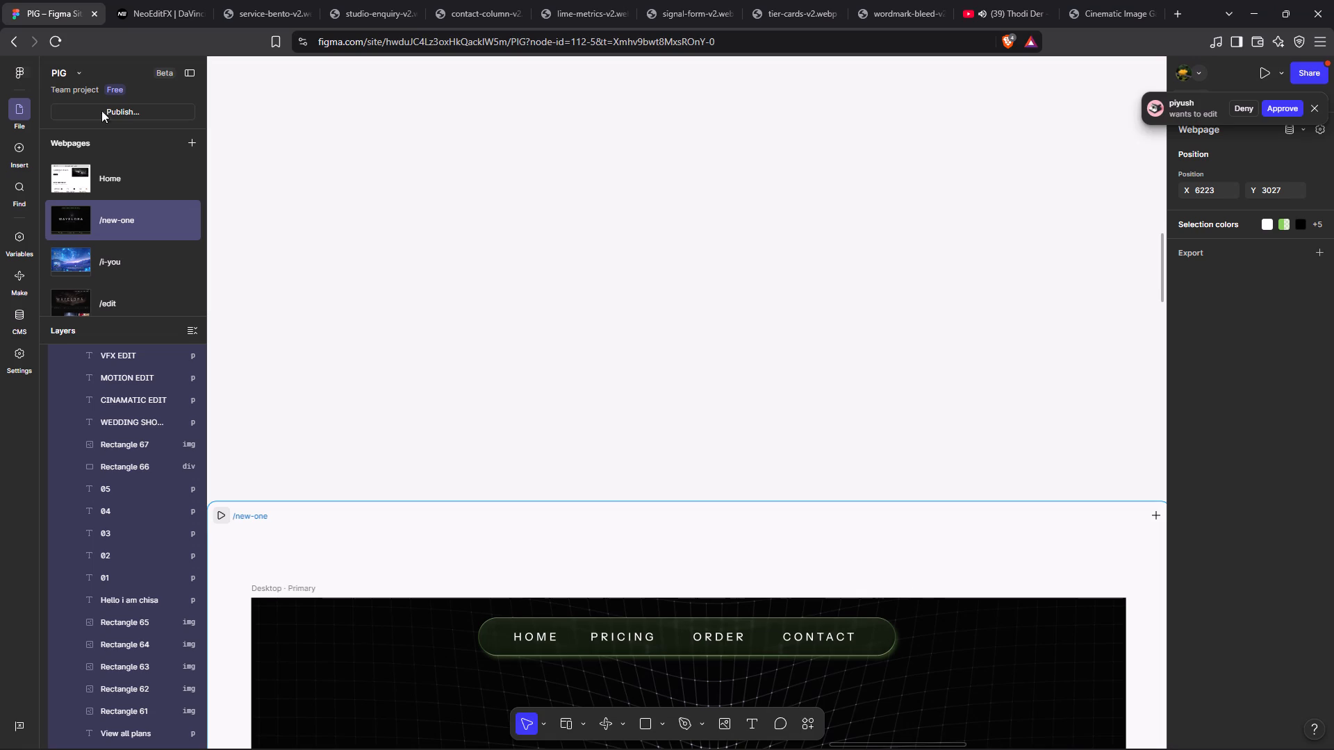
scroll(385, 428, "down", 14)
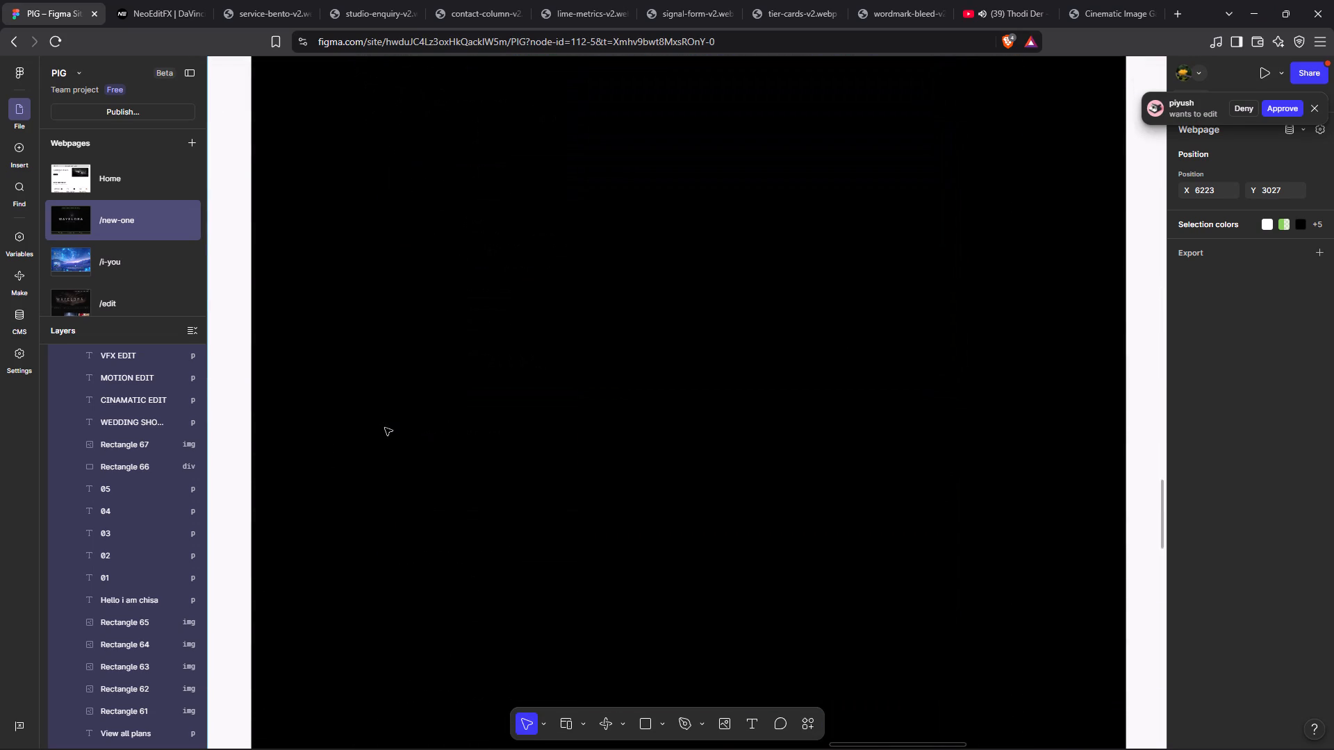
scroll(385, 428, "down", 2)
Bring up the Cinematic Image gallery page and close it.
left_click(1121, 0)
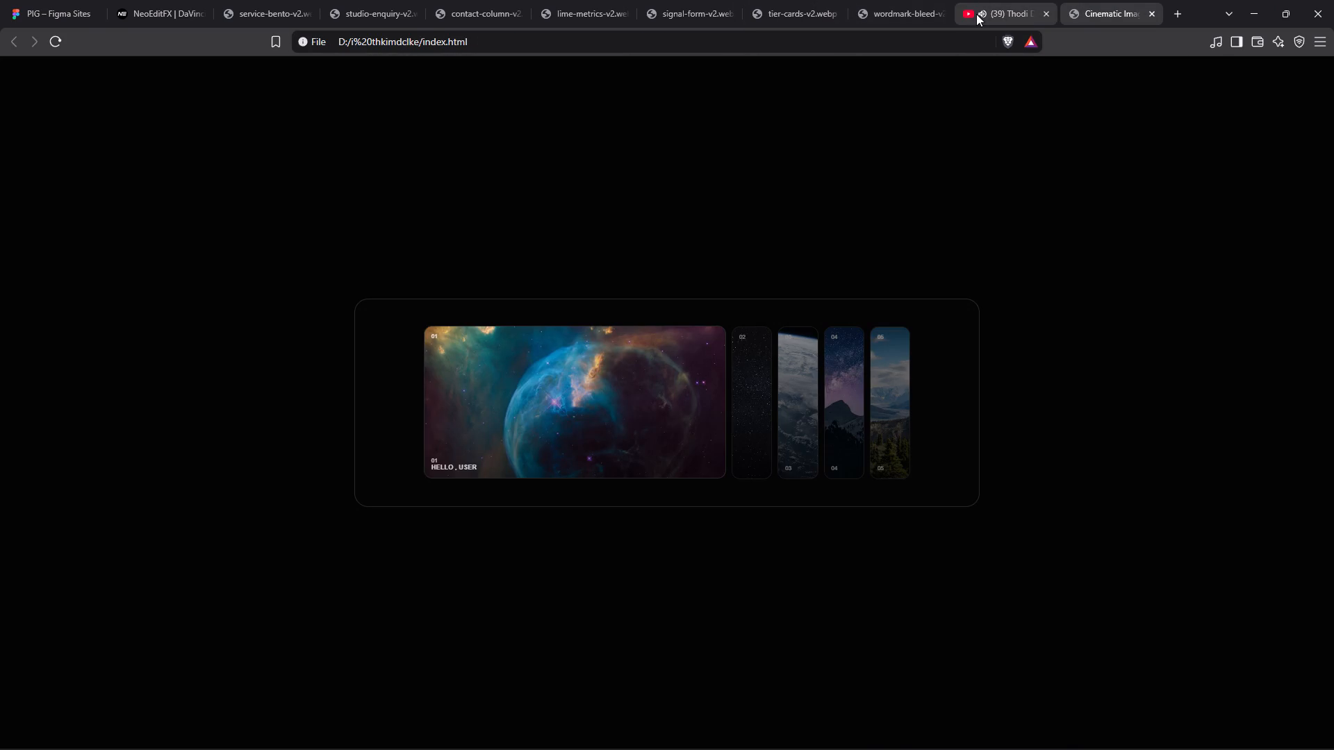
left_click(1155, 15)
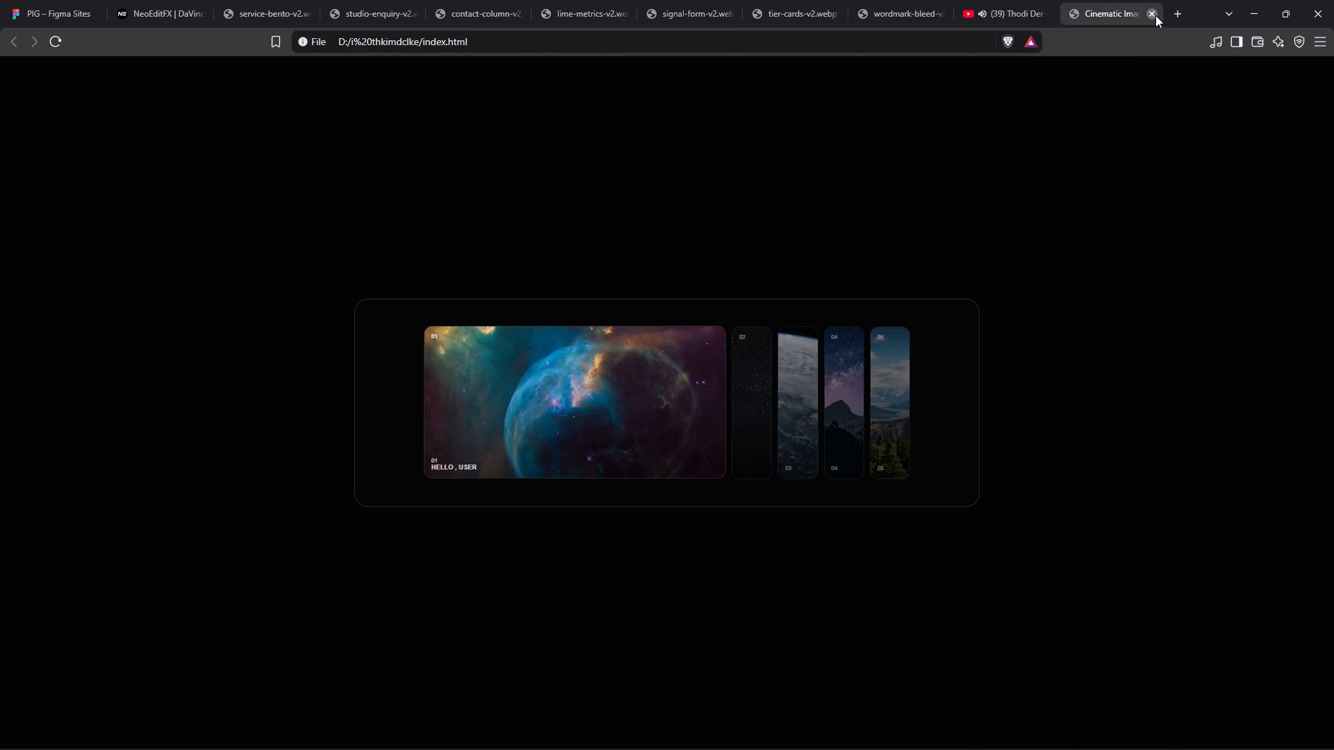
Look through the open reference design images and the NeoEditFX site, ending on the OSMERE wordmark footer.
left_click(1012, 5)
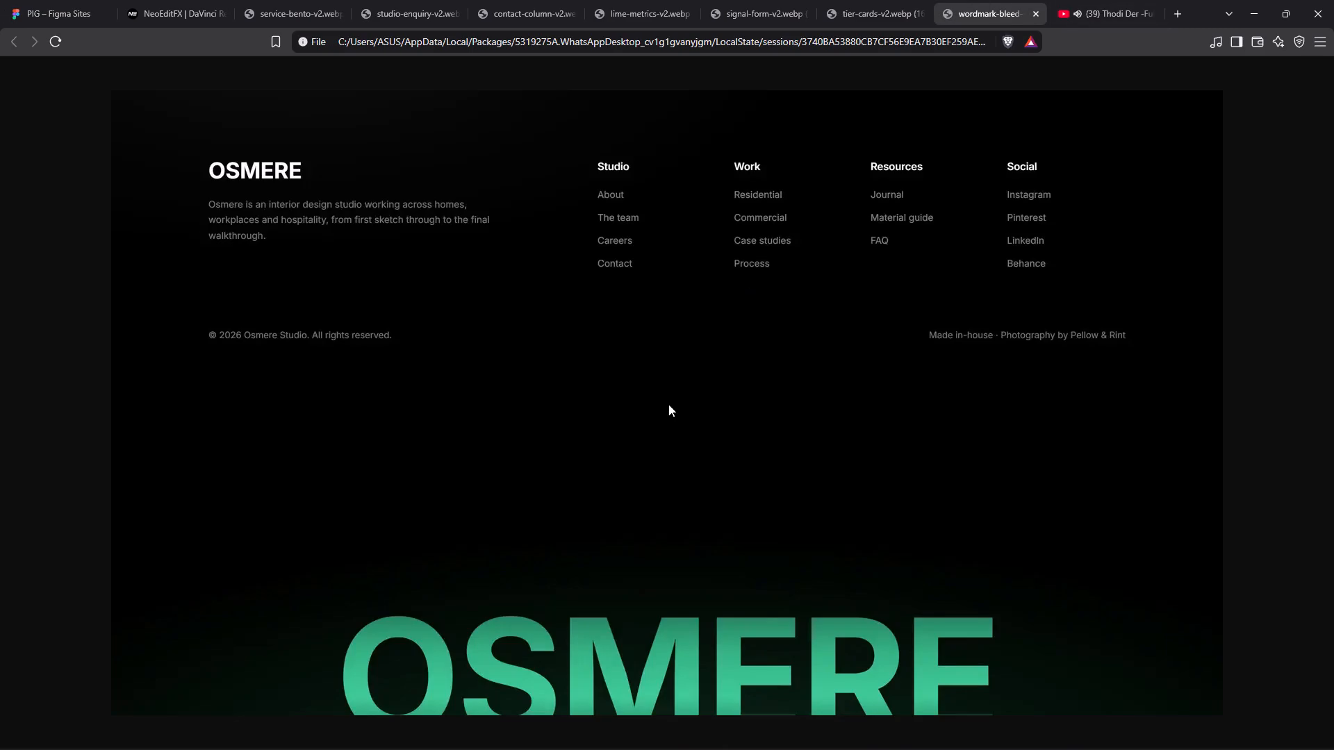
scroll(672, 389, "down", 2)
left_click(887, 0)
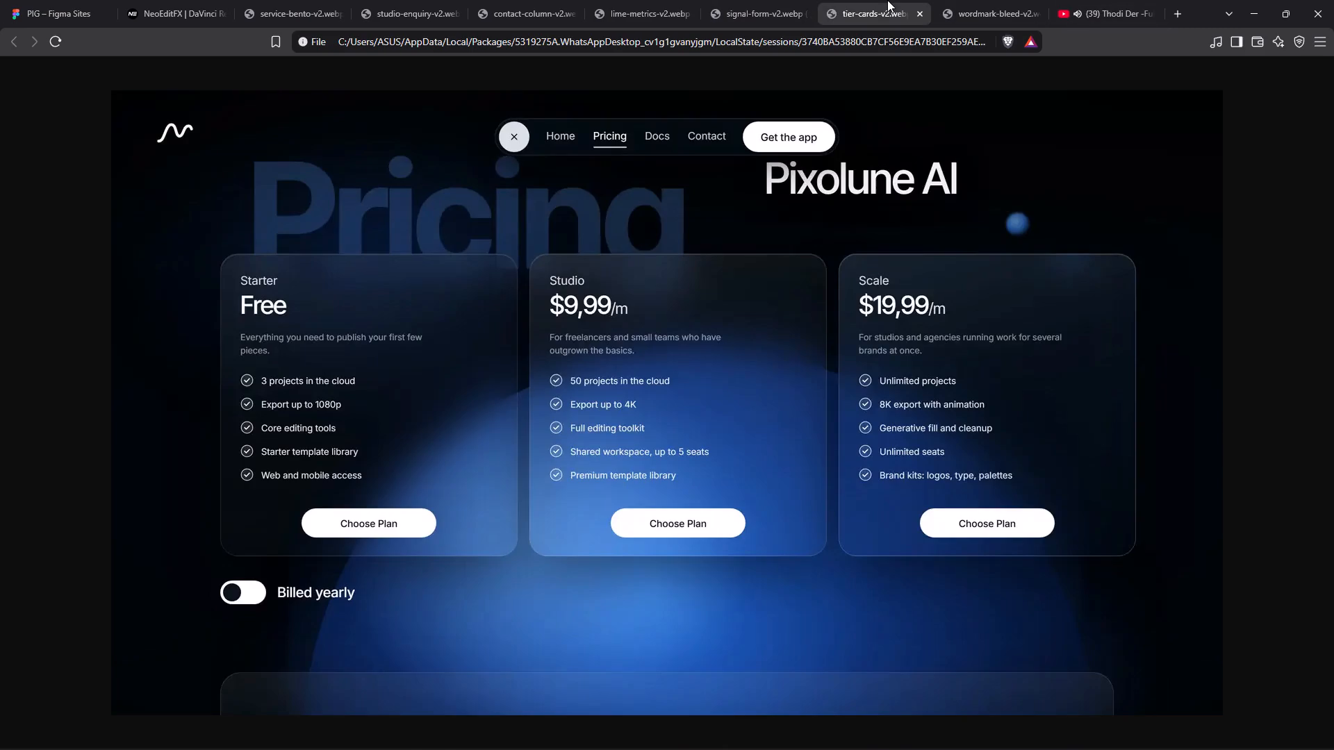
left_click(719, 0)
left_click_drag(552, 0, 605, 0)
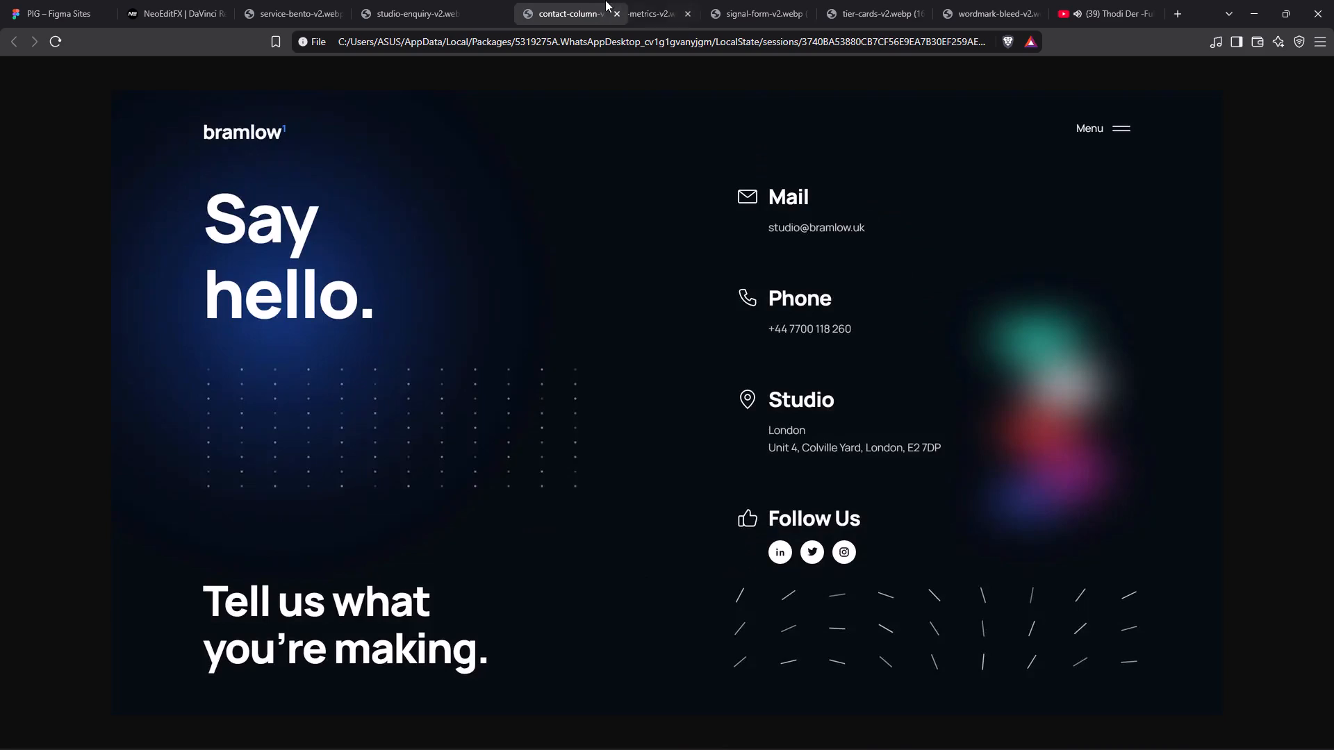
left_click(618, 0)
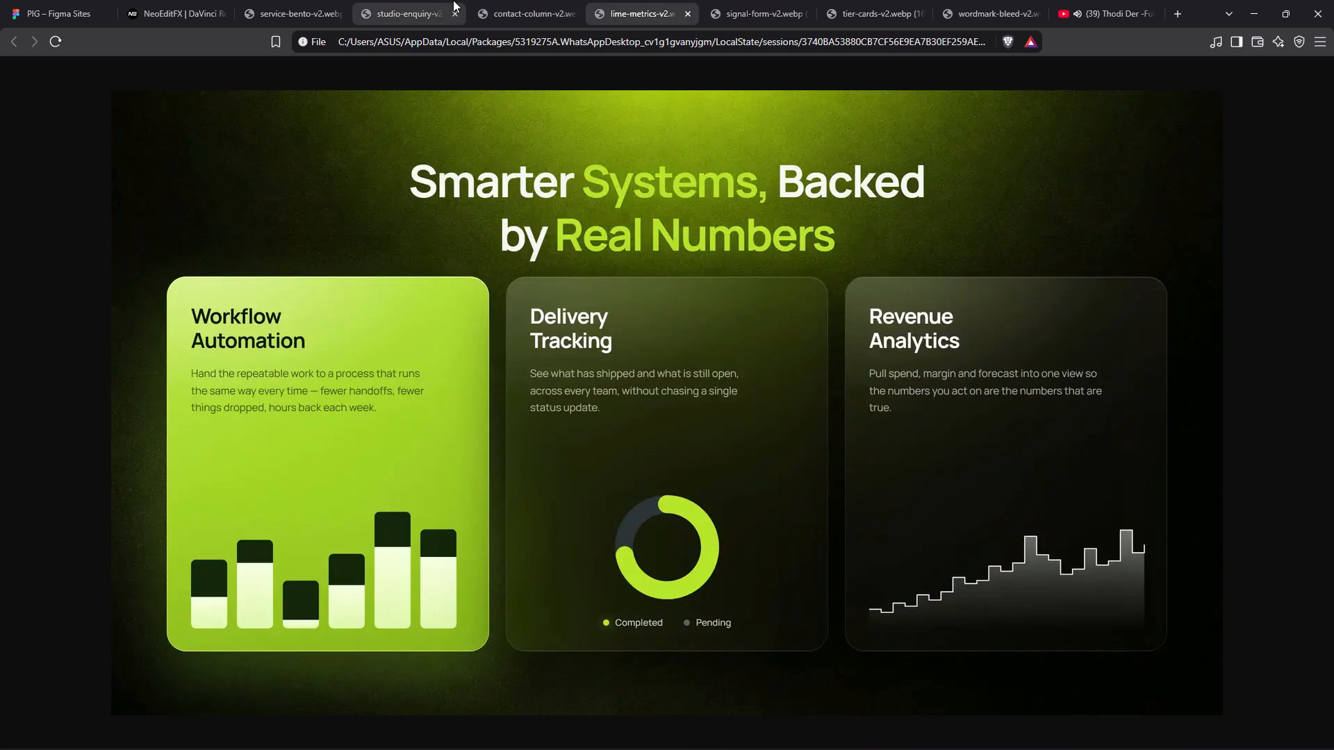
left_click(425, 0)
left_click(288, 0)
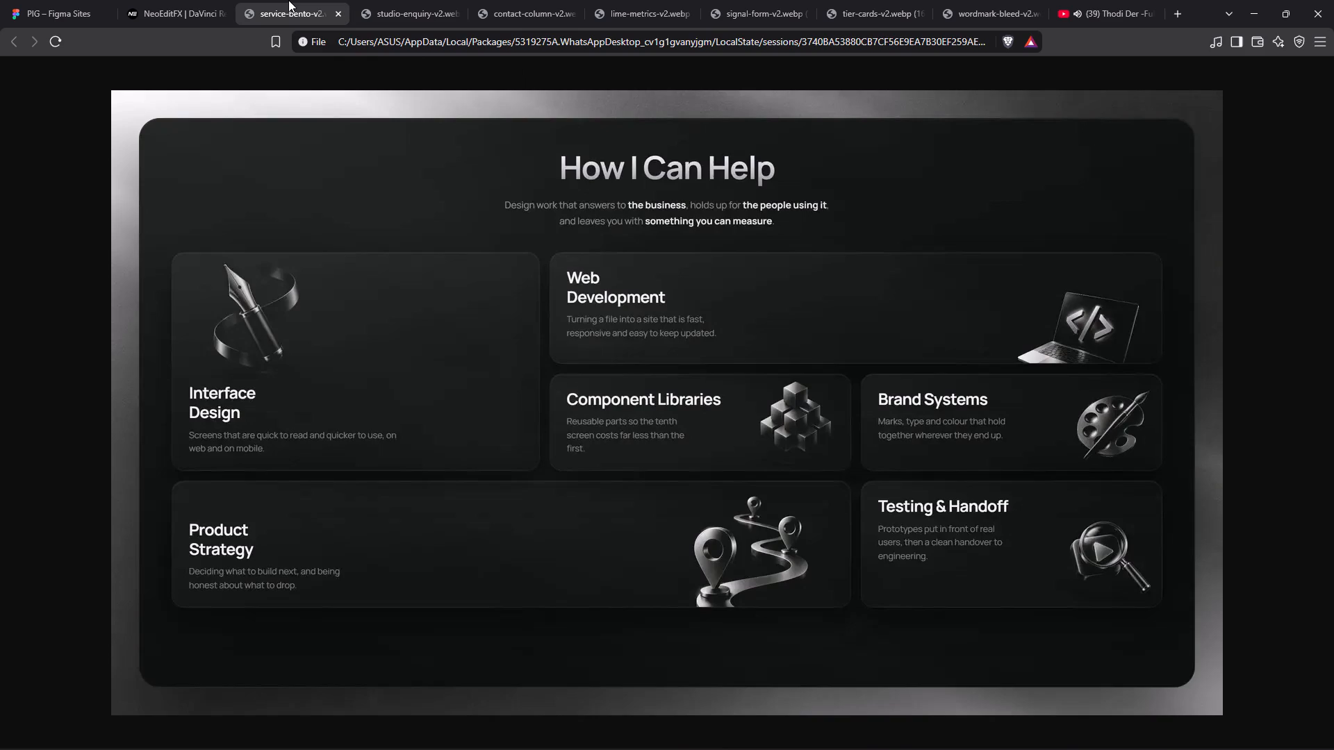
left_click(171, 0)
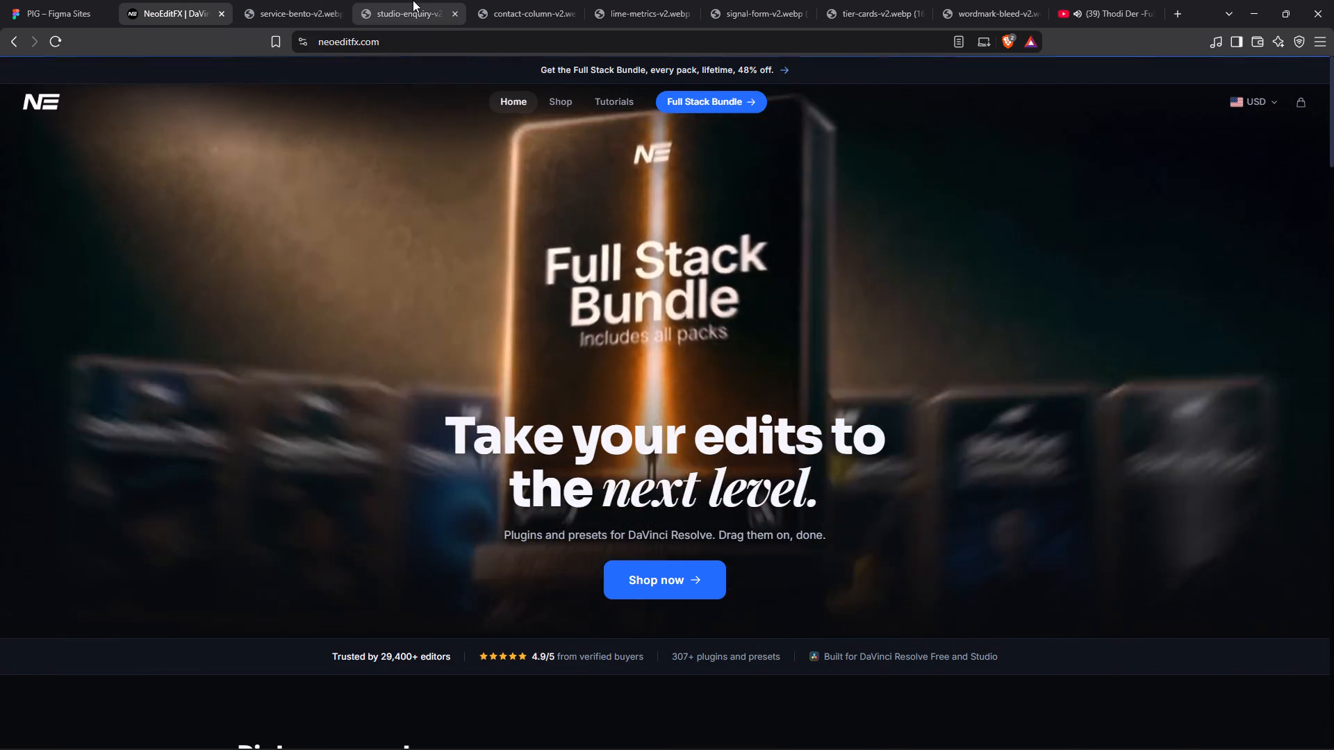
left_click(417, 0)
left_click(511, 0)
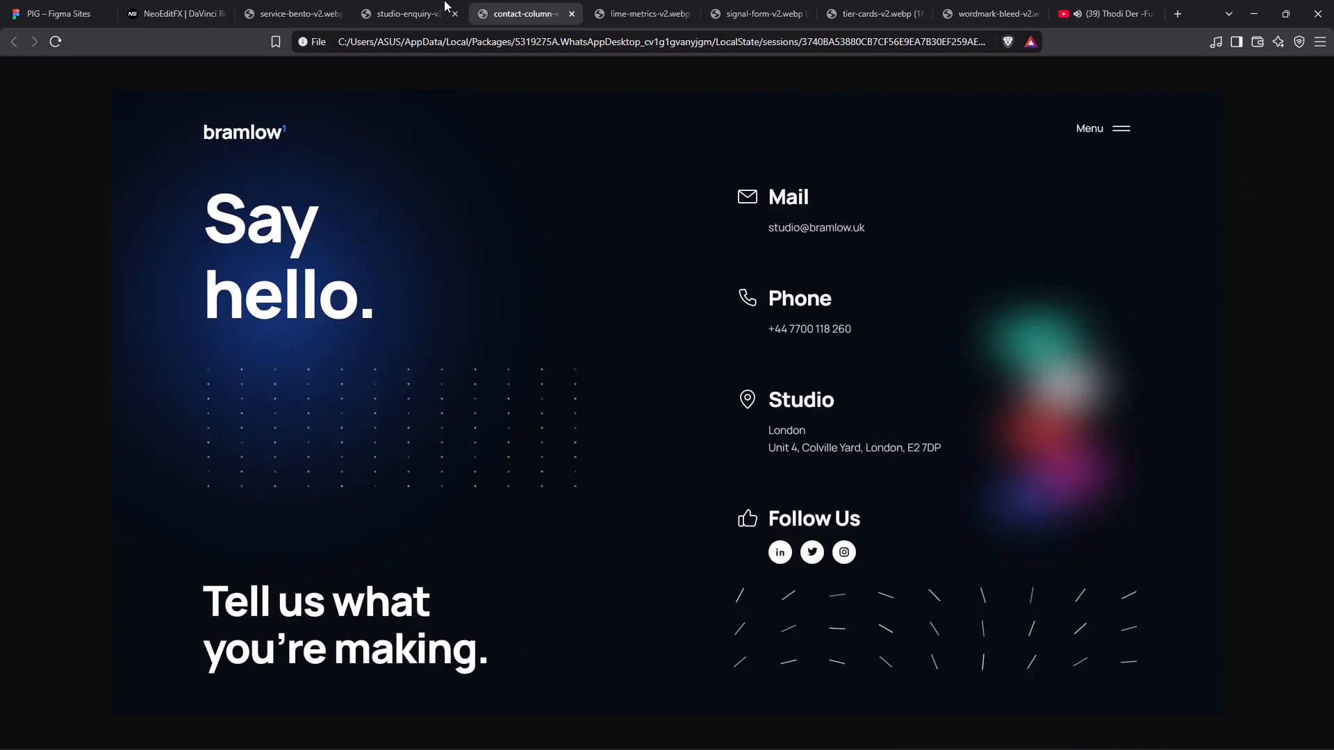
left_click(428, 0)
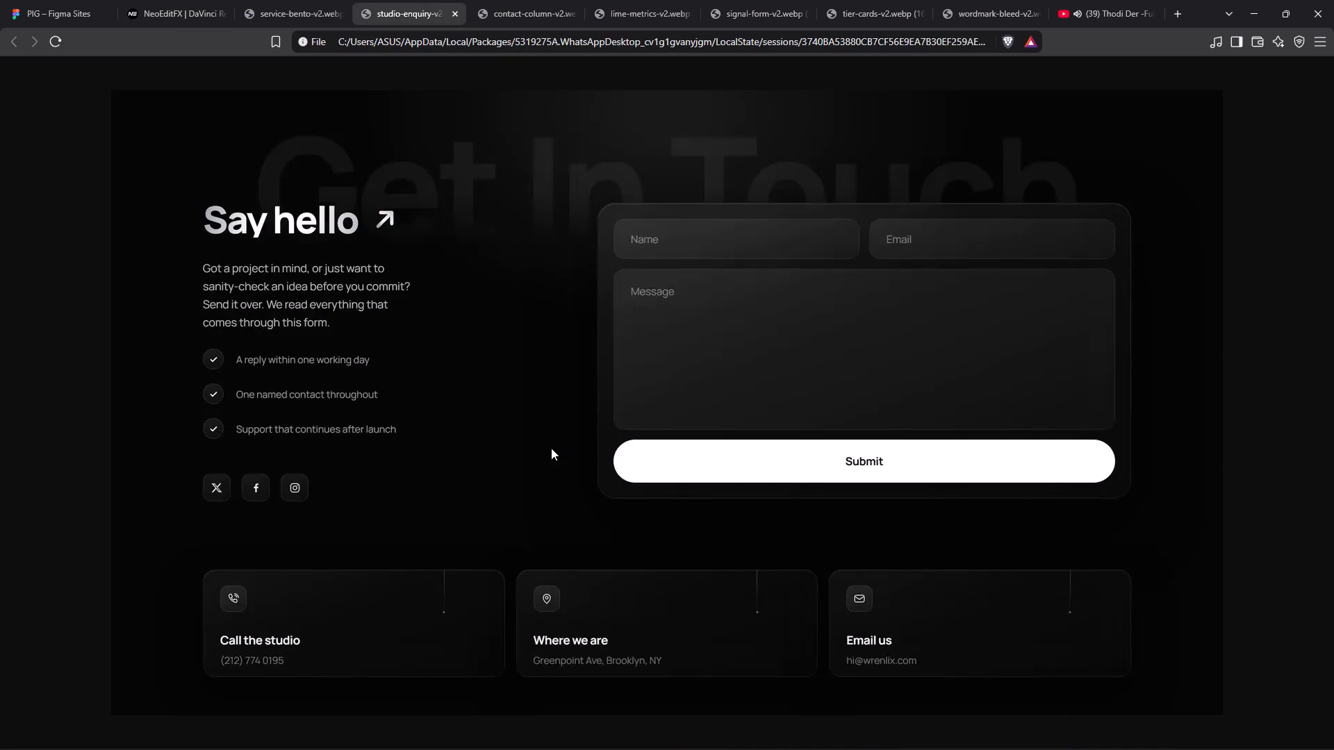
left_click(547, 0)
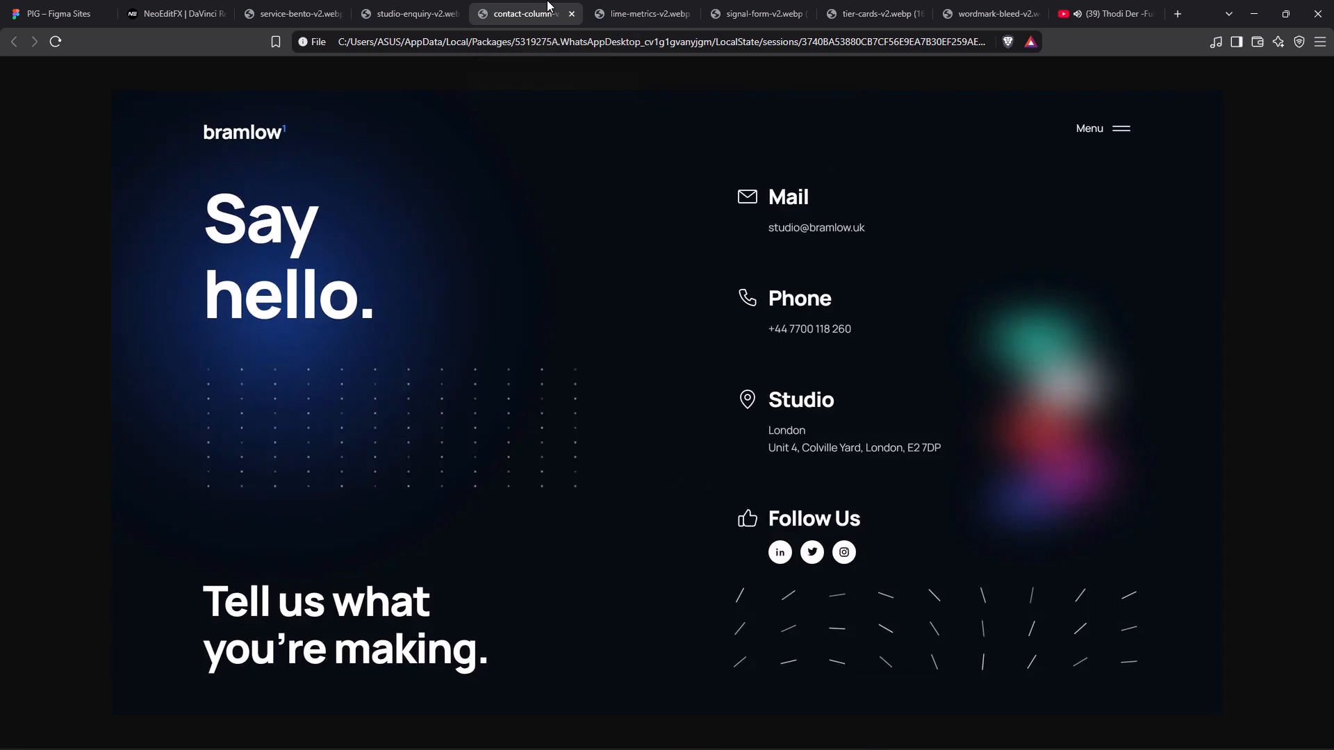
left_click(648, 0)
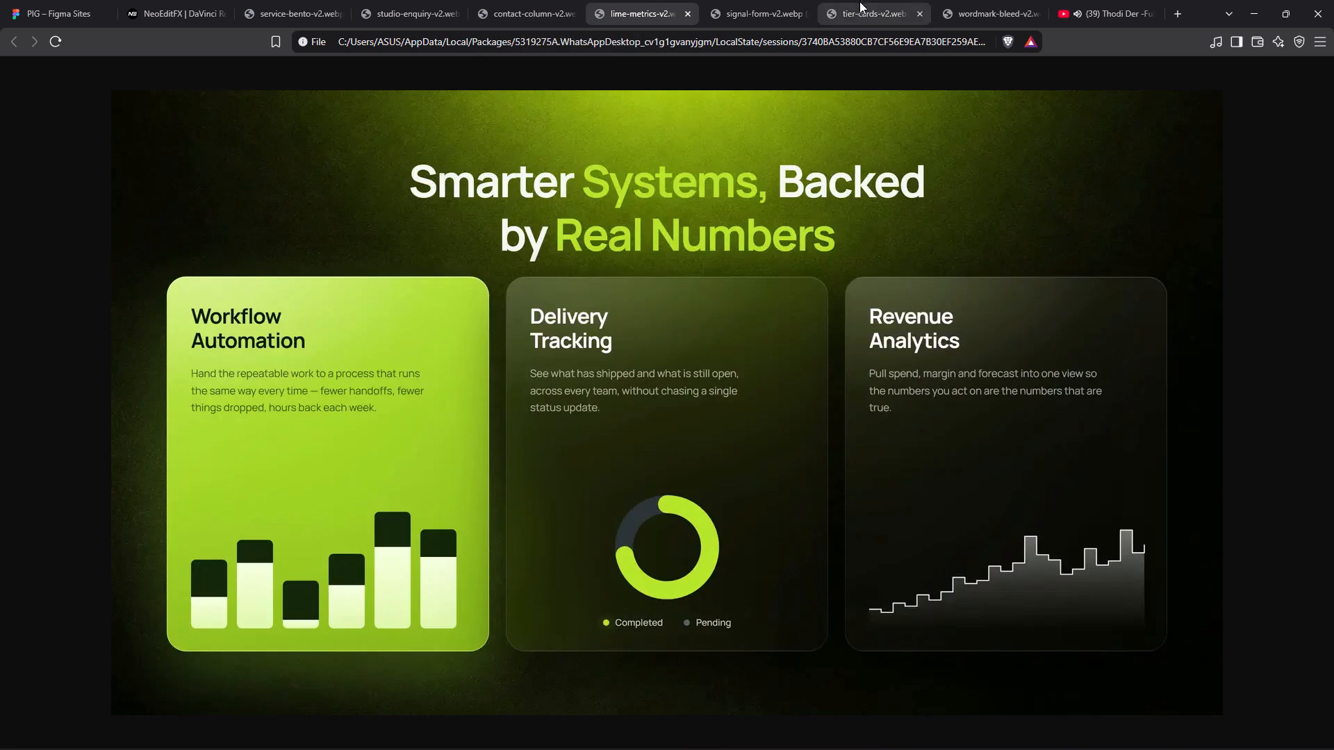
left_click(778, 0)
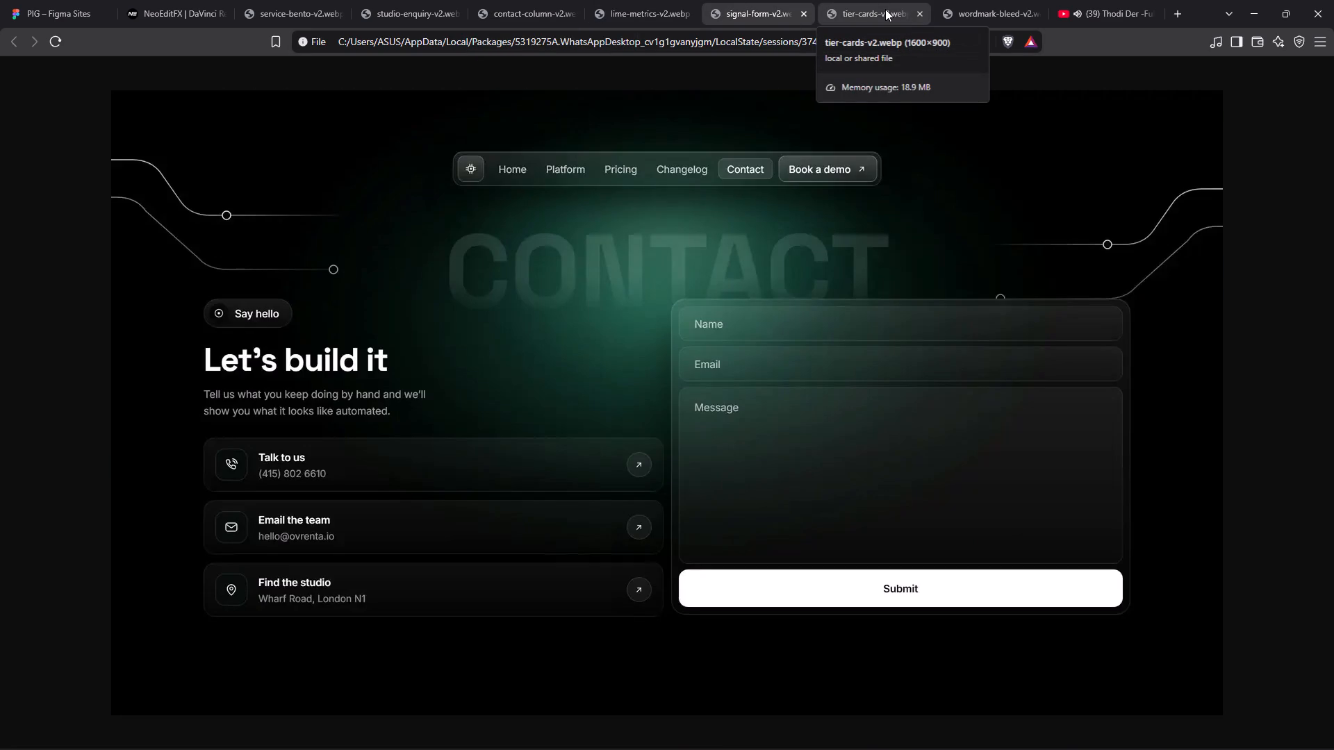
left_click(885, 9)
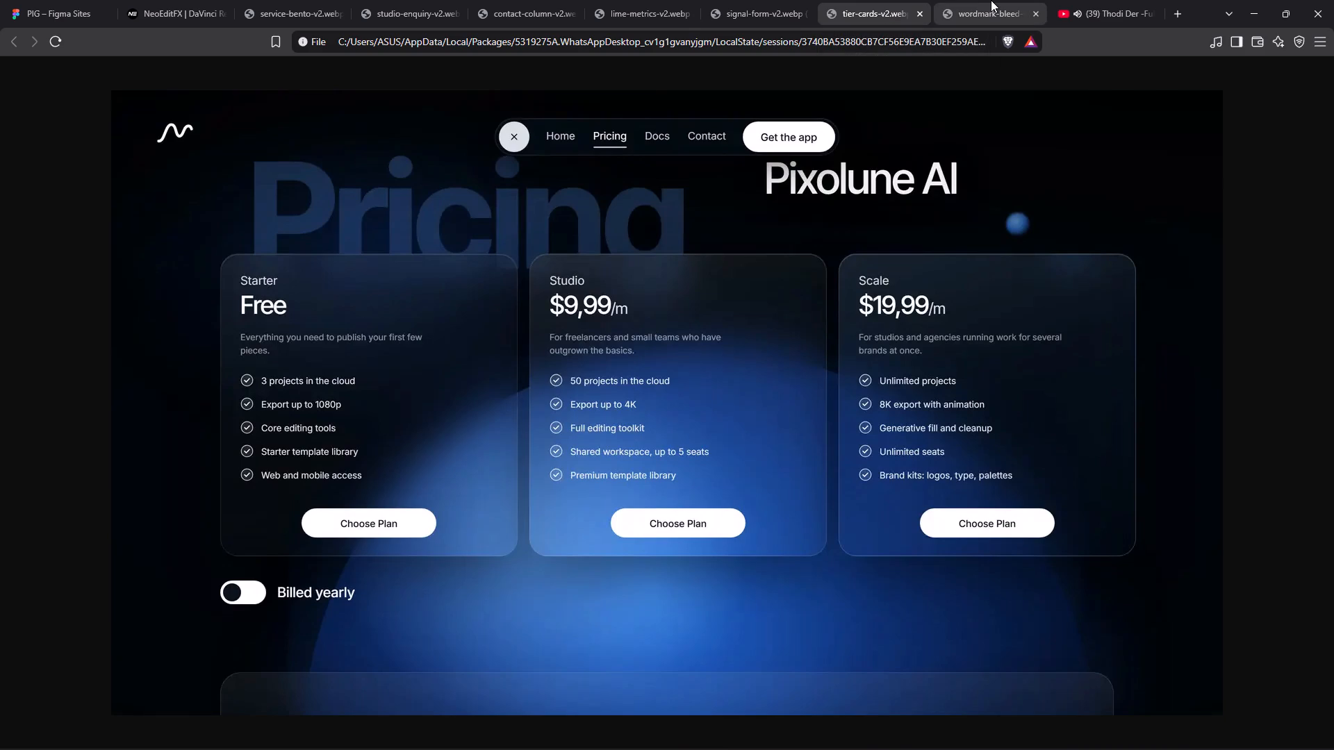
left_click(991, 0)
scroll(693, 478, "down", 6)
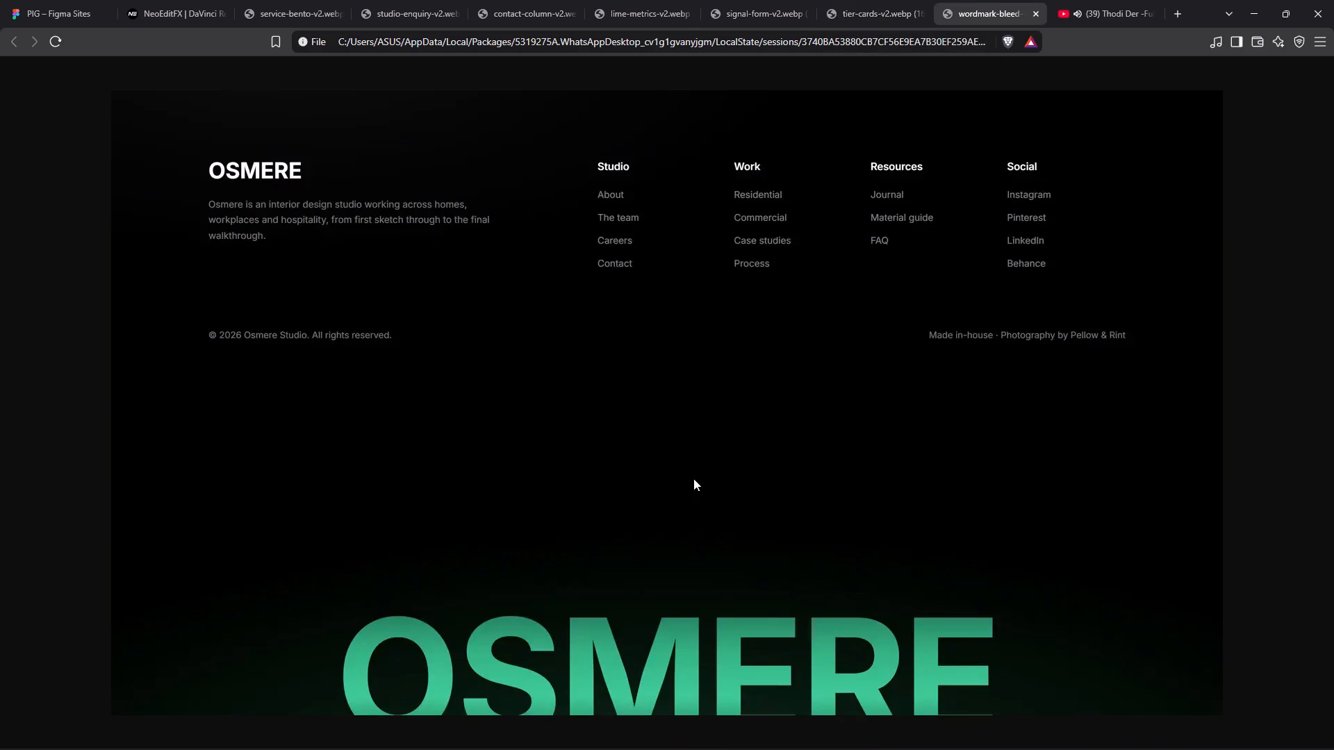
Bring the OSMERE wordmark-bleed footer image into the Figma /new-one page and place it directly below the Our Edits card.
left_click_drag(693, 478, 640, 485)
left_click_drag(640, 485, 168, 151)
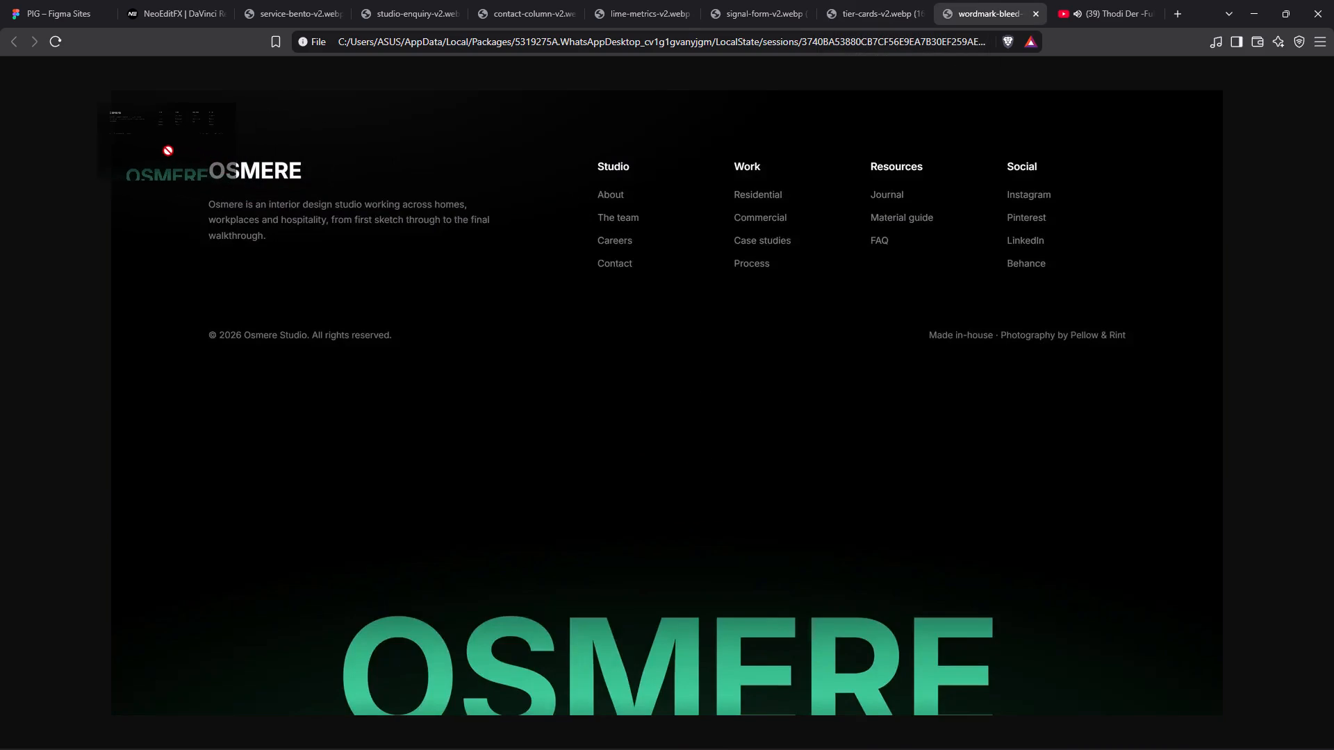
left_click_drag(168, 151, 58, 9)
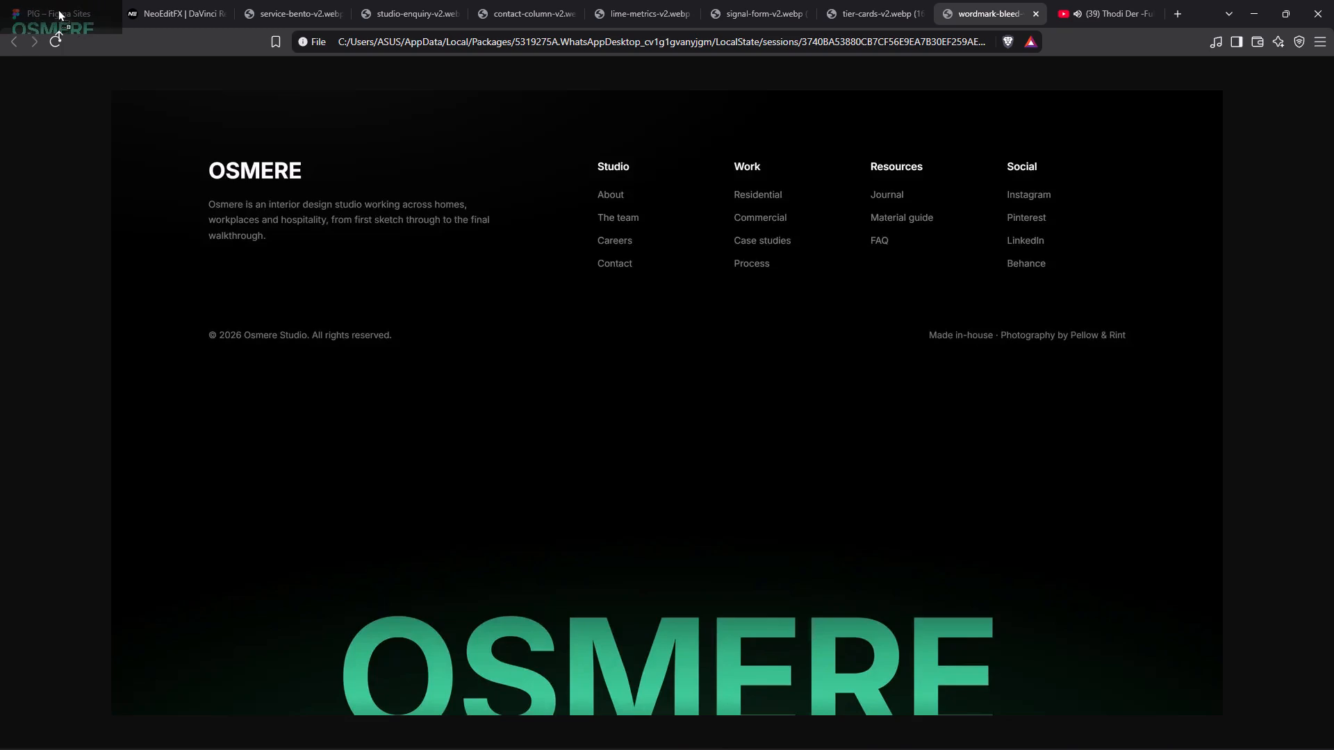
left_click_drag(58, 9, 743, 387)
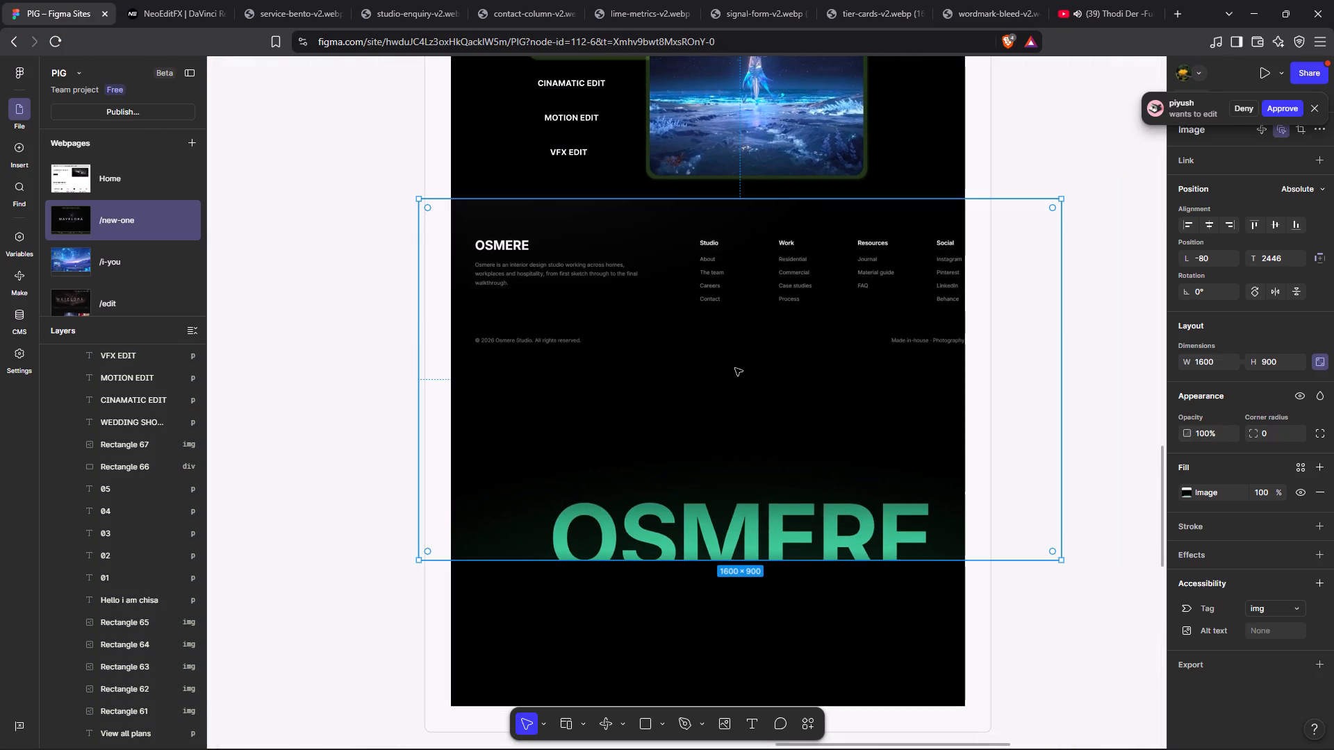
left_click_drag(785, 378, 768, 361)
left_click(1092, 360)
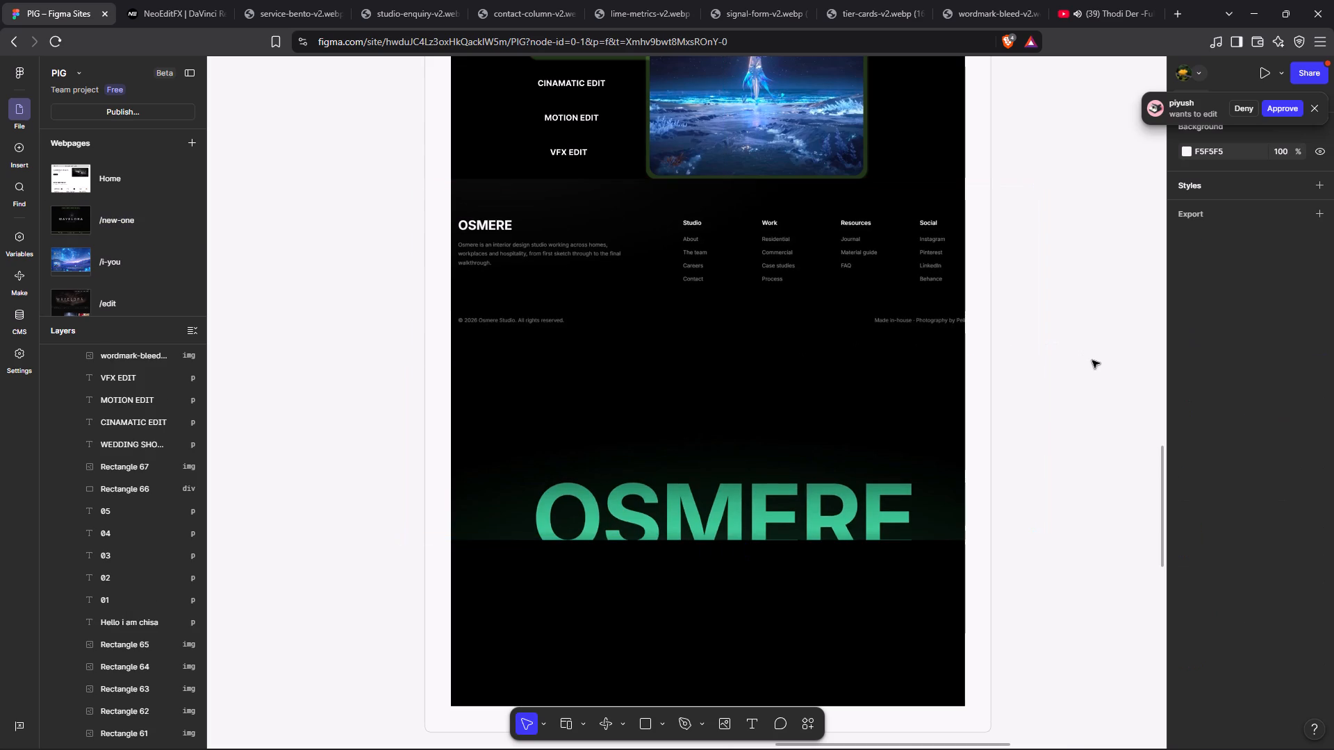
Look over the /new-one page layout from its upper sections down to the OSMERE footer image.
left_click(871, 642)
left_click_drag(1053, 621, 903, 687)
left_click(977, 682)
left_click(1065, 591)
scroll(1065, 591, "up", 8)
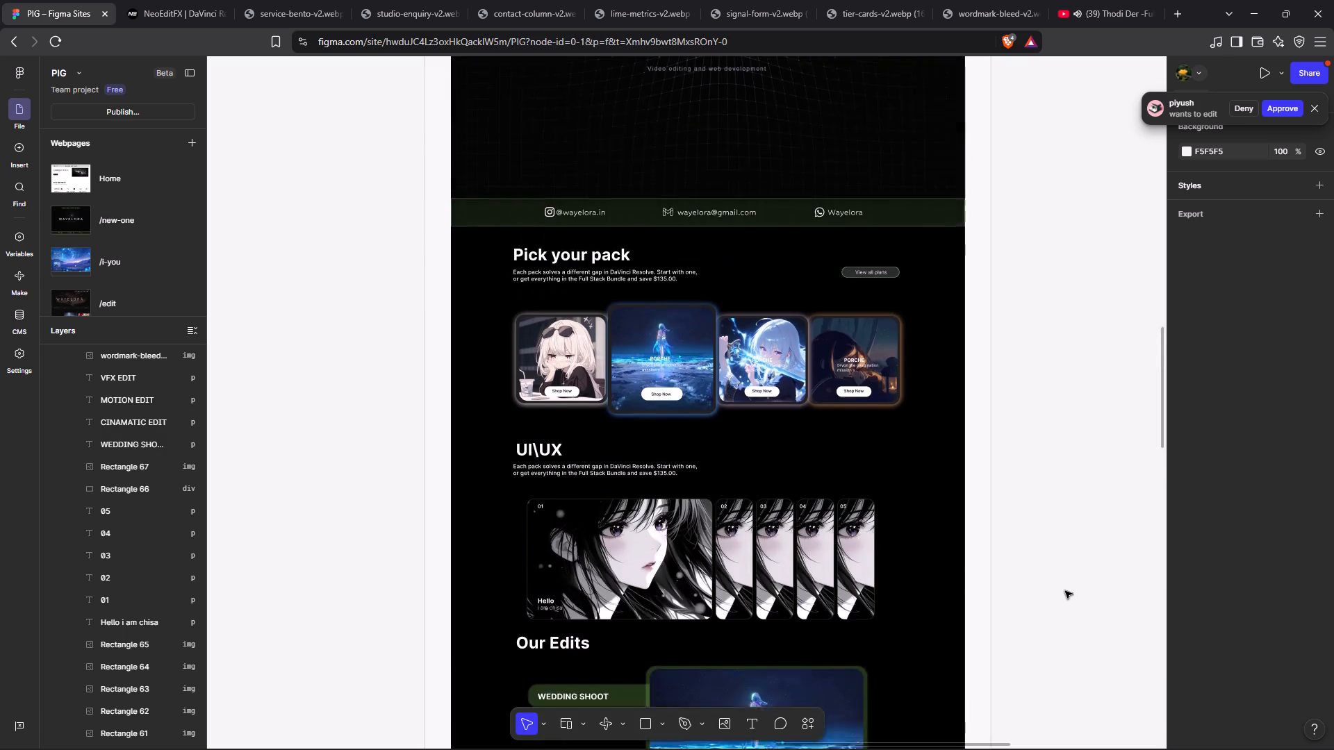
scroll(1065, 591, "up", 4)
scroll(1065, 591, "down", 8)
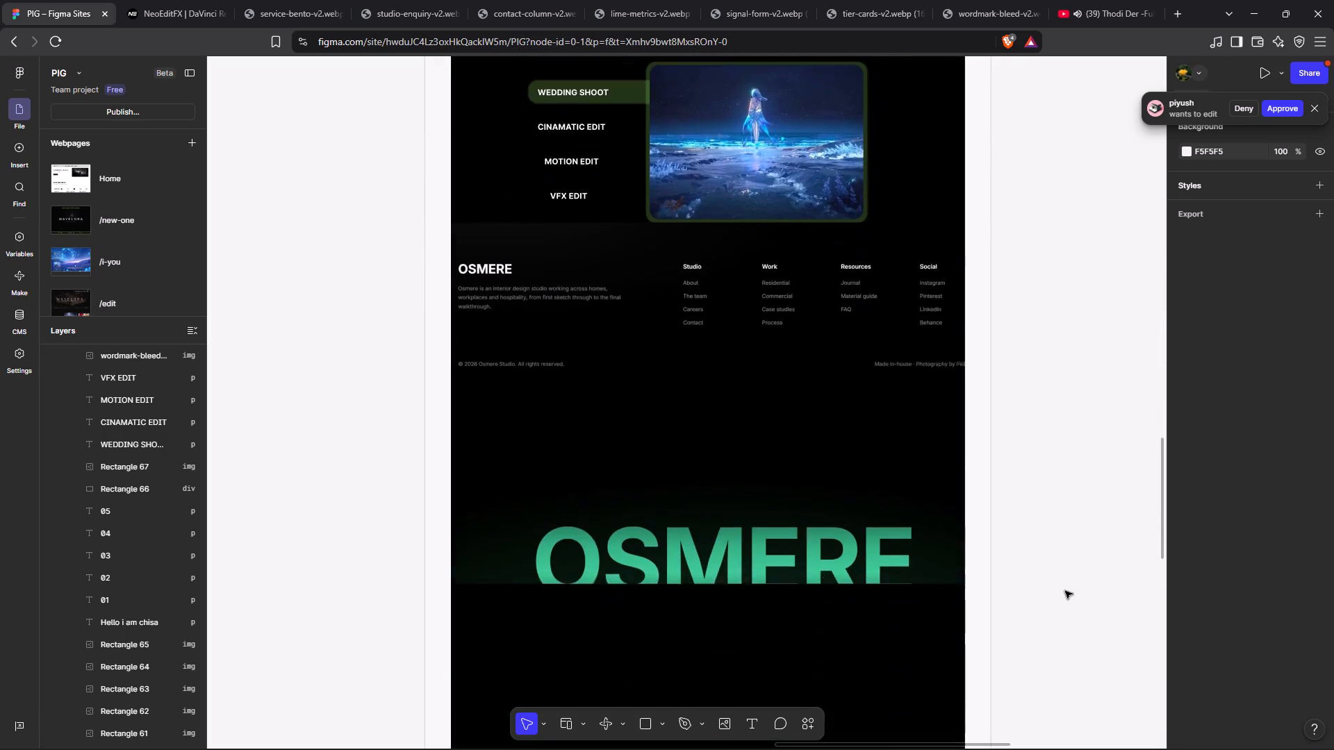
scroll(1065, 591, "down", 2)
Scale the OSMERE footer image down to about 1332 × 749 and position it across the page just below Our Edits, at top 2417.
left_click(845, 602)
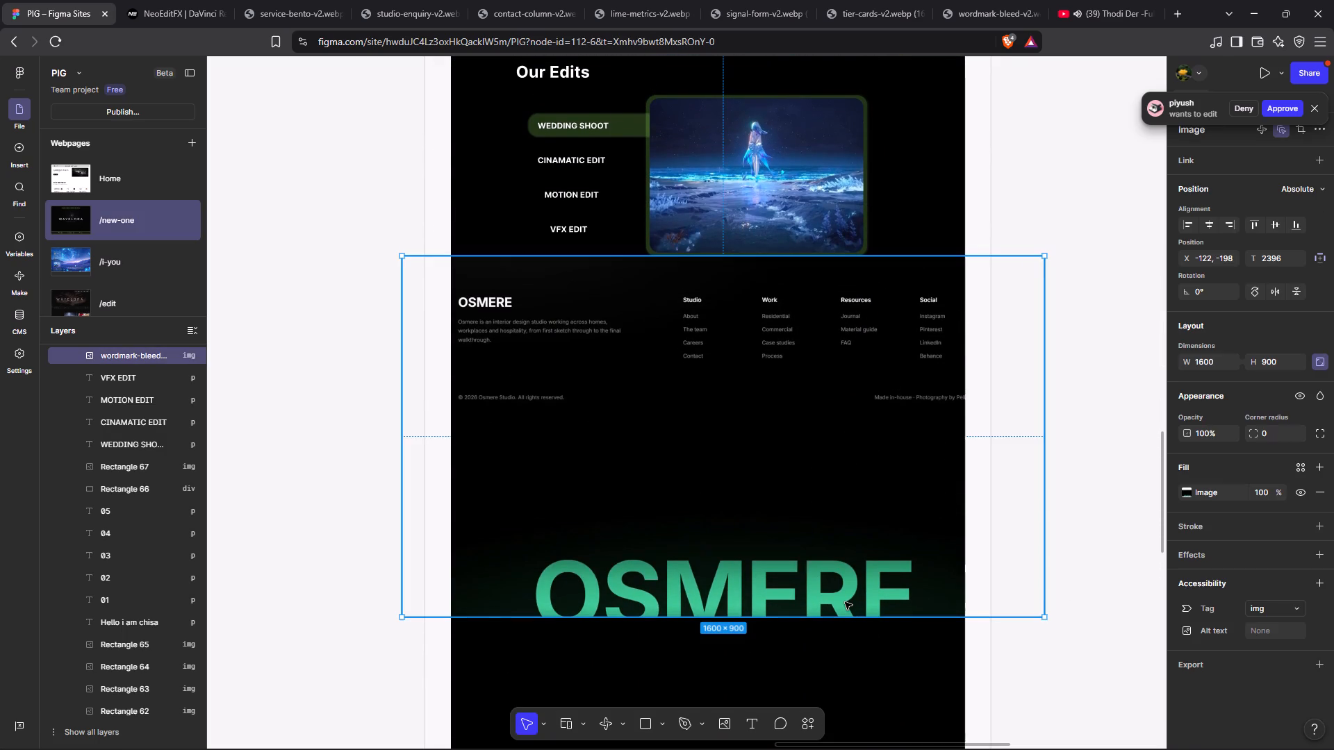
left_click_drag(833, 524, 834, 533)
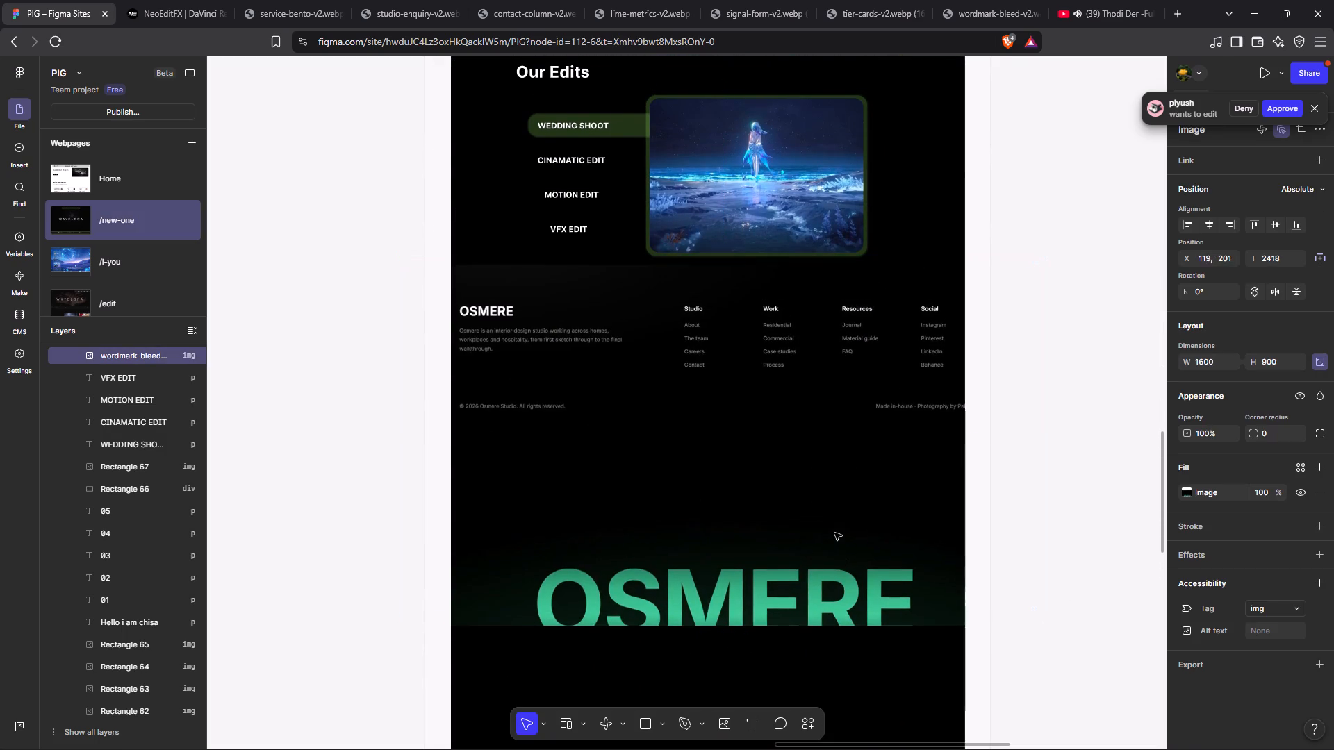
left_click_drag(834, 533, 832, 532)
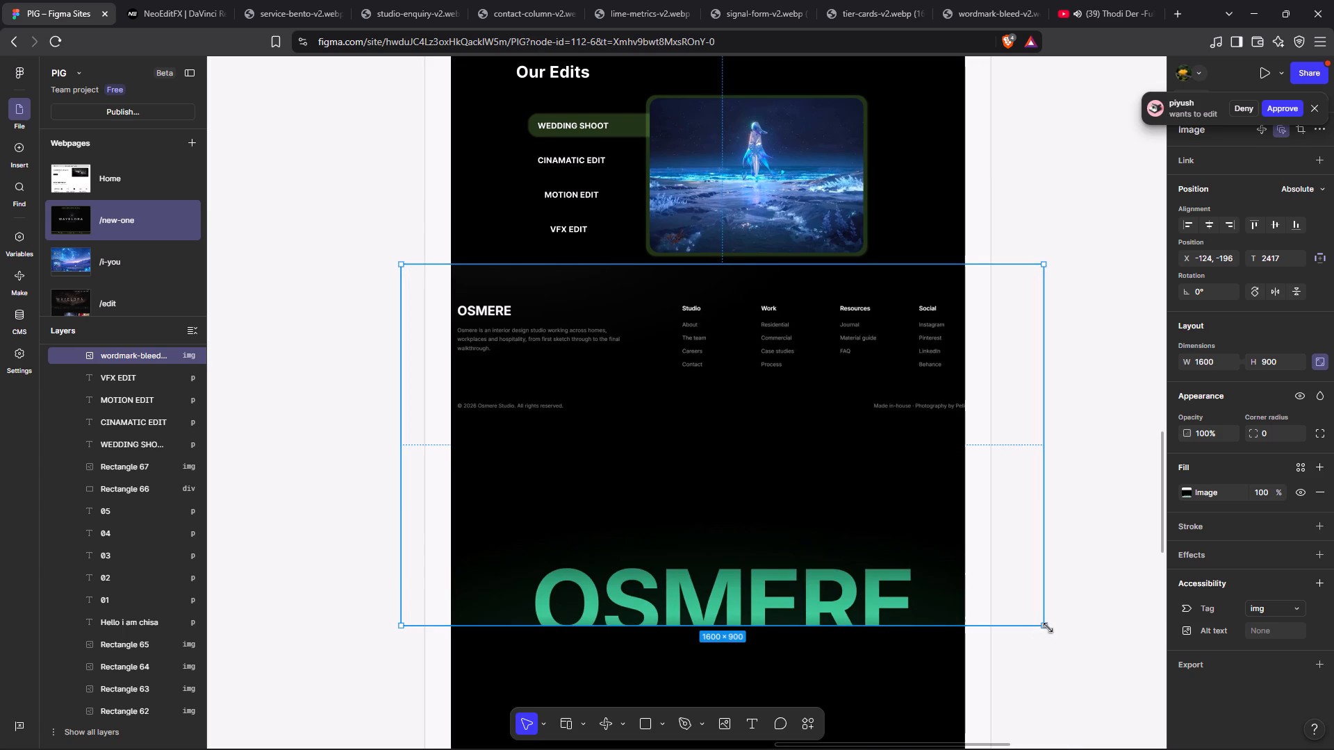
left_click_drag(1048, 628, 923, 529)
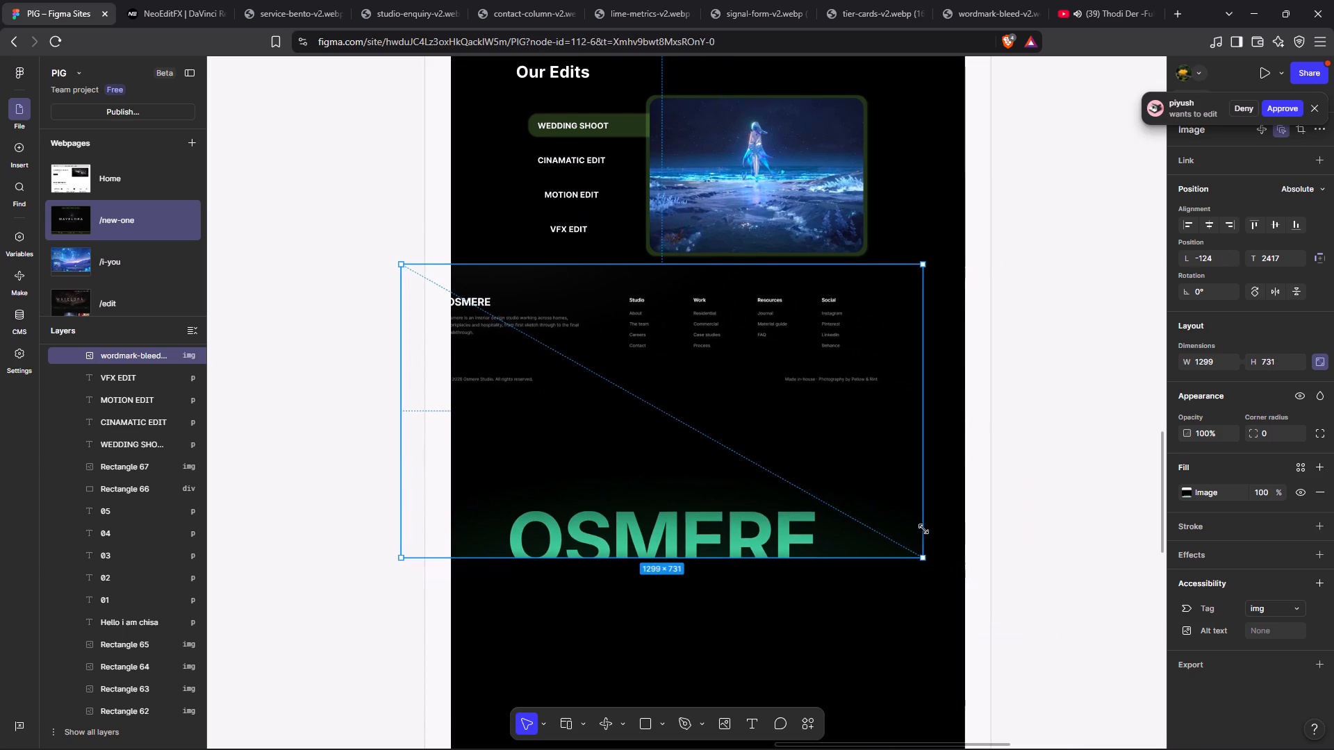
left_click_drag(923, 529, 936, 537)
left_click_drag(765, 480, 800, 480)
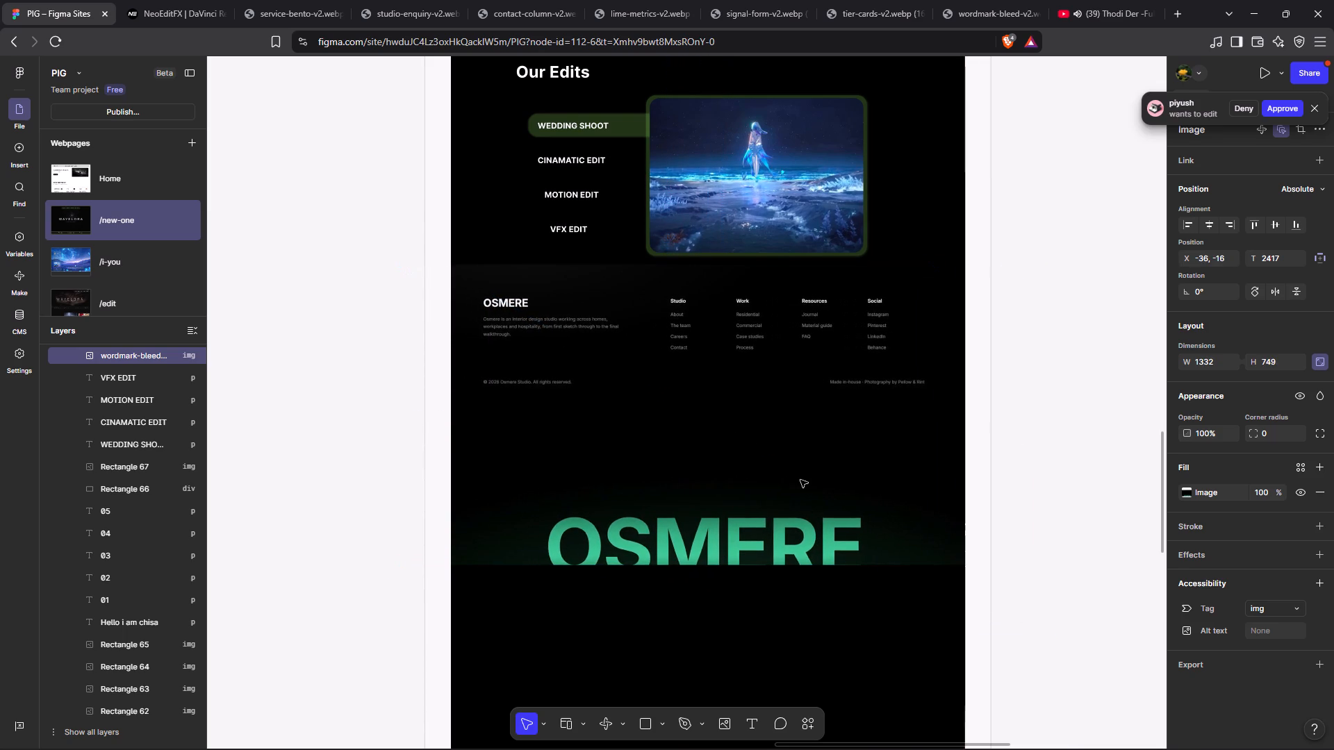
Nudge the OSMERE footer image to centre it horizontally on the page at X -26, top about 2420, just below the Our Edits card.
left_click_drag(800, 480, 795, 478)
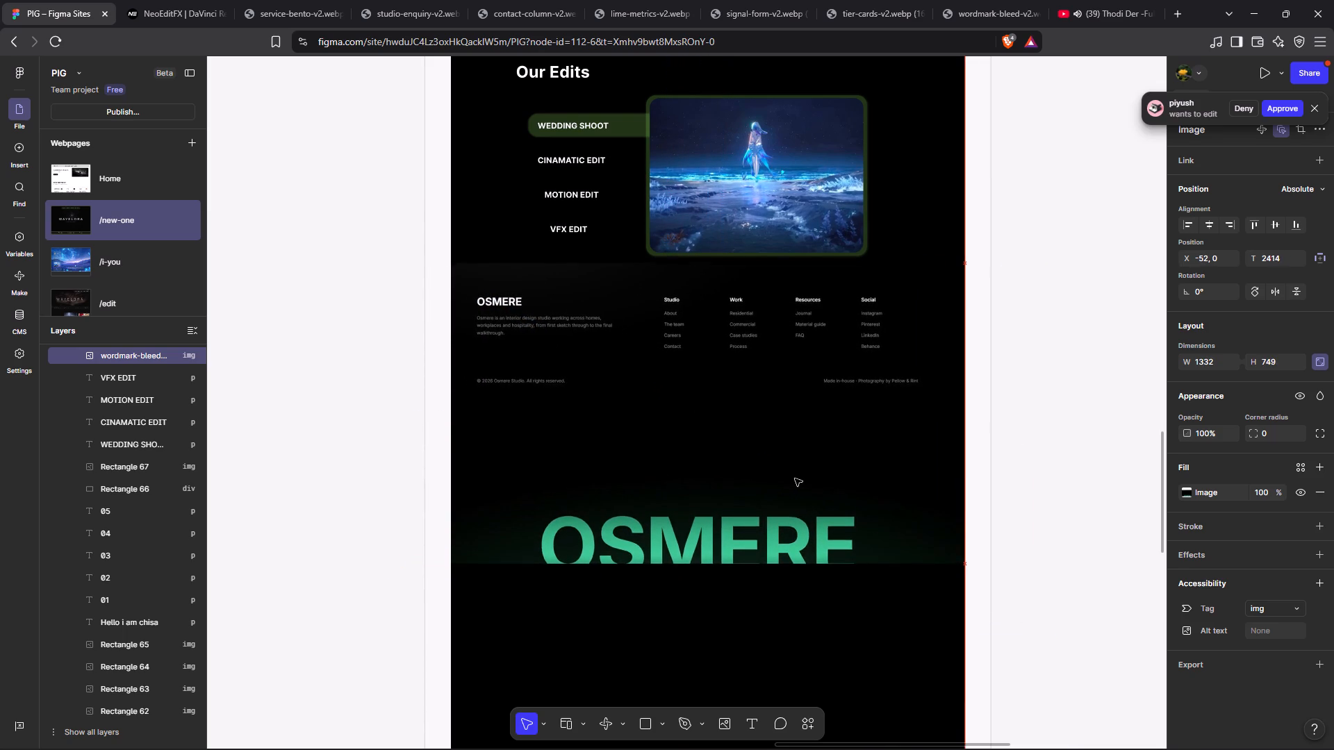
left_click_drag(795, 478, 781, 473)
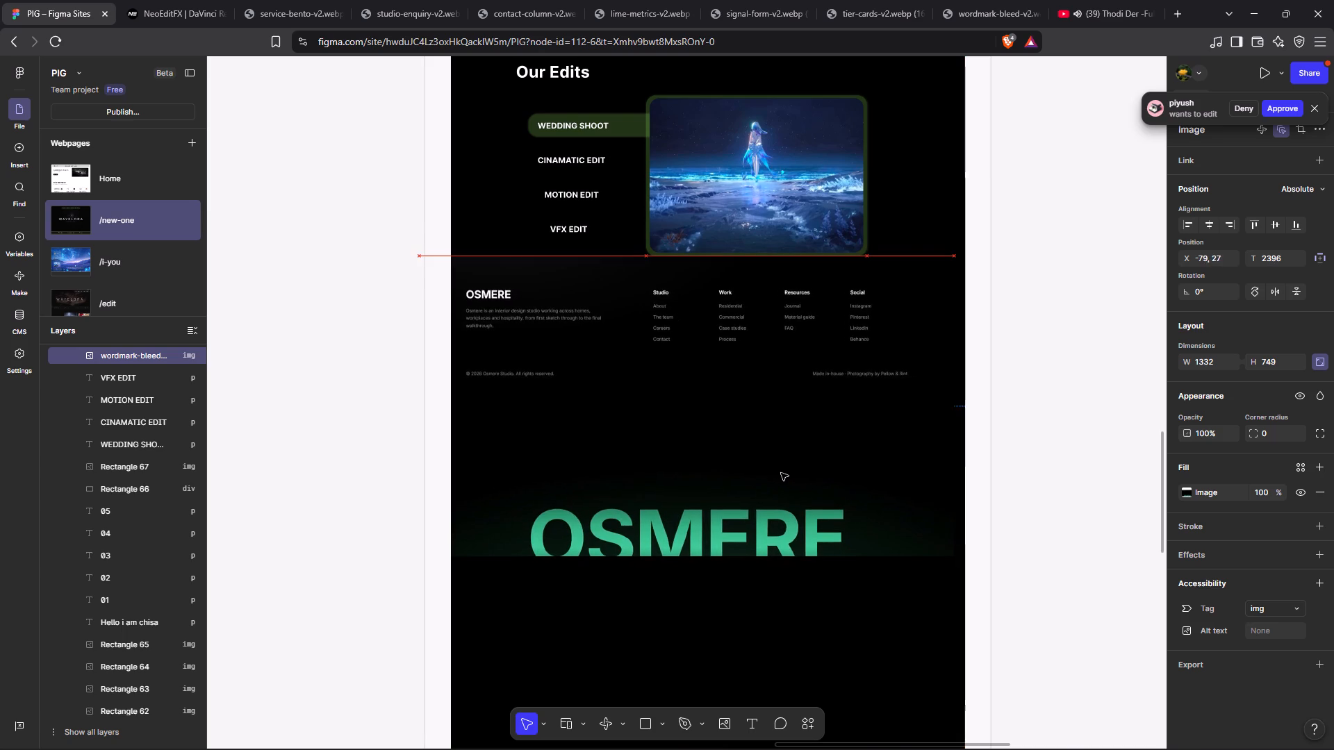
left_click_drag(781, 473, 810, 467)
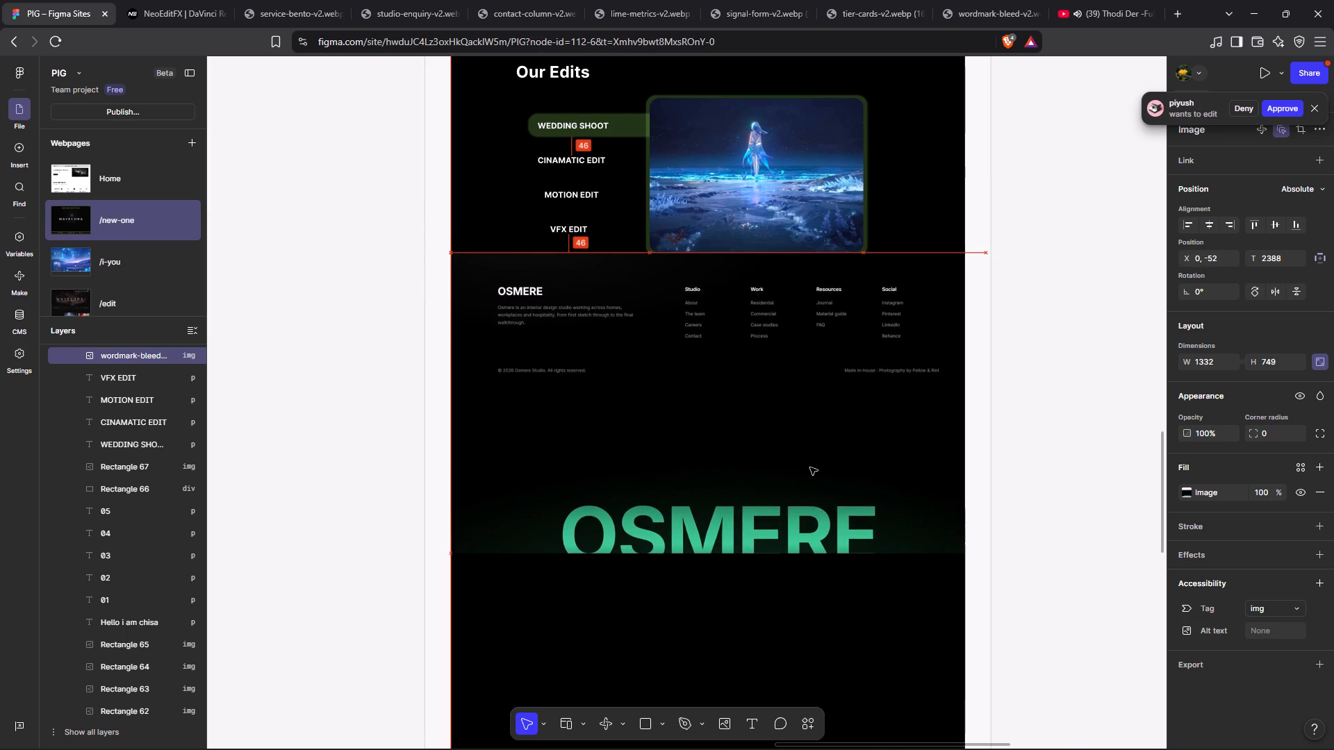
left_click_drag(810, 467, 808, 478)
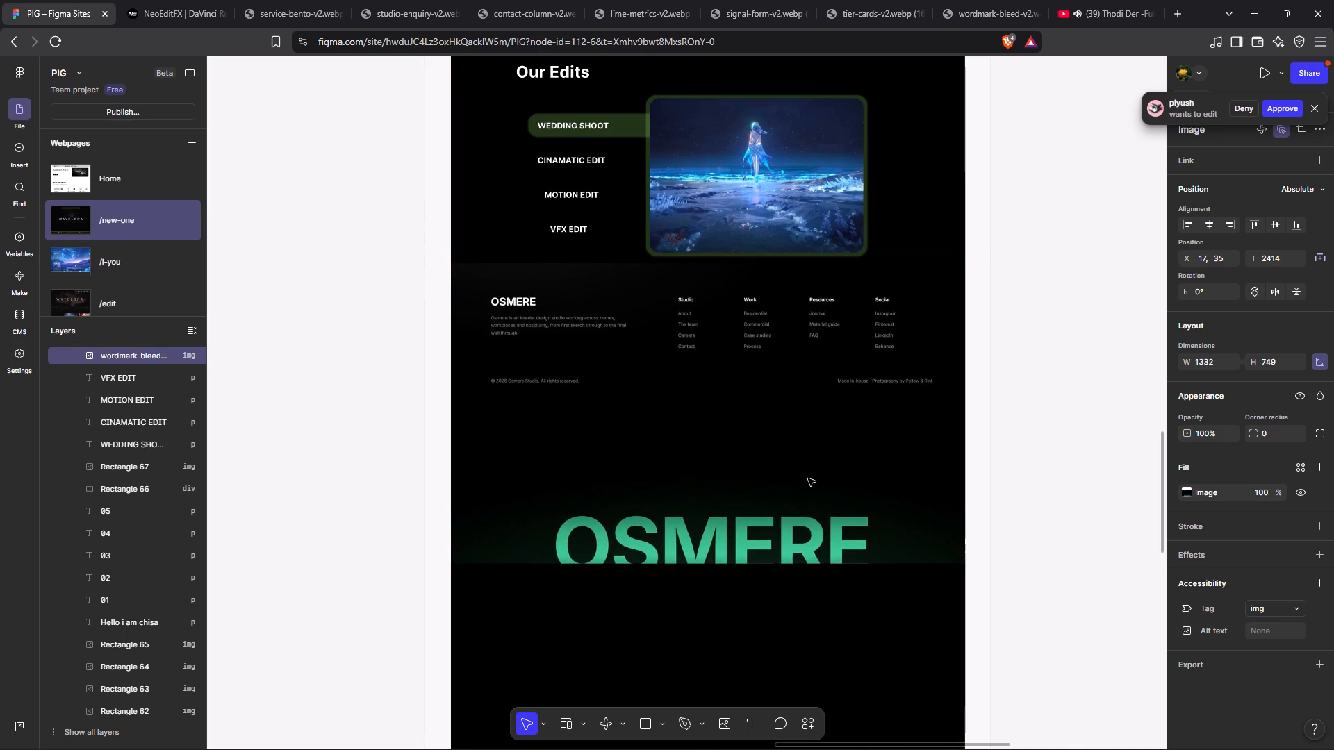
left_click_drag(808, 478, 805, 482)
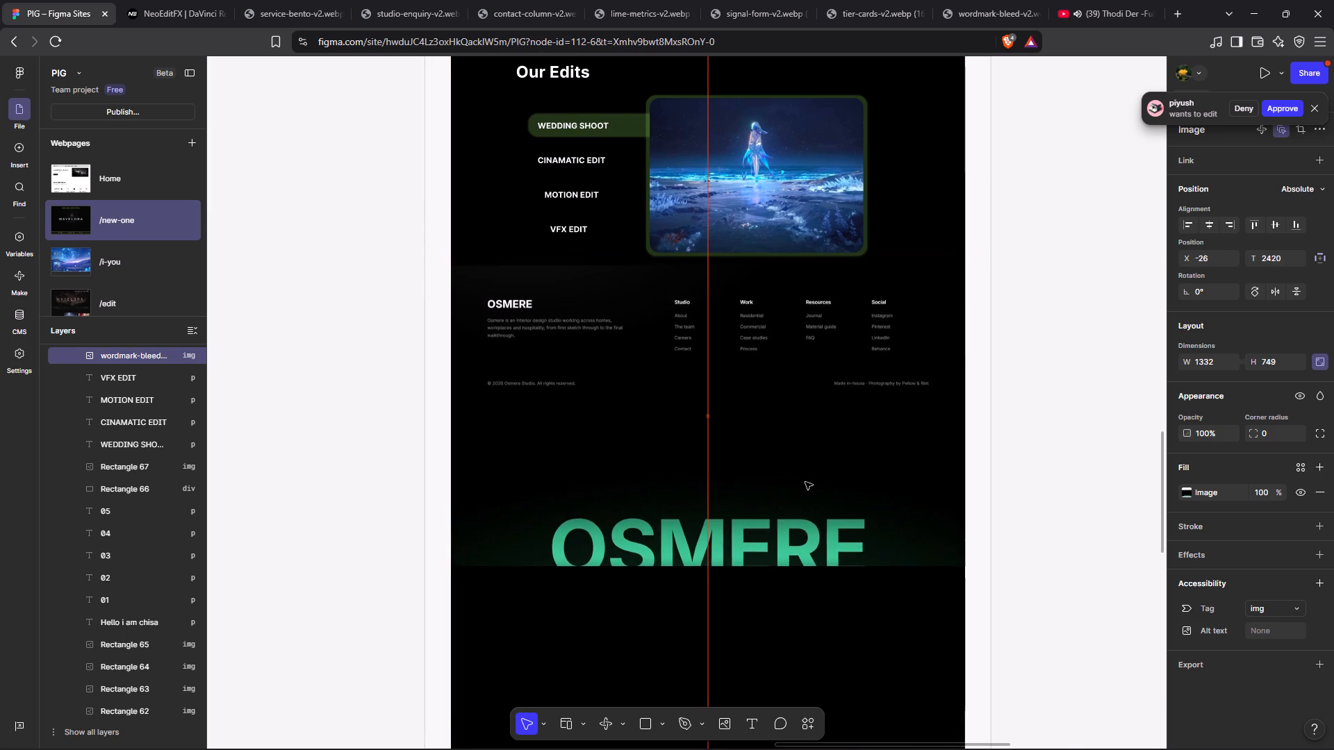
left_click_drag(805, 482, 807, 482)
left_click(1084, 399)
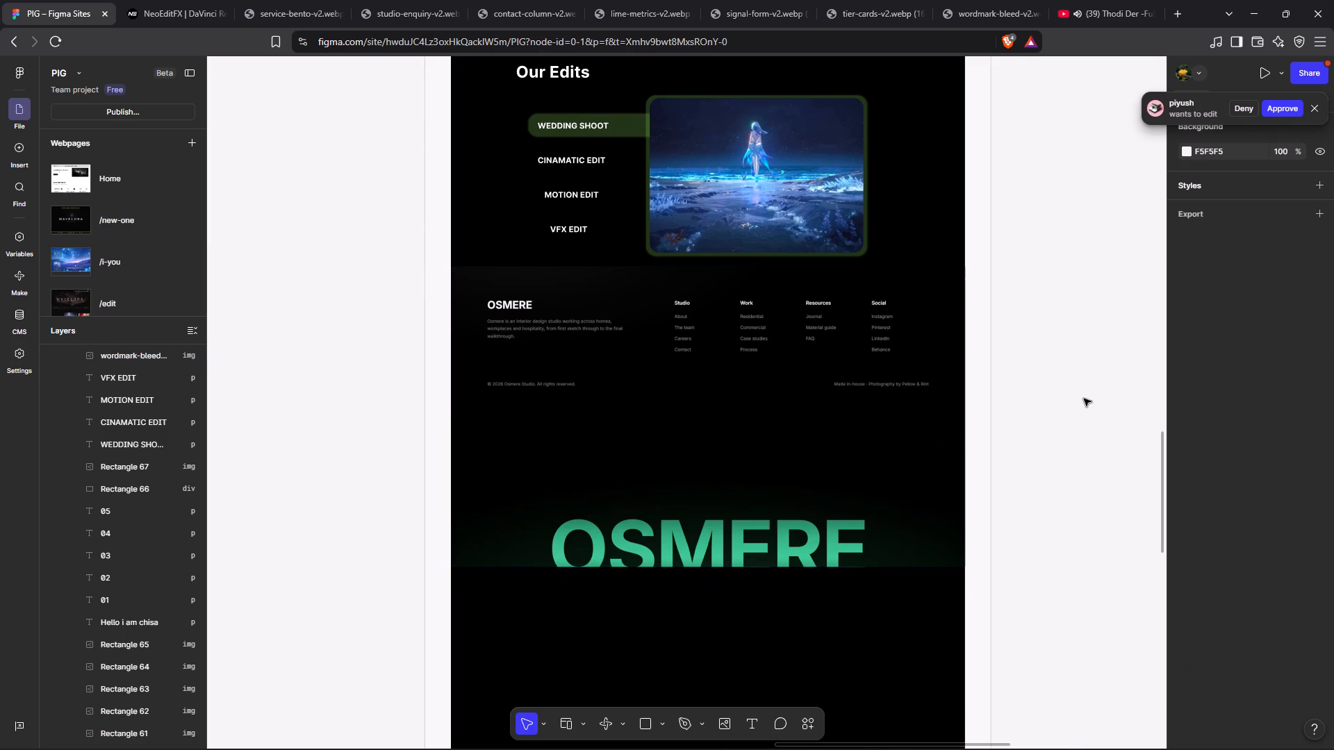
Preview the /new-one page at desktop size, examining every section down to the OSMERE footer and back up, and return to the editor.
left_click(861, 640)
scroll(861, 640, "right", 1)
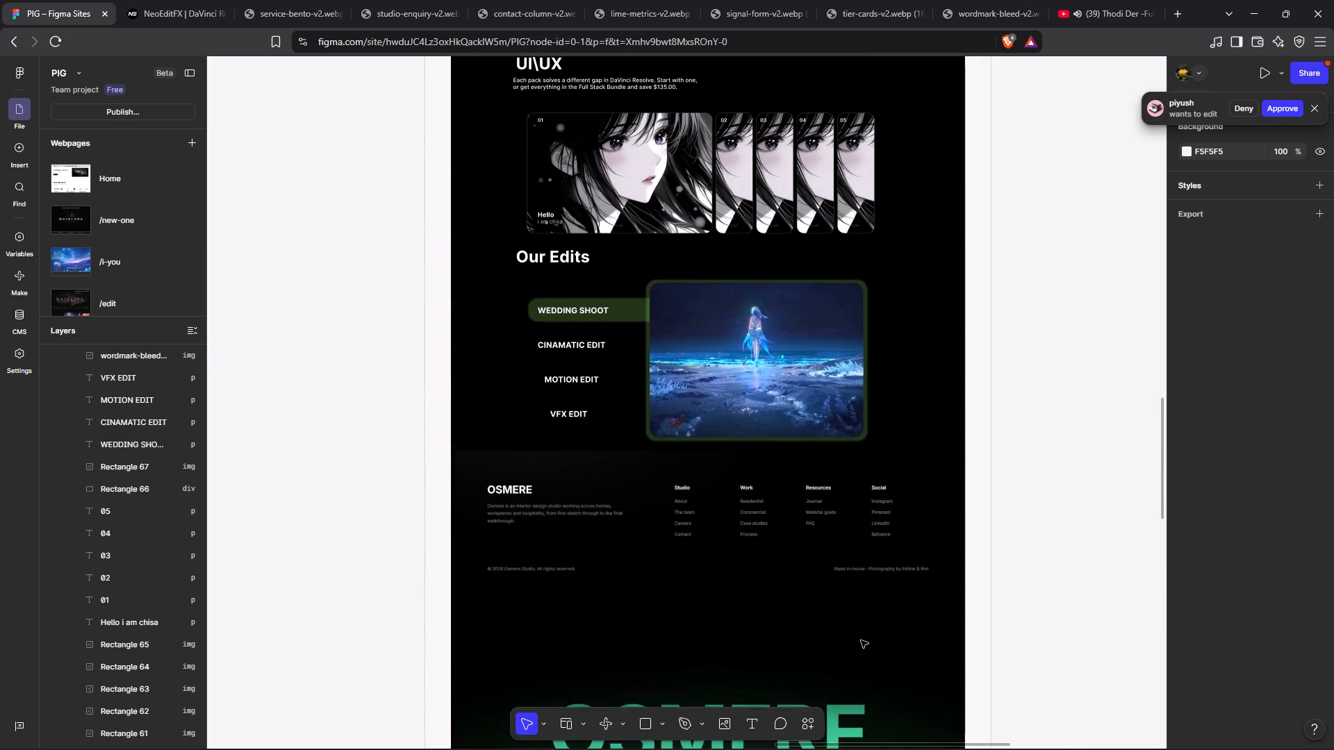
scroll(861, 640, "up", 7)
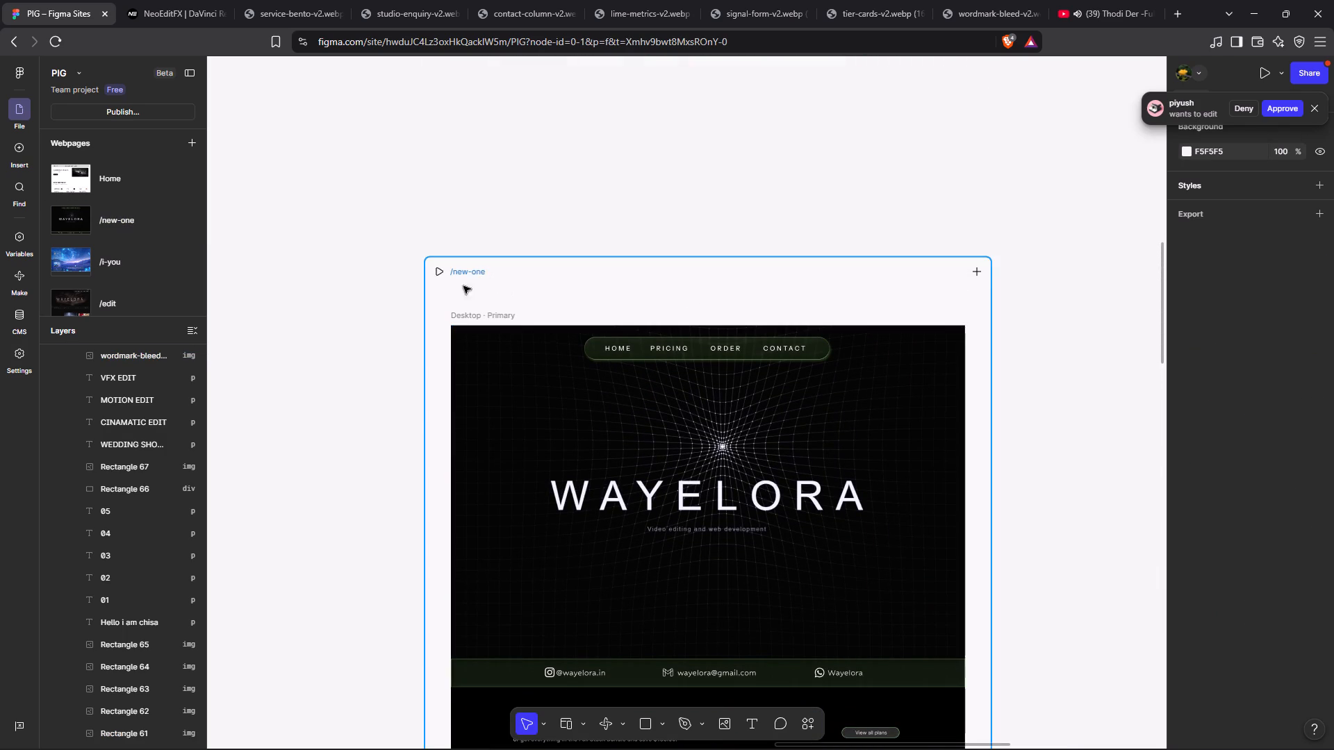
left_click(436, 281)
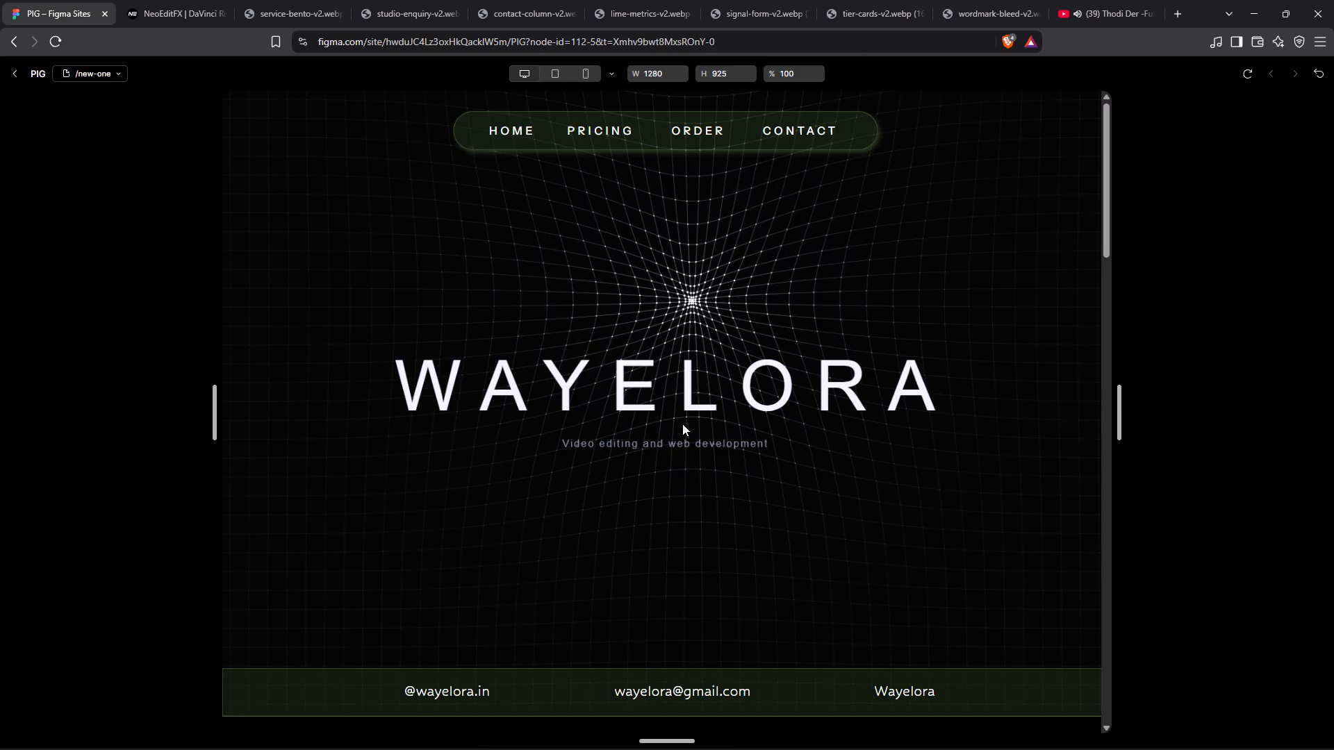
scroll(682, 424, "down", 13)
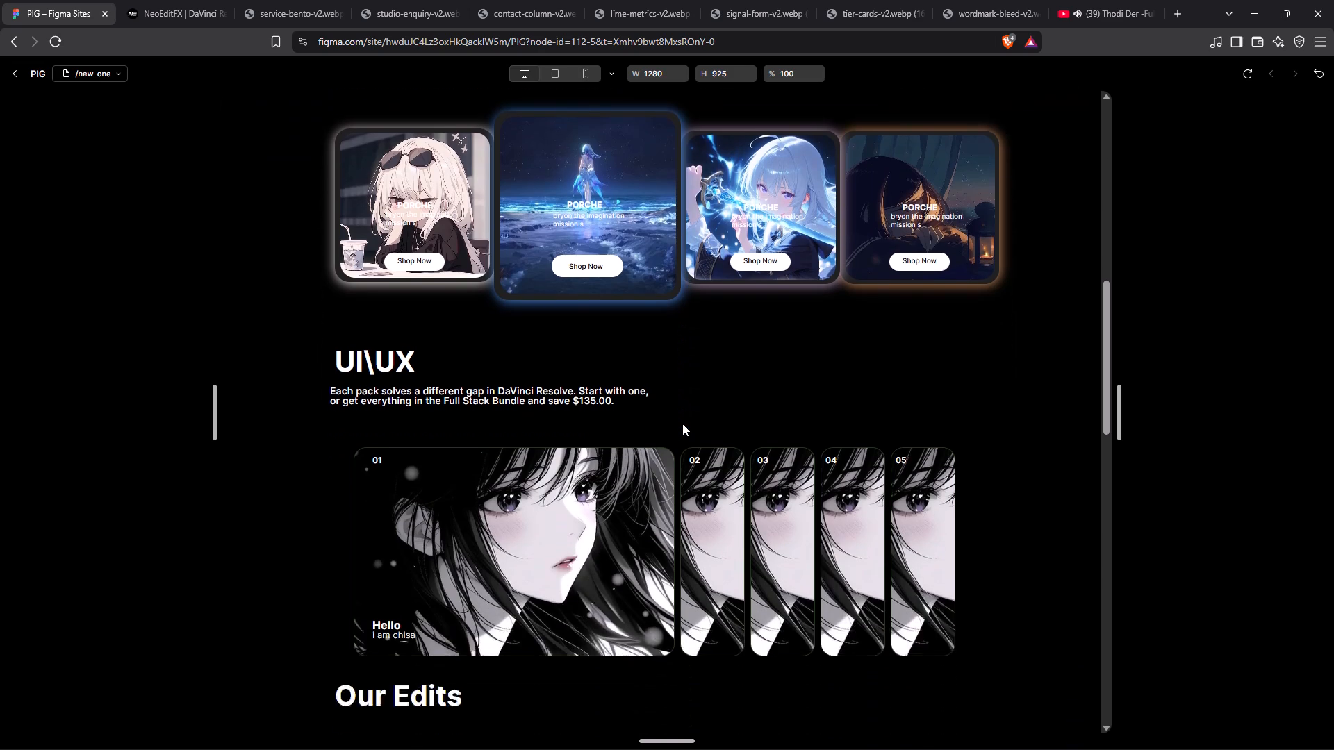
scroll(682, 424, "down", 11)
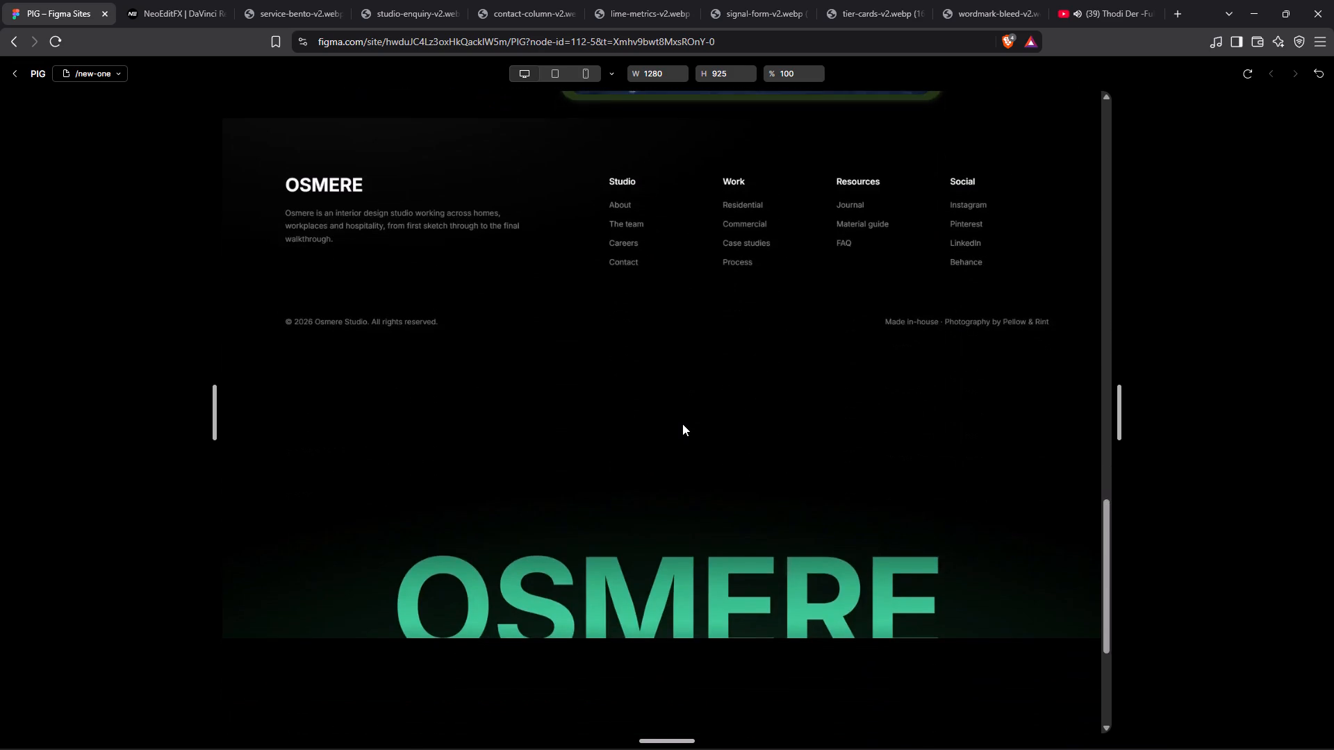
scroll(682, 424, "down", 10)
scroll(682, 424, "up", 5)
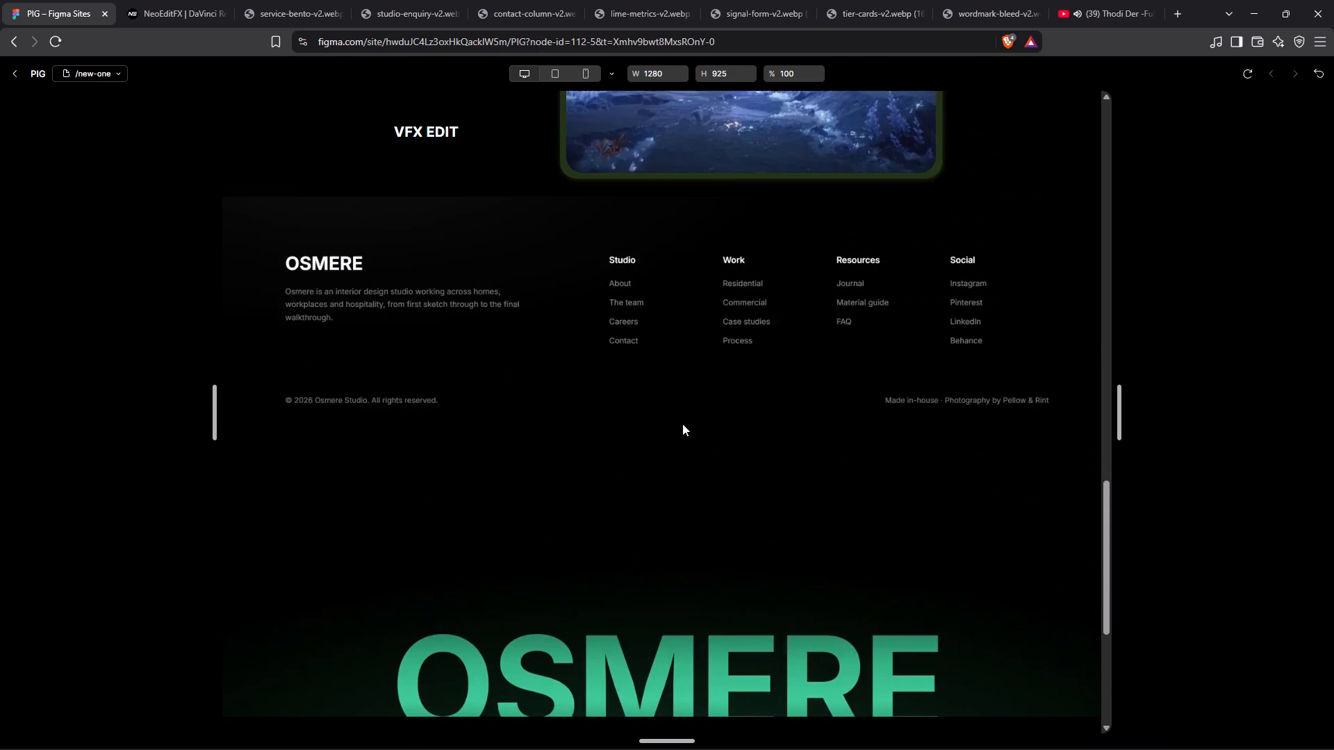
scroll(682, 424, "right", 1)
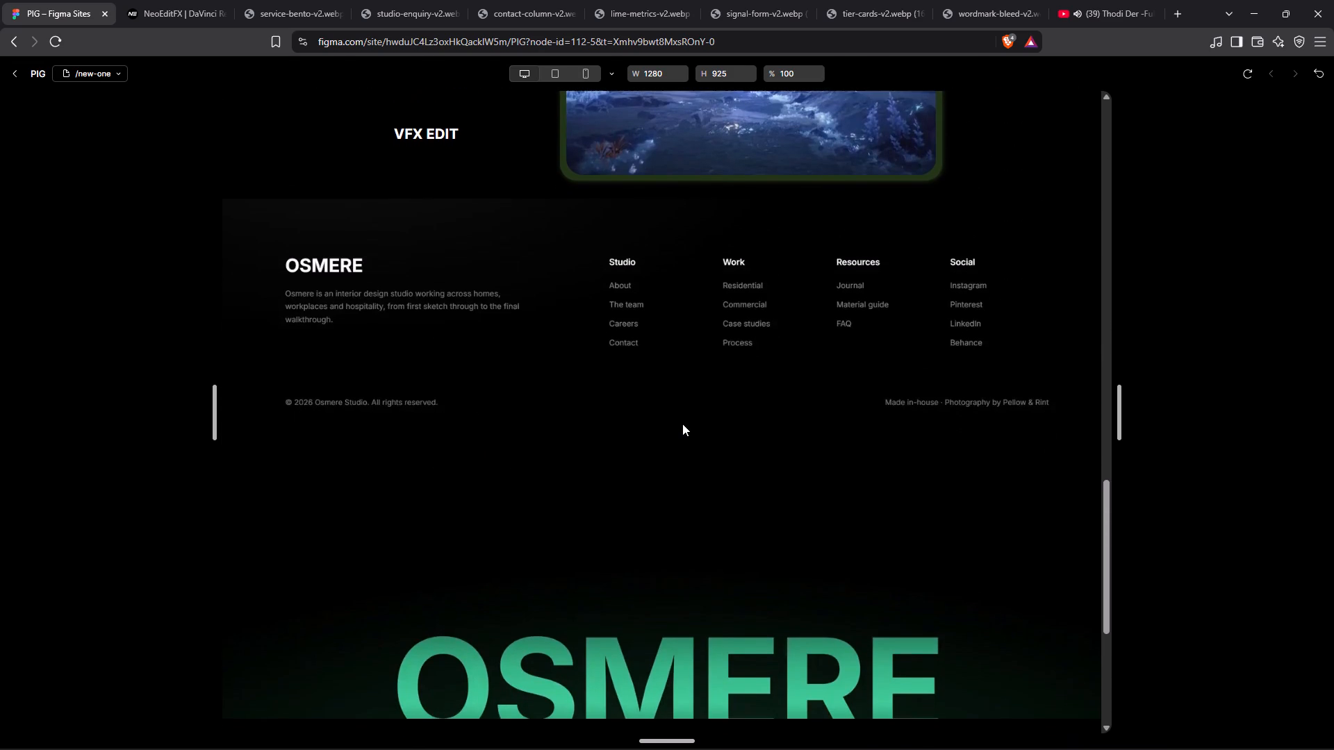
scroll(682, 424, "right", 1)
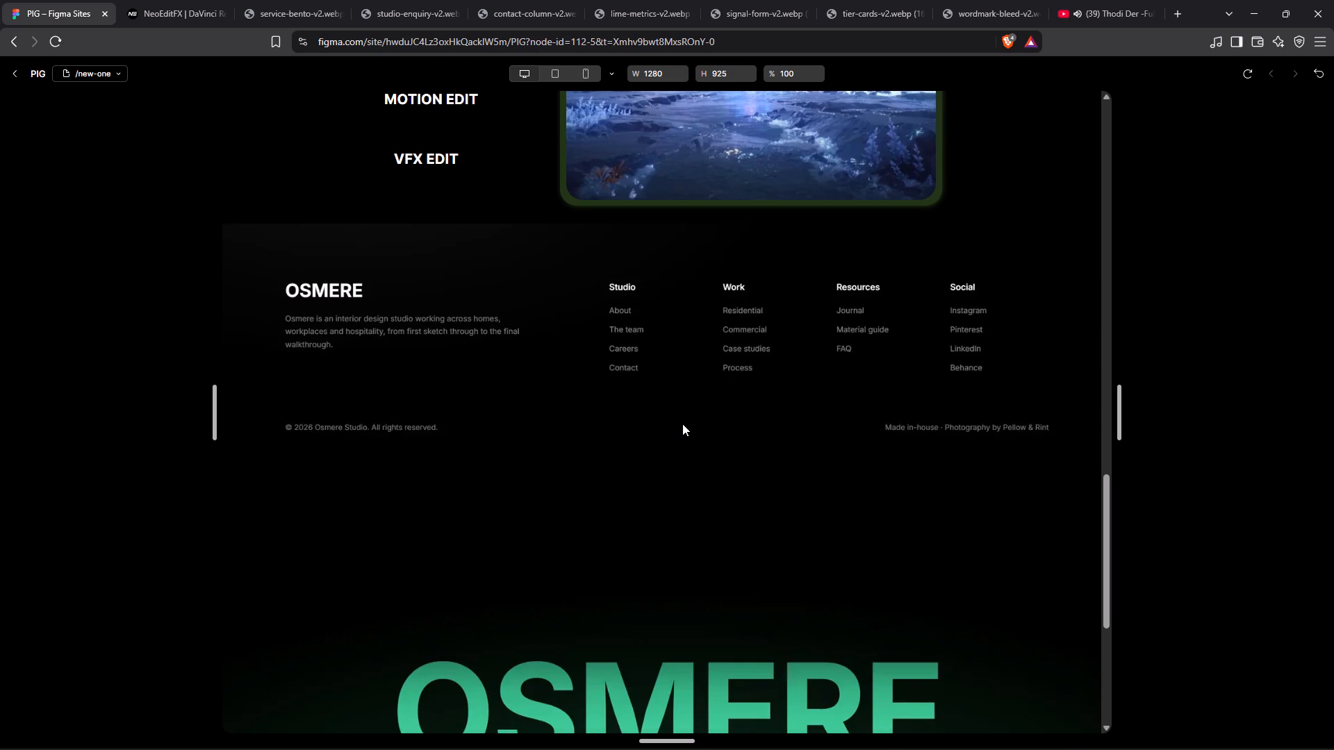
scroll(682, 424, "up", 6)
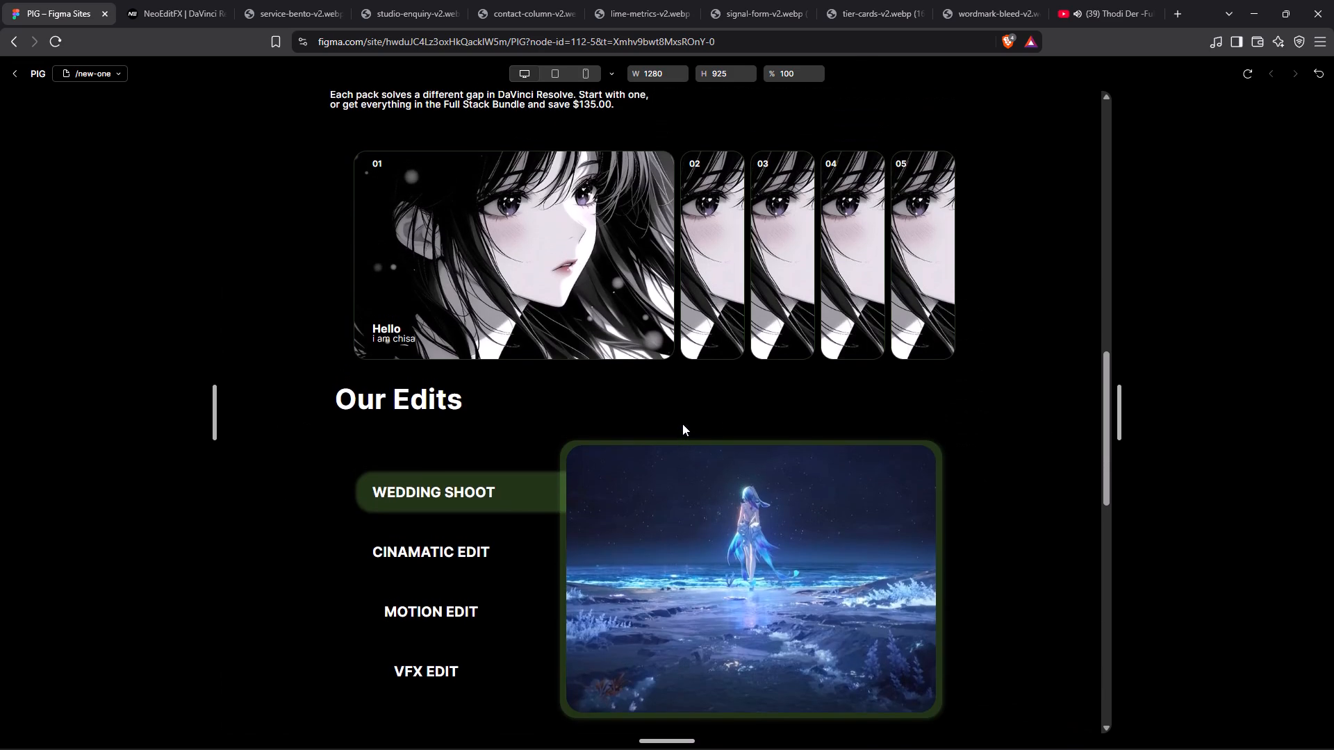
scroll(682, 424, "up", 5)
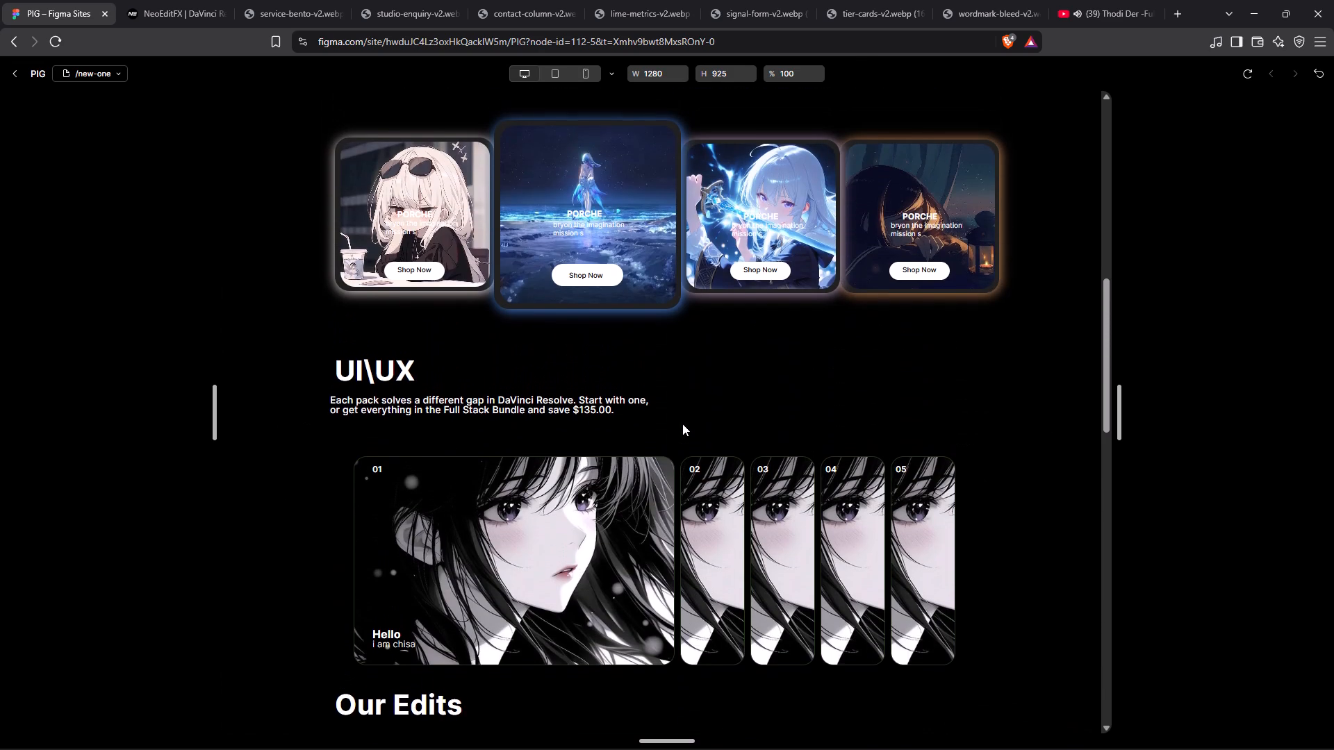
scroll(682, 424, "up", 17)
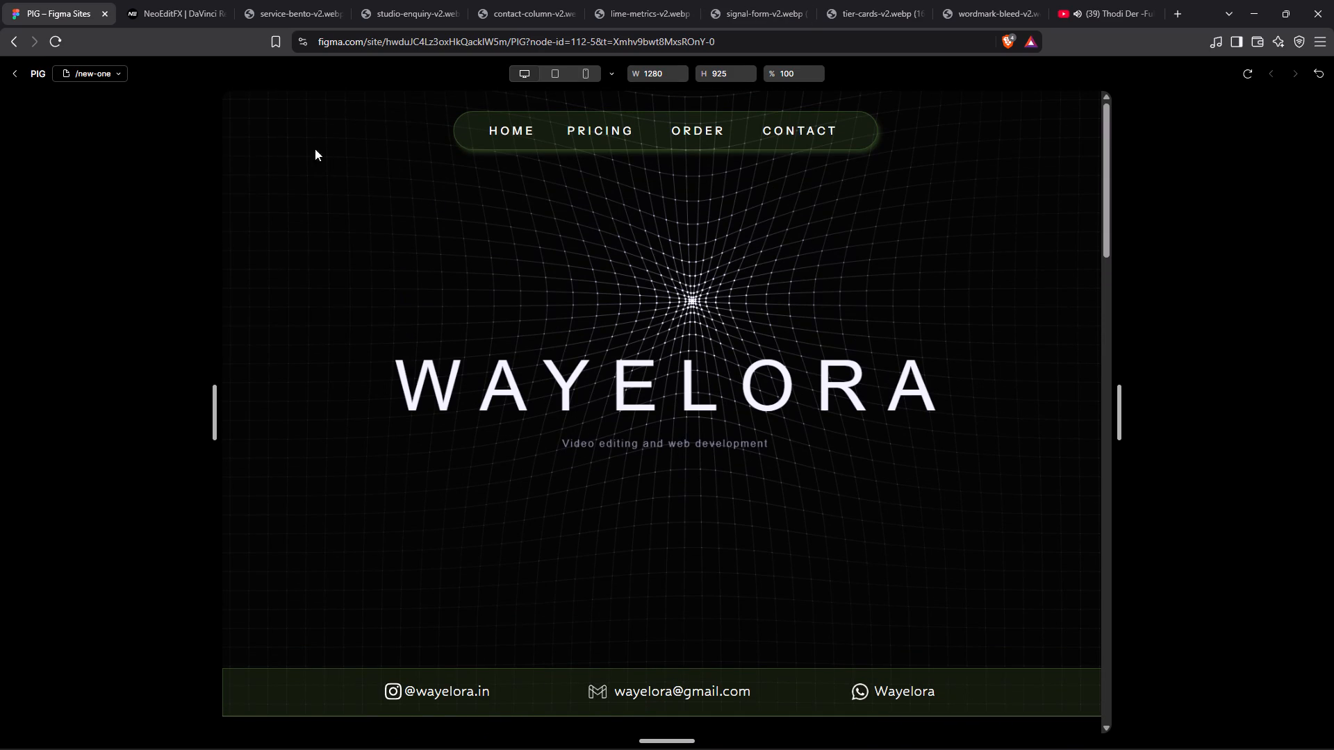
left_click(13, 80)
Look over the /new-one layout on the canvas from the hero to the area below the footer, and reopen its preview.
scroll(465, 294, "down", 1)
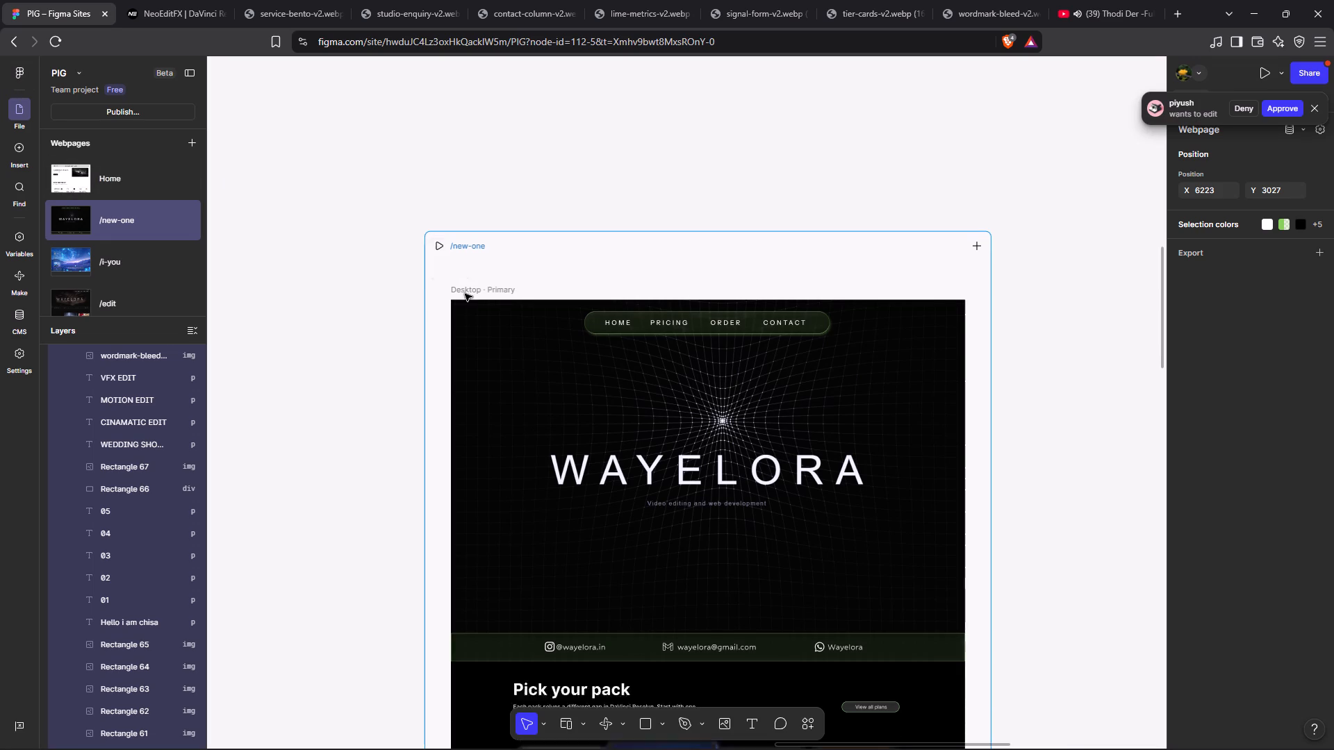
scroll(465, 294, "down", 10)
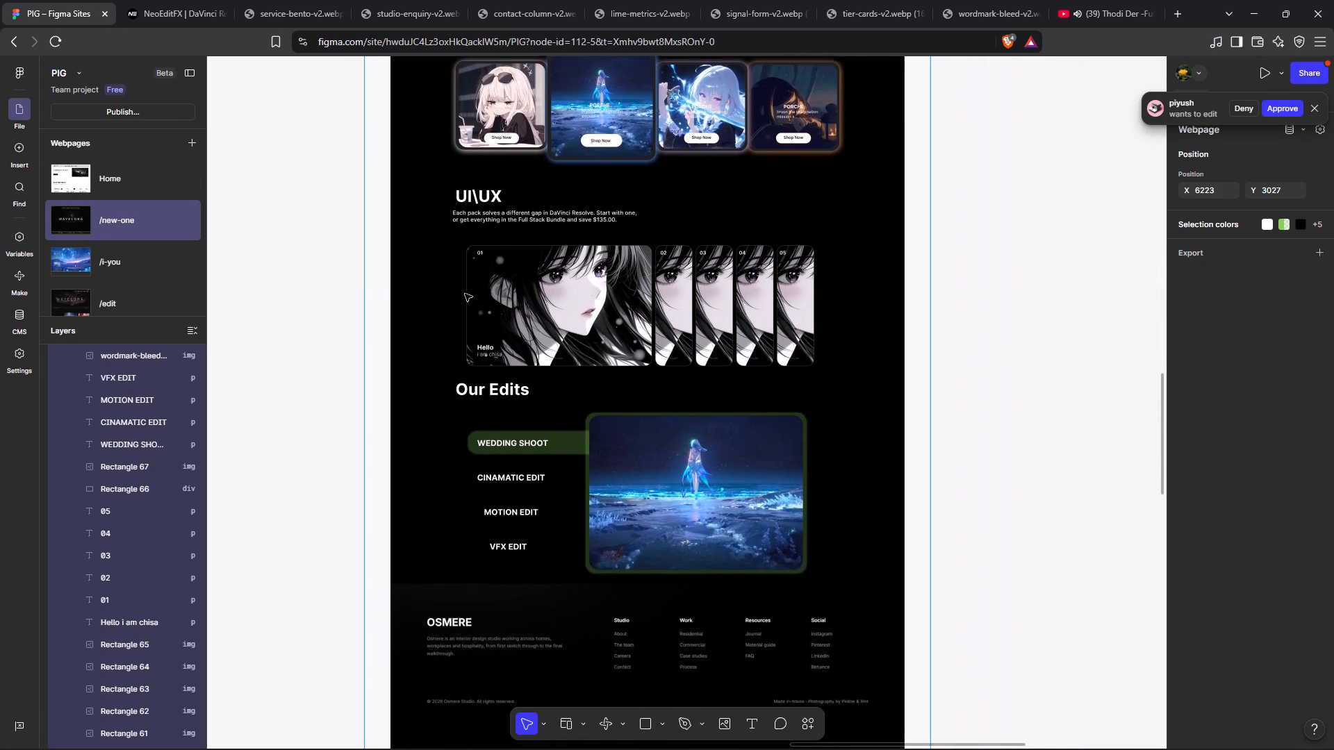
scroll(465, 294, "down", 6)
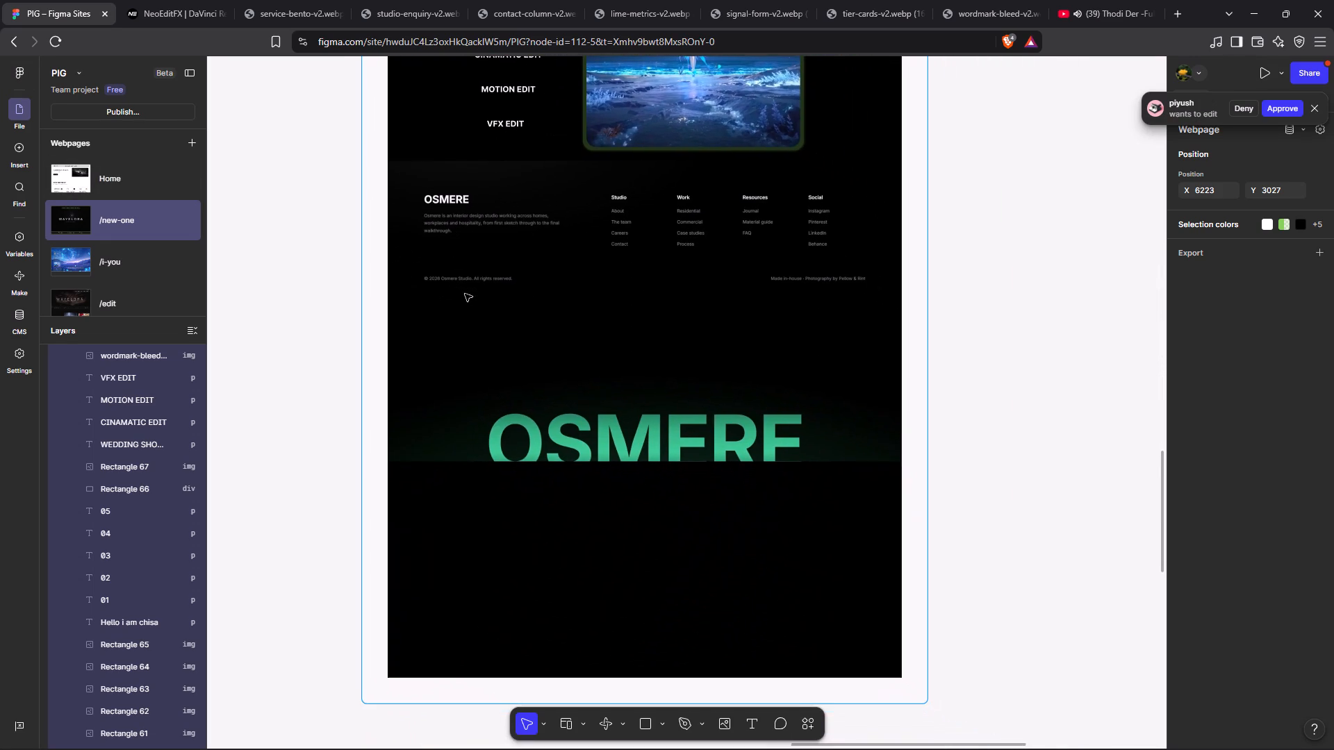
scroll(465, 294, "down", 1)
scroll(465, 294, "up", 10)
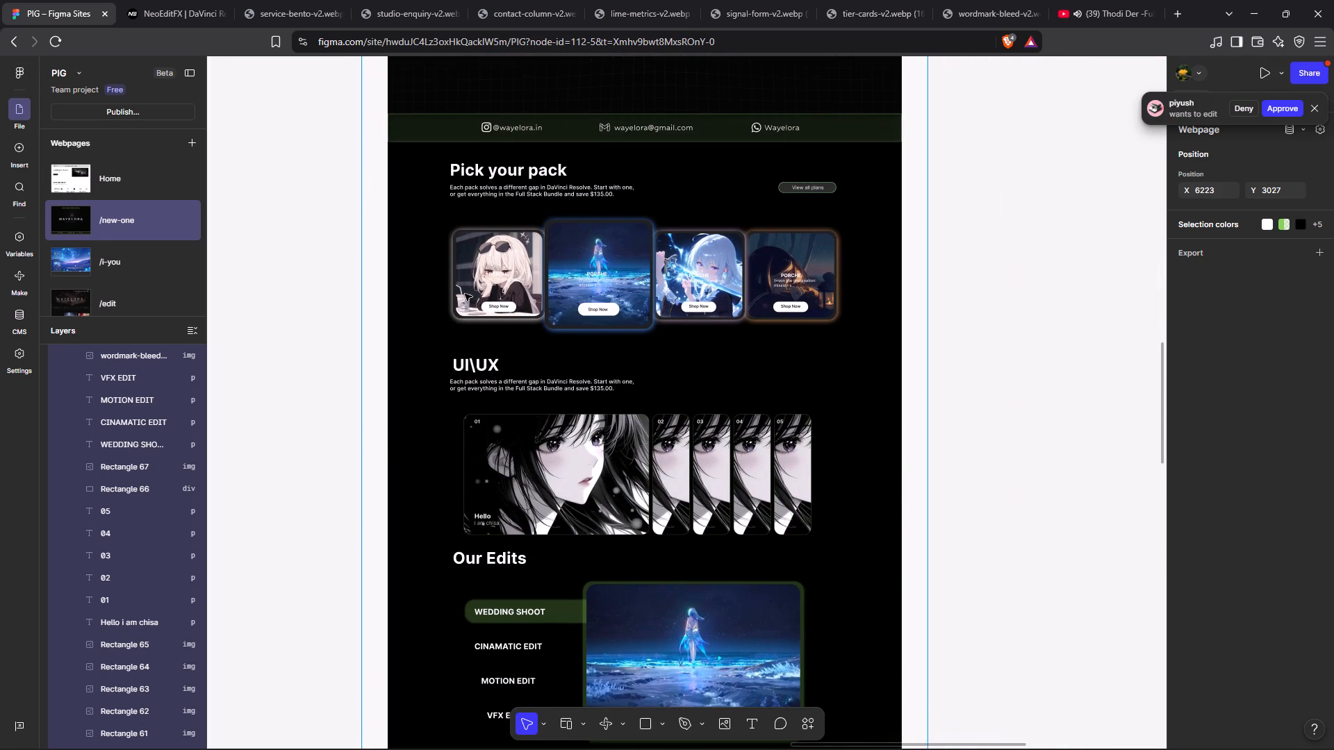
scroll(465, 294, "up", 6)
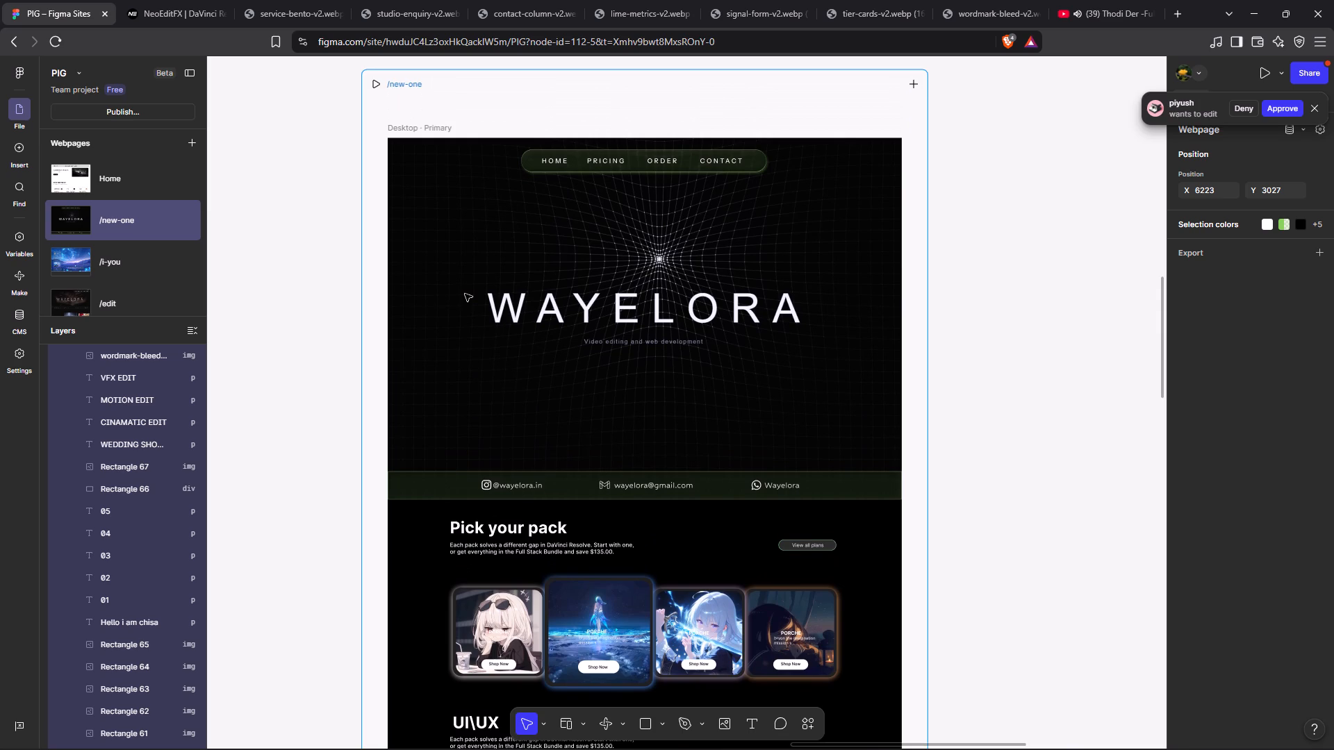
left_click(376, 83)
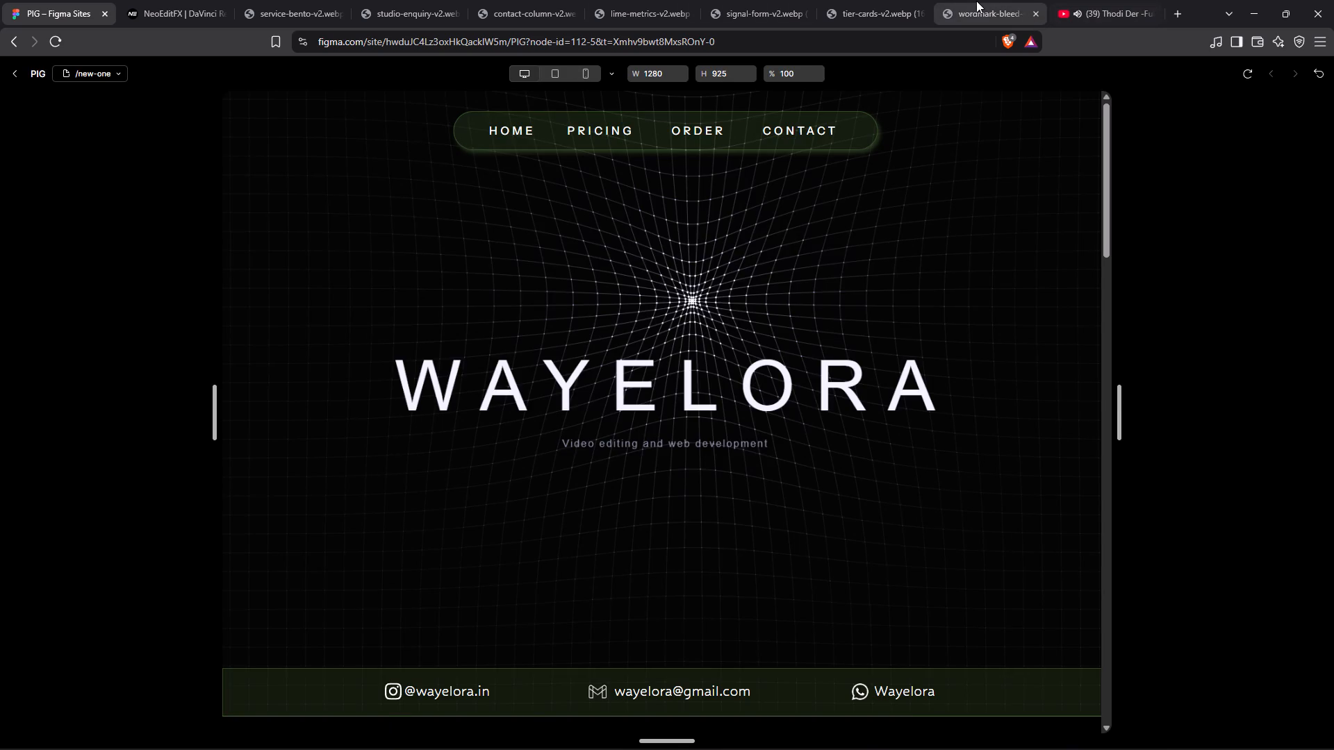
Close the wordmark-bleed, tier-cards, service-bento, studio-enquiry, contact-column, lime-metrics and signal-form reference tabs and the NeoEditFX site tab.
left_click(976, 1)
key("ctrl+w")
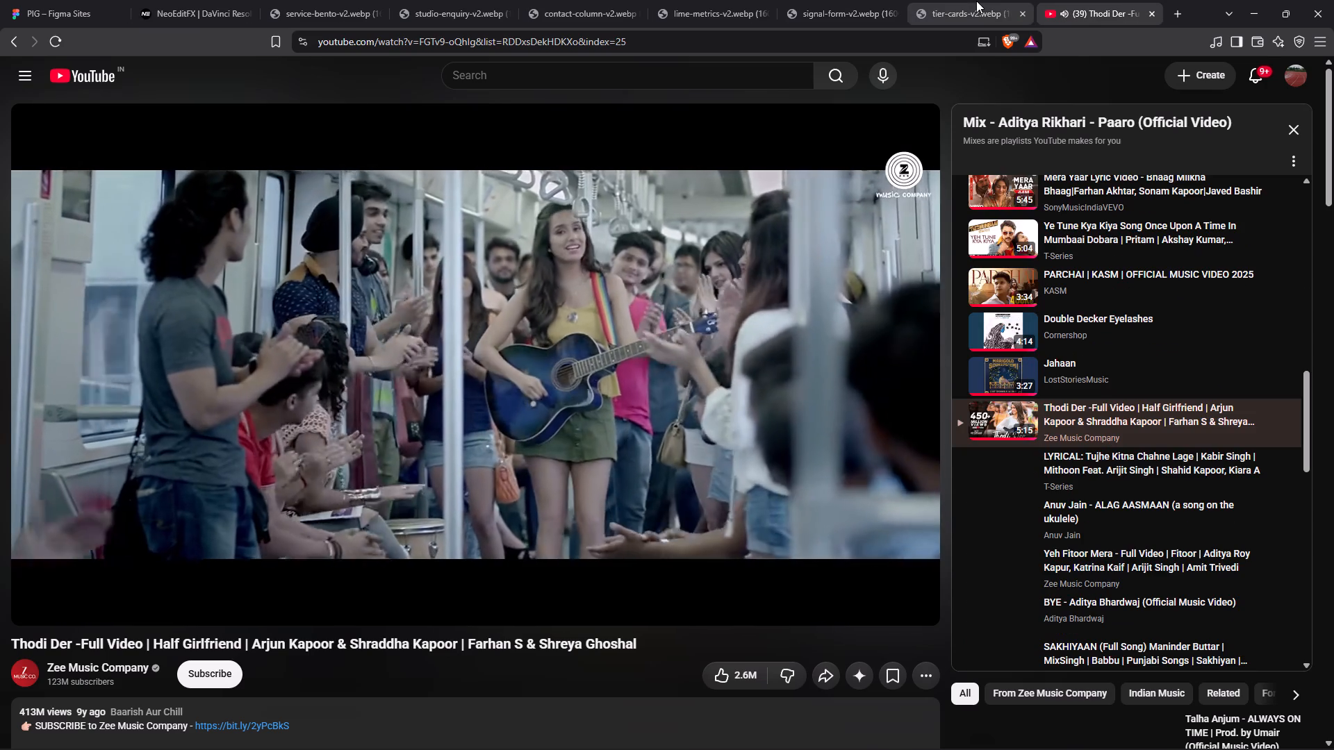
left_click(976, 1)
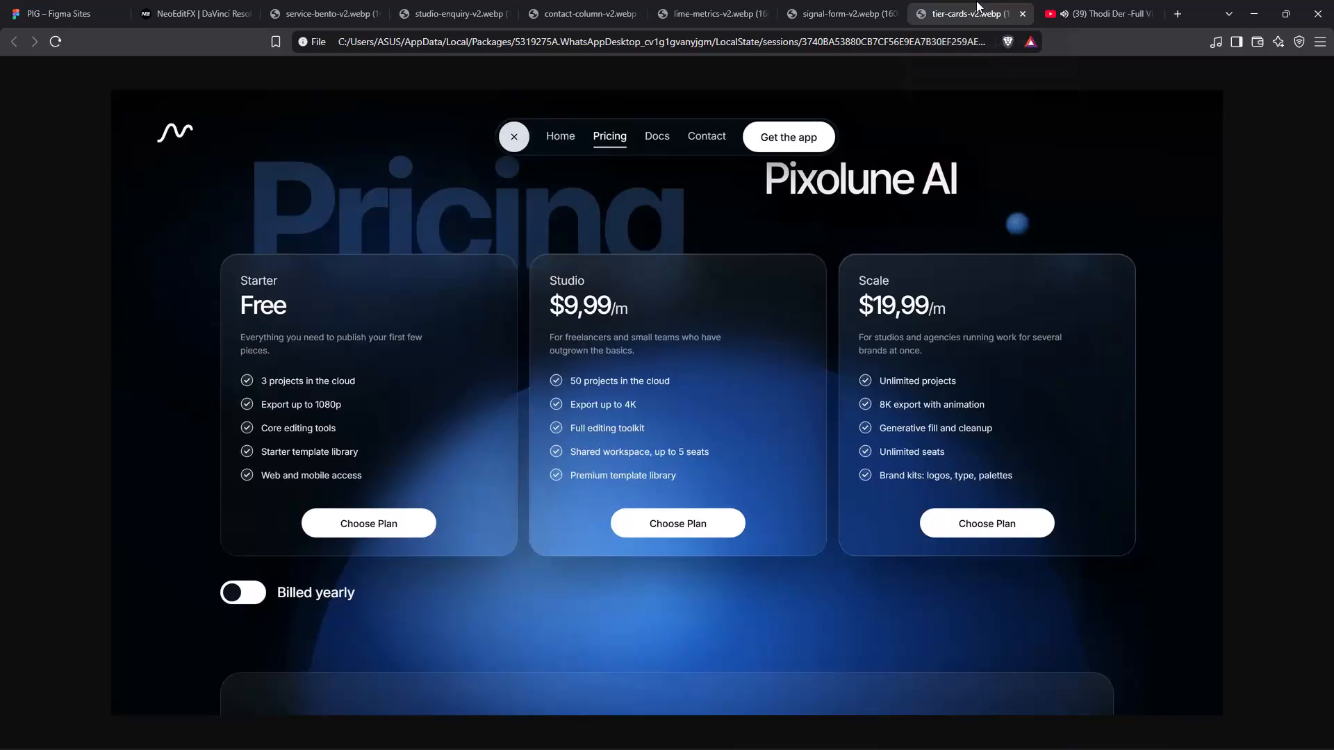
key("ctrl+w")
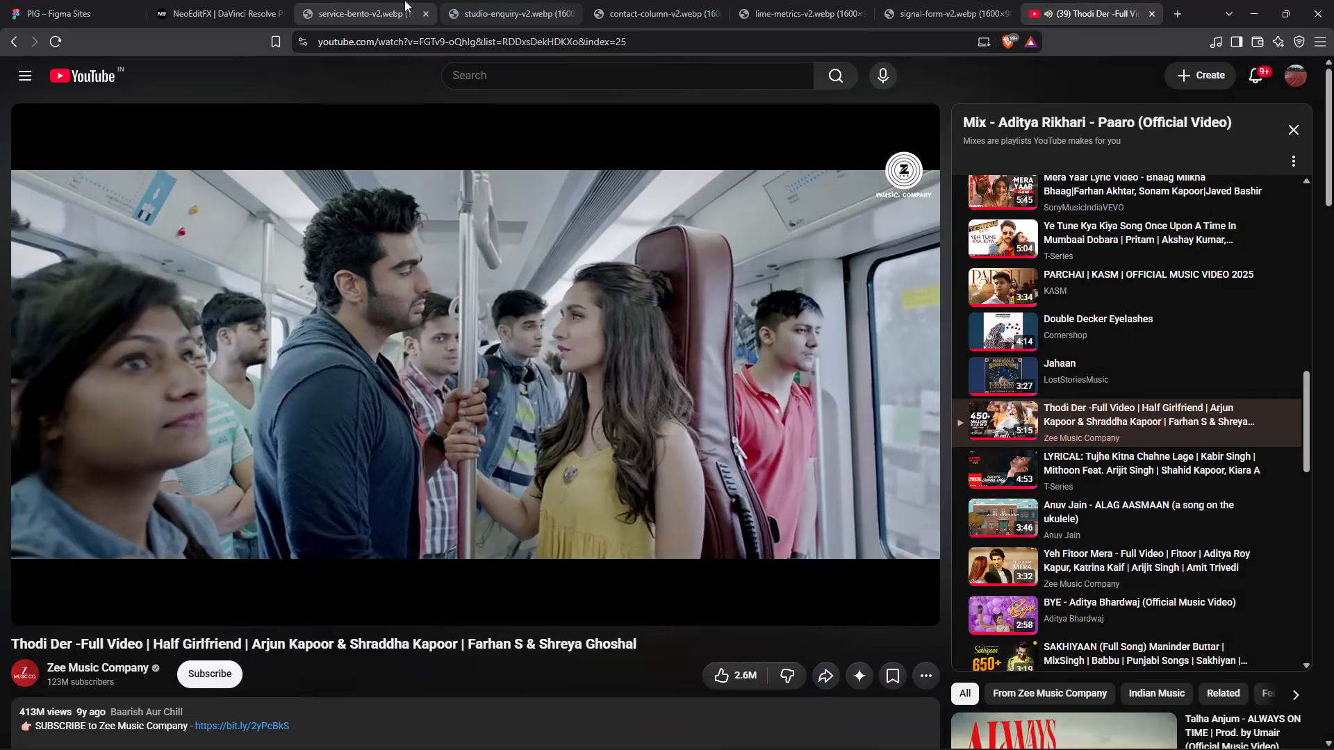
left_click(404, 0)
key("ctrl+w")
key("ctrl+w")
key("ctrl+w")
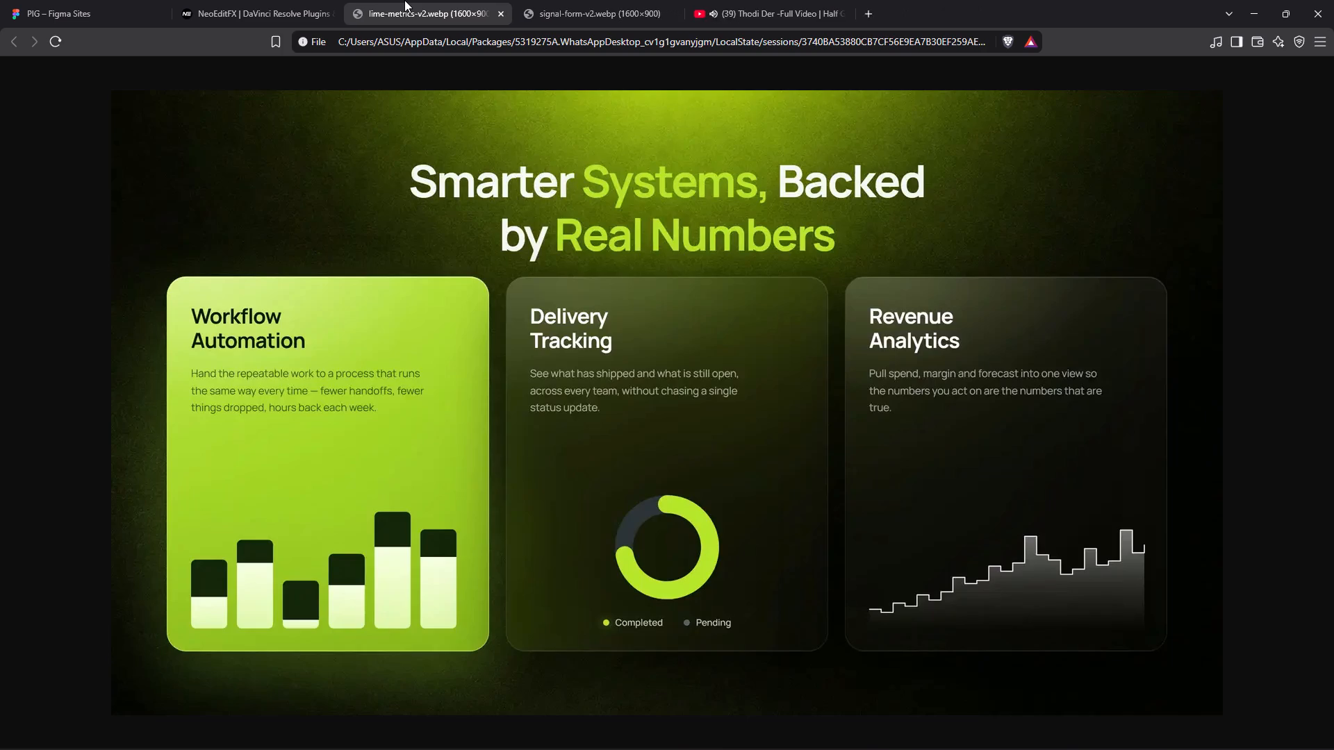
key("ctrl+w")
key("ctrl+w")
left_click(276, 0)
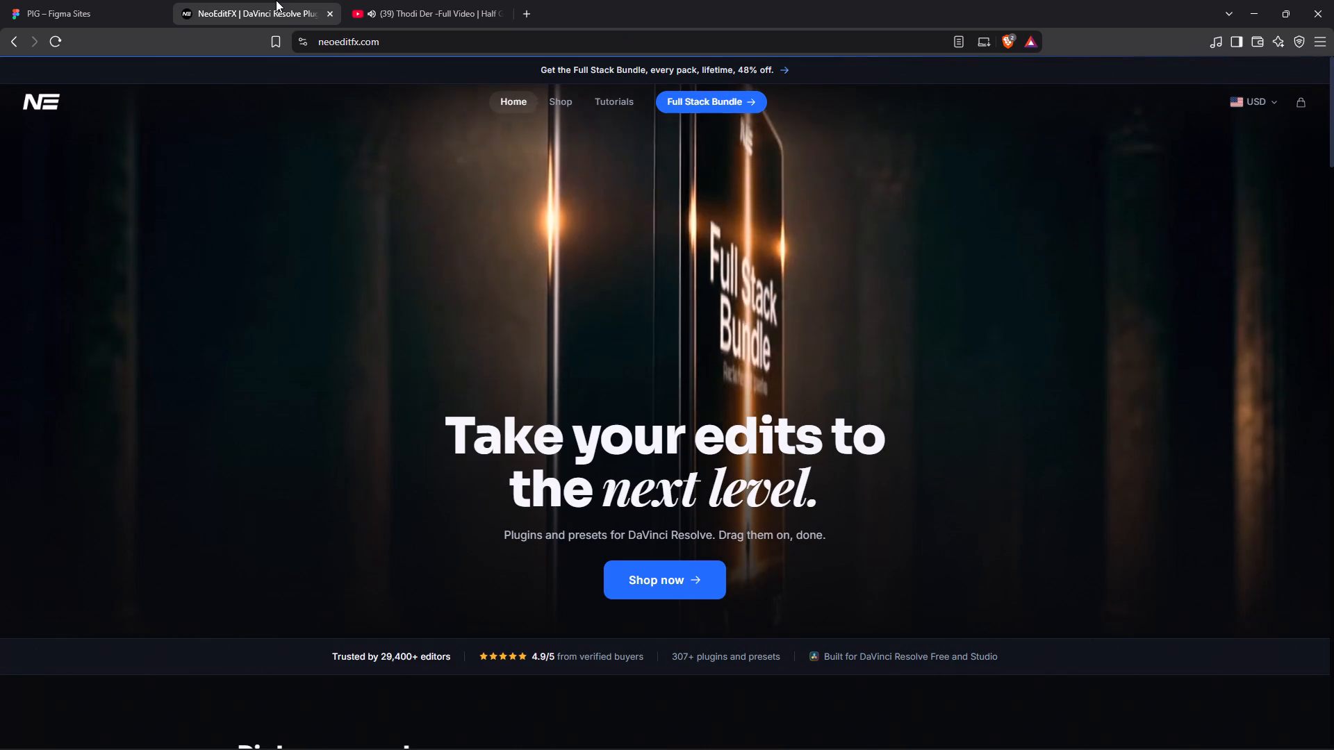
key("ctrl+w")
Review the /new-one preview from the WAYELORA hero down to the OSMERE footer, and return to the editor.
left_click(0, 0)
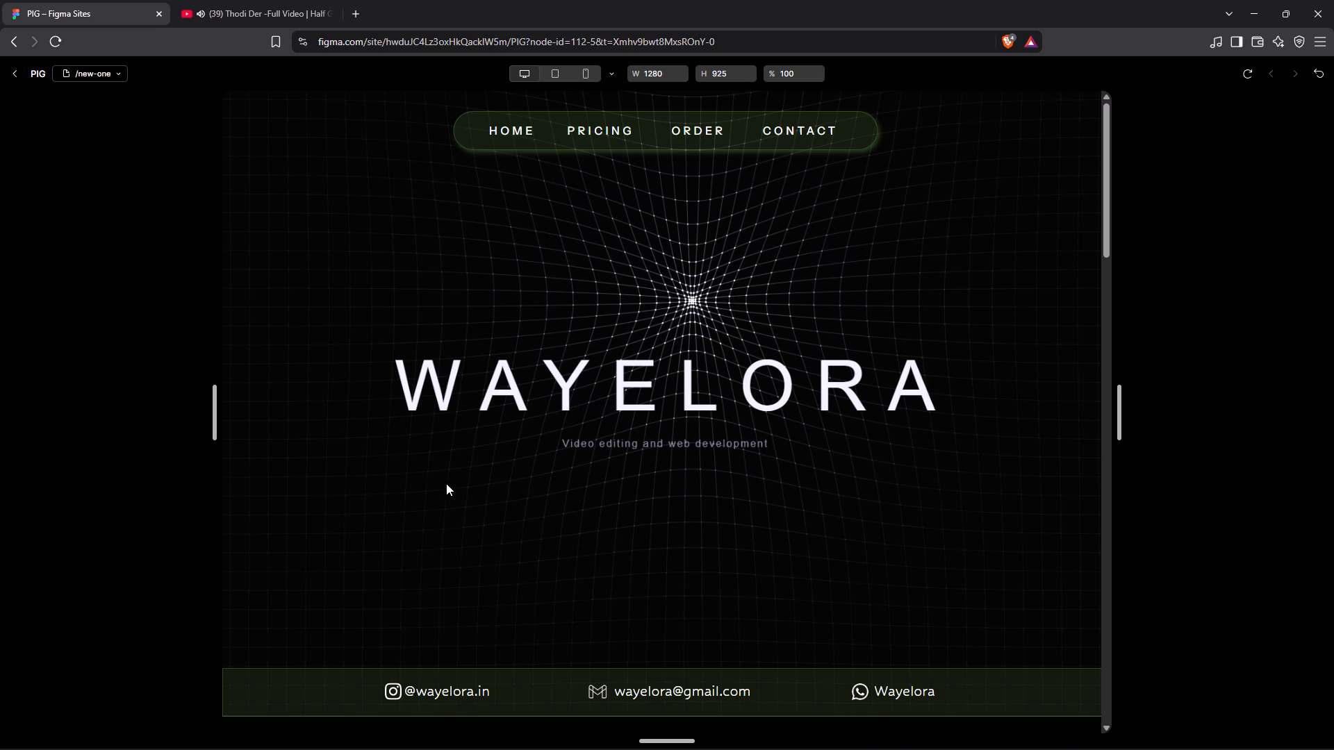
scroll(446, 483, "down", 7)
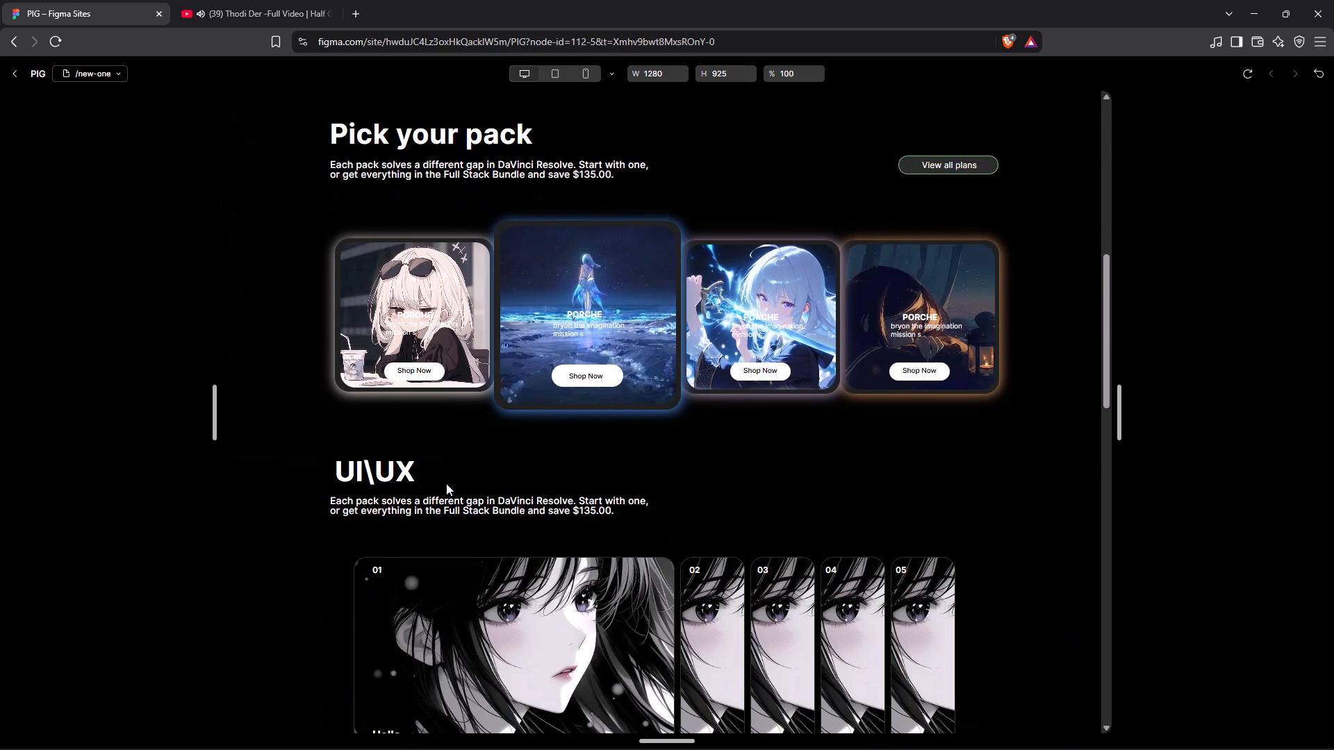
scroll(446, 483, "down", 5)
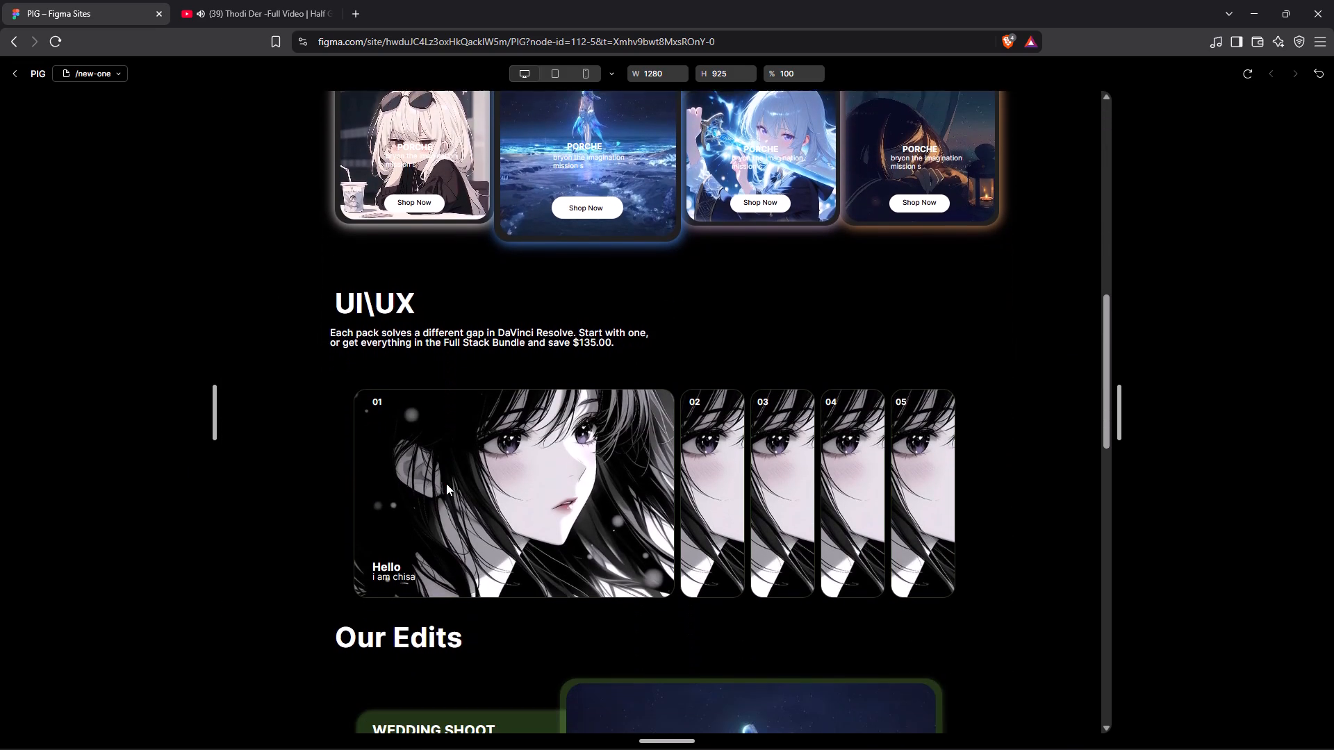
scroll(446, 483, "down", 6)
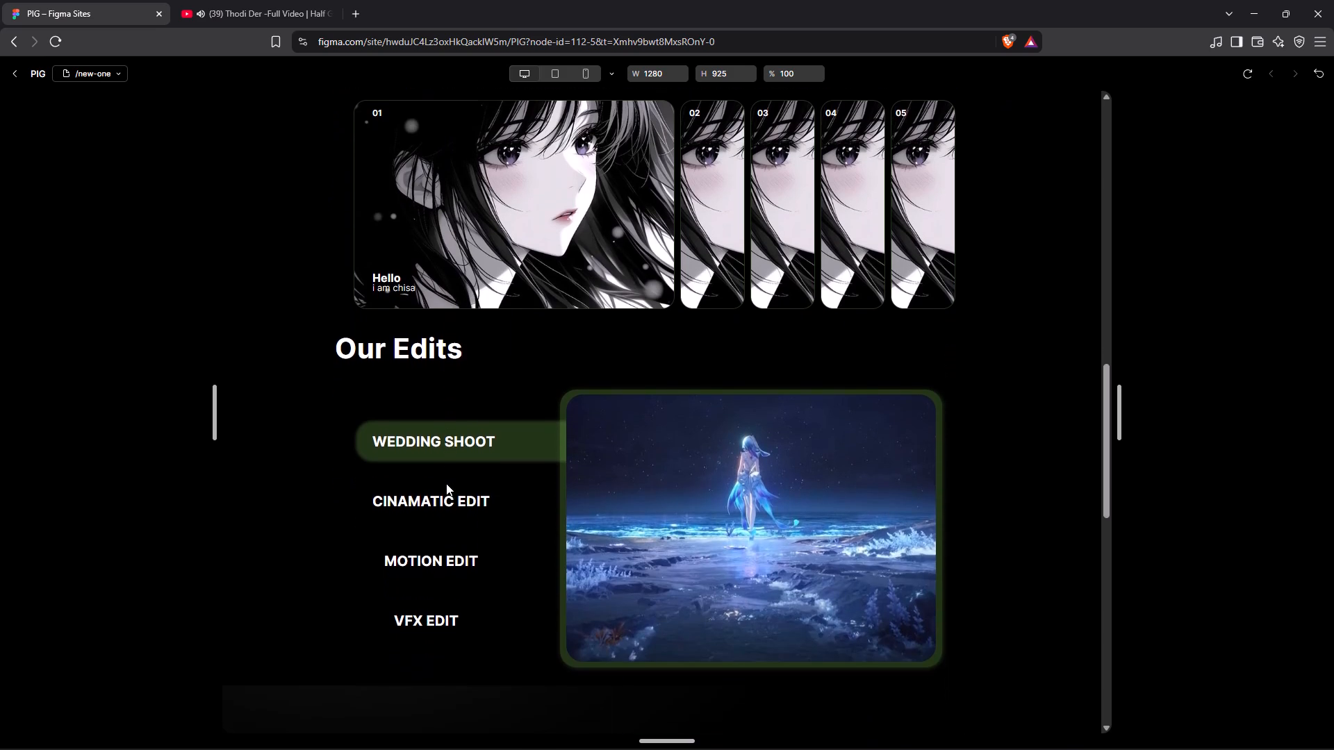
scroll(446, 483, "down", 8)
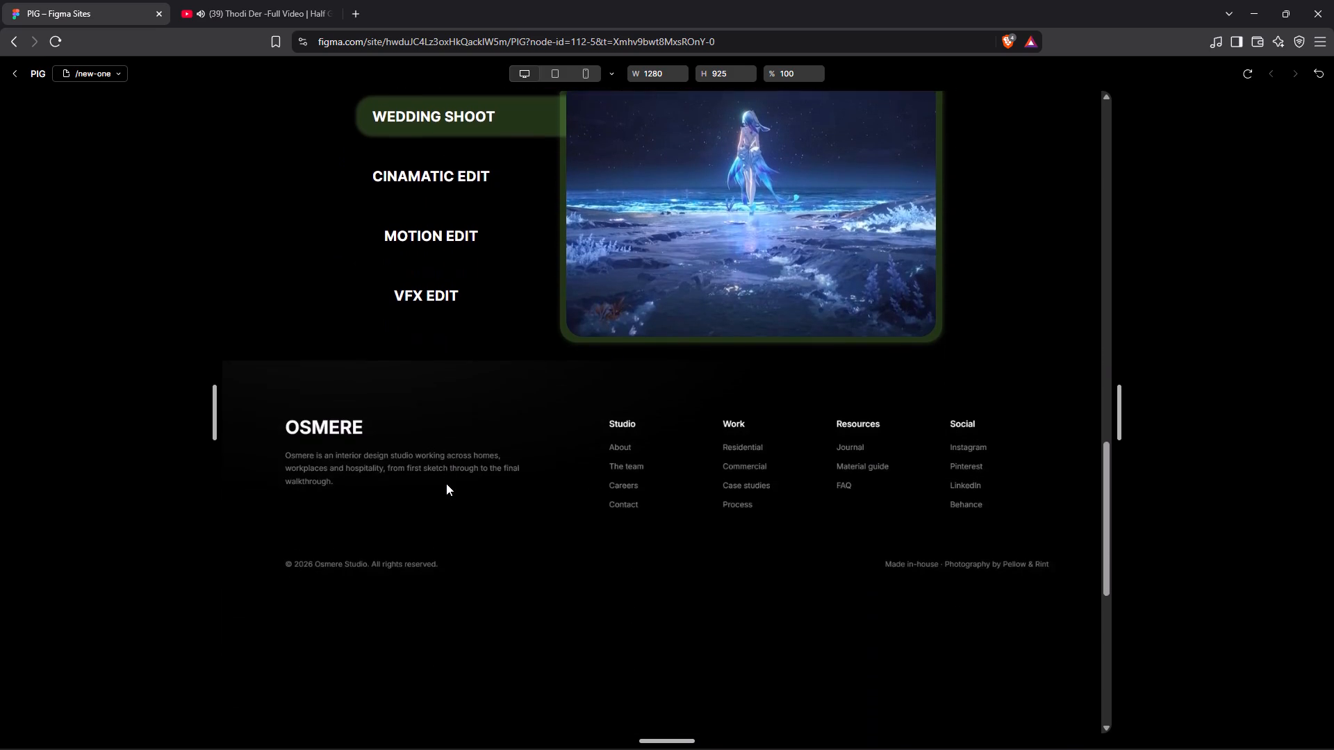
scroll(446, 483, "down", 4)
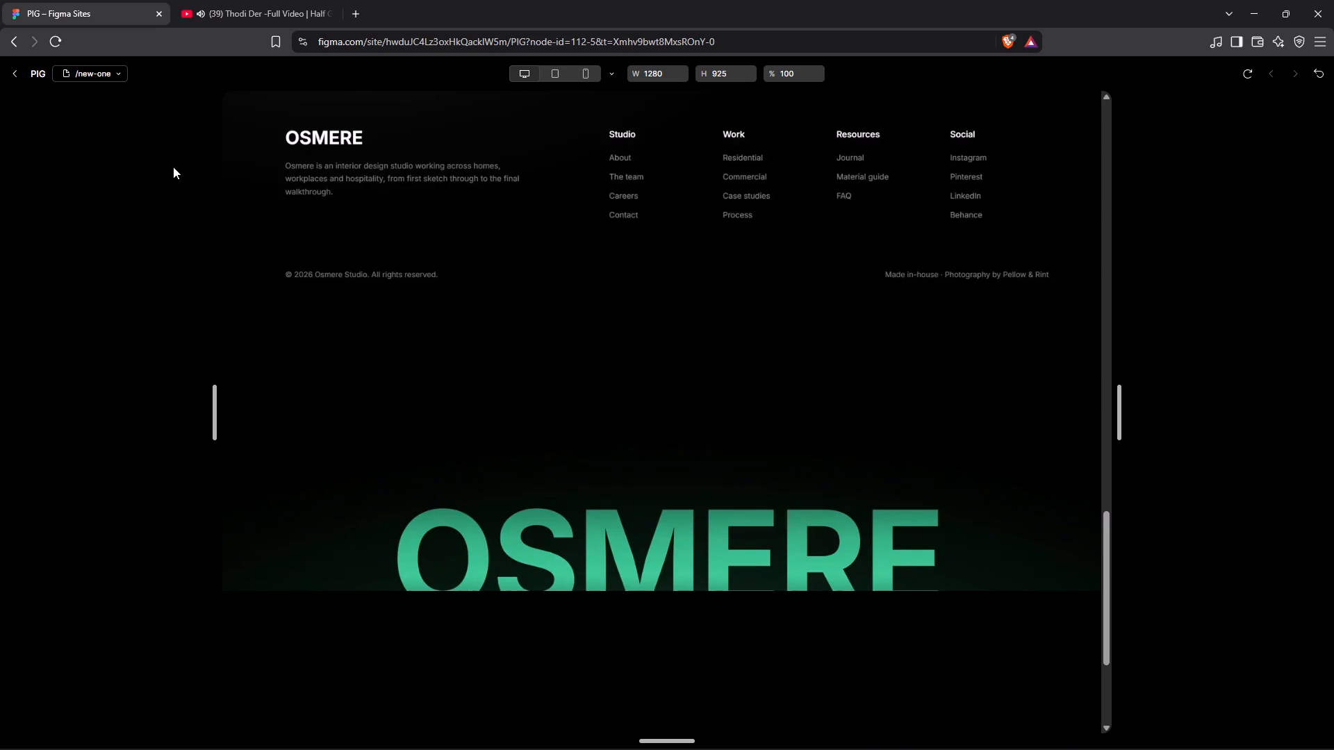
left_click(21, 81)
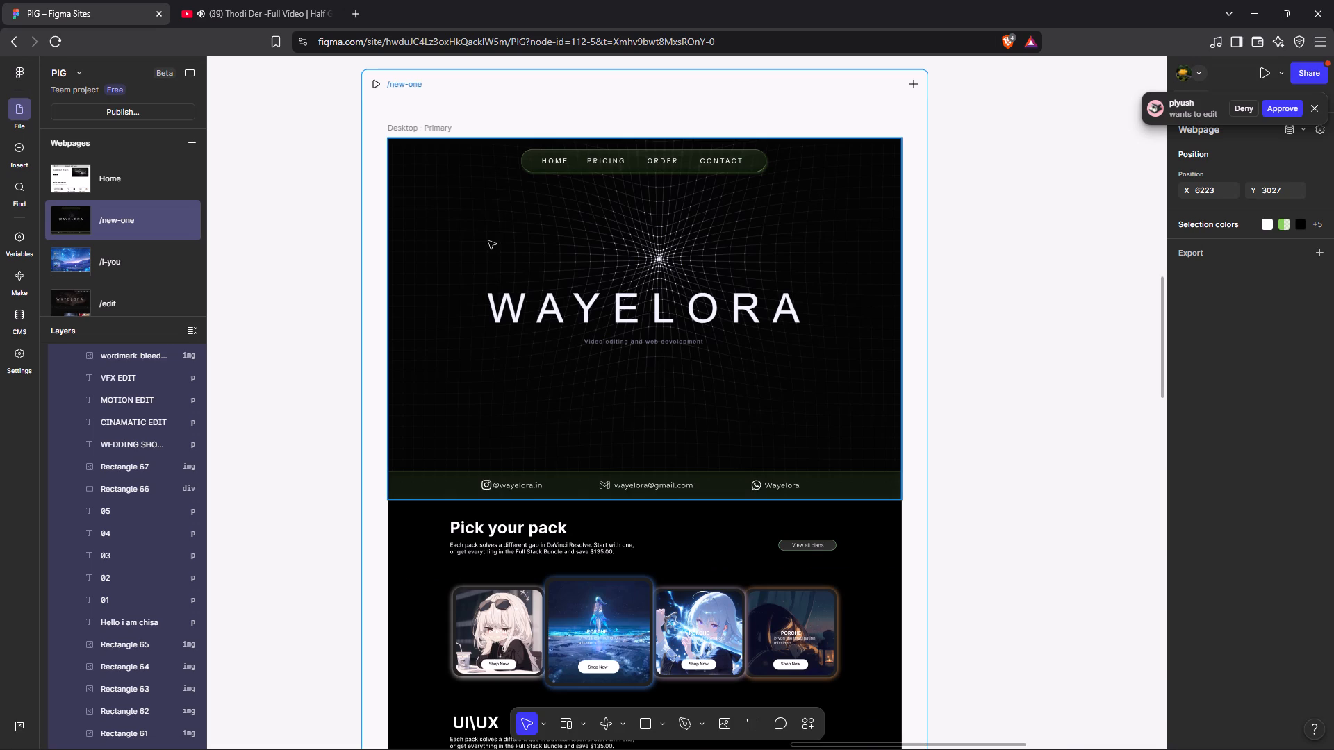
Deselect the /new-one page and close the YouTube music video tab.
left_click(336, 233)
scroll(336, 233, "up", 1)
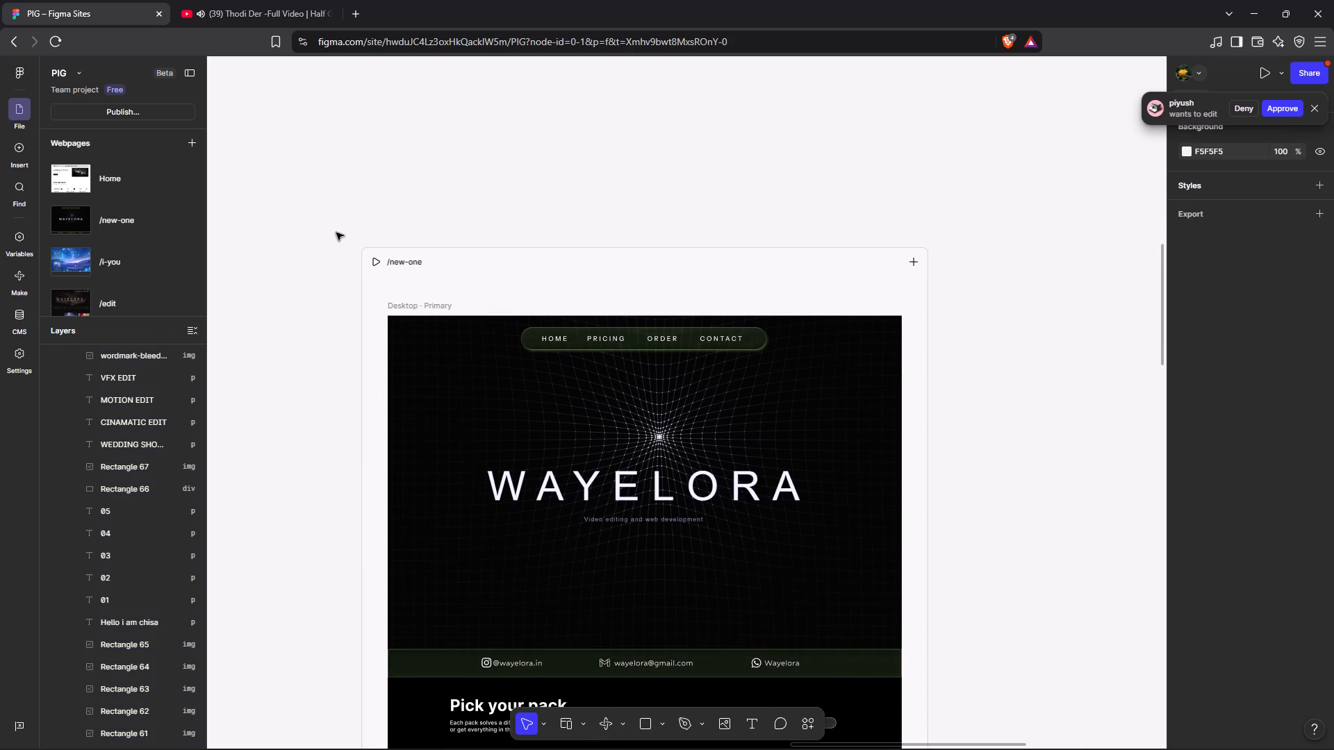
left_click(331, 15)
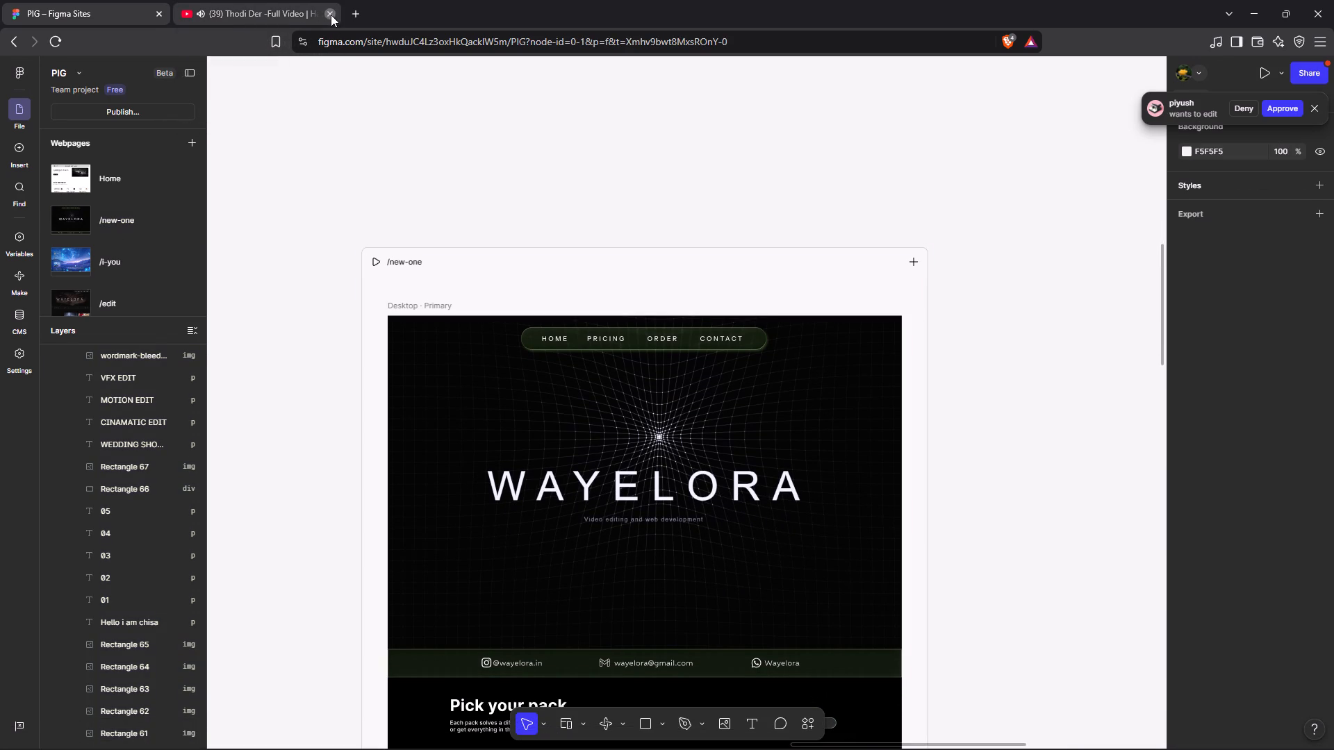